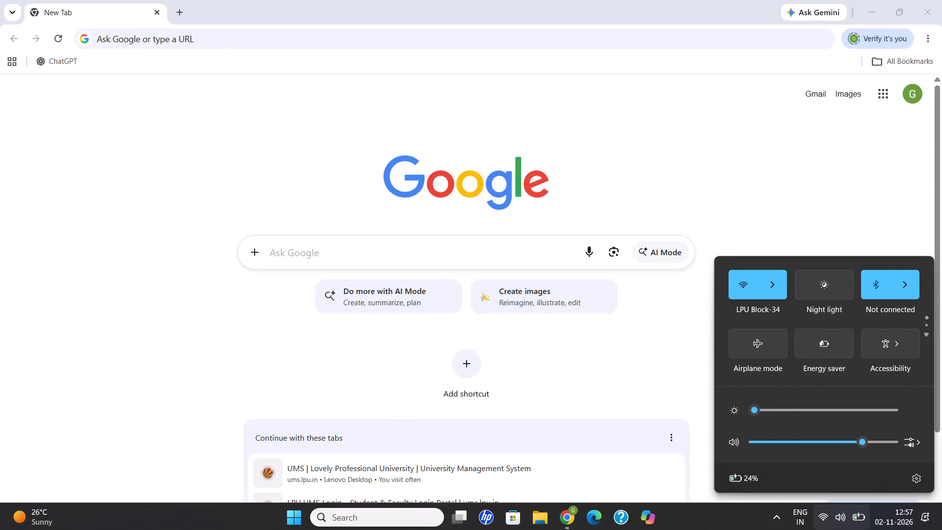
# Open Microsoft Office Project 2007 and select an empty Task Name cell in the blank project.
pyautogui.click(381, 521)
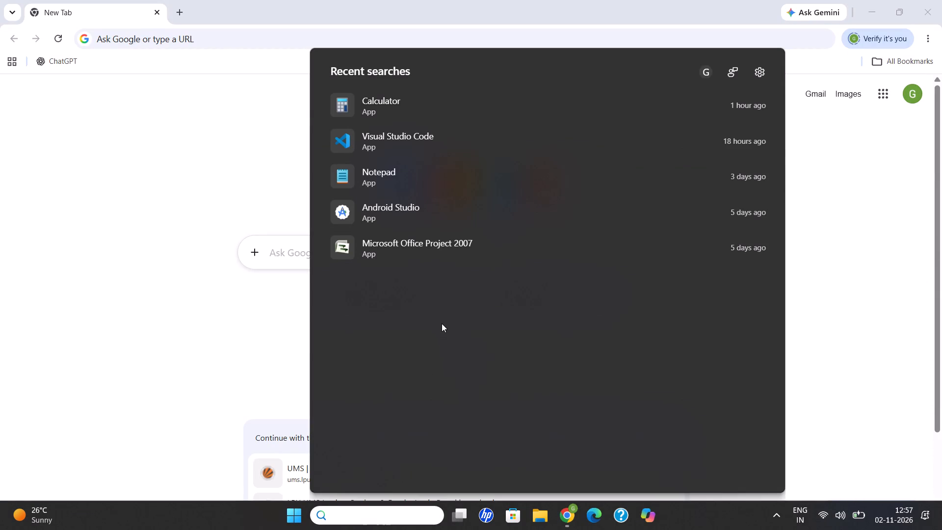
pyautogui.doubleClick(455, 250)
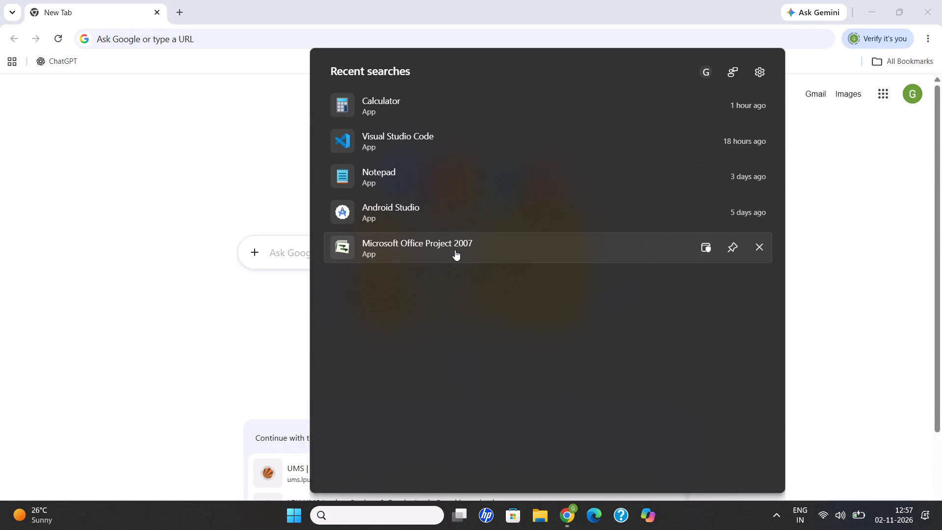
pyautogui.click(134, 106)
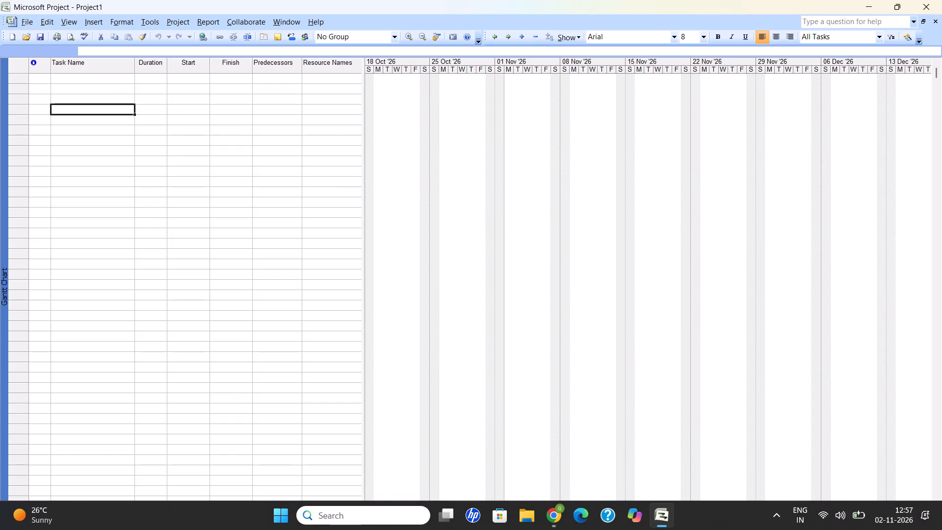
# Search the computer for "note" to find the Notepad app.
pyautogui.click(367, 514)
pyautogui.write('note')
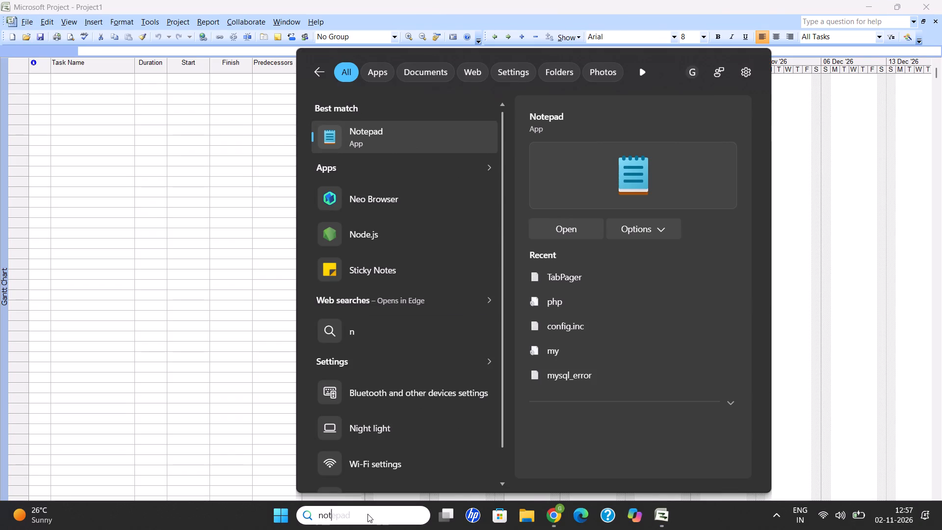
# Open Notepad and start a new blank note alongside the empty project.
pyautogui.doubleClick(439, 140)
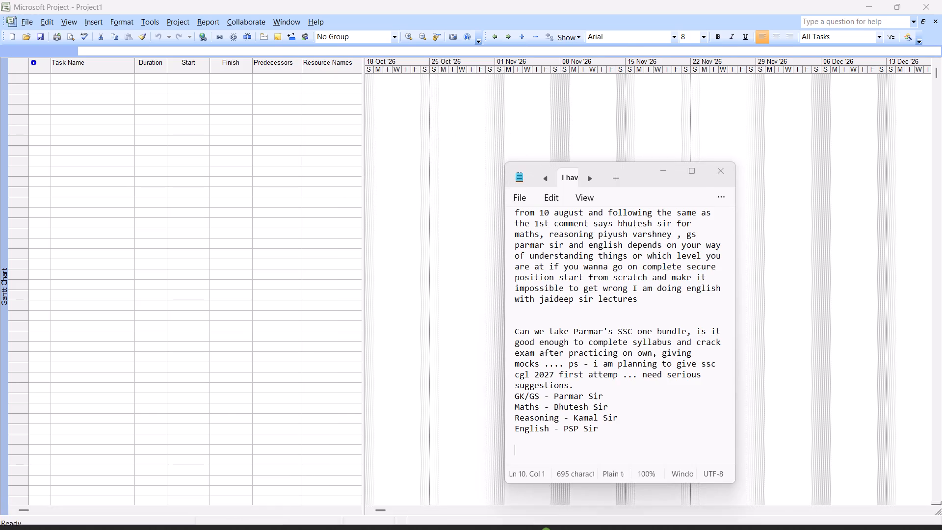
pyautogui.click(613, 170)
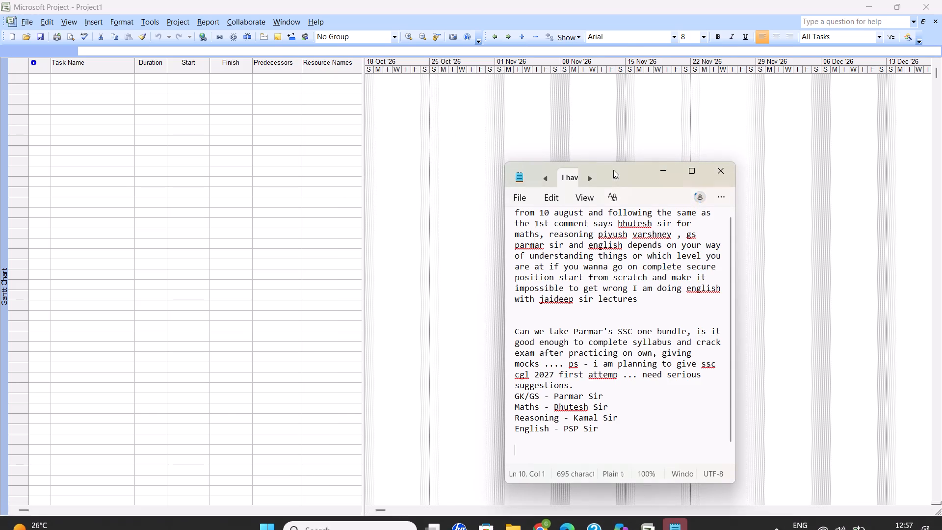
pyautogui.click(616, 173)
pyautogui.click(590, 236)
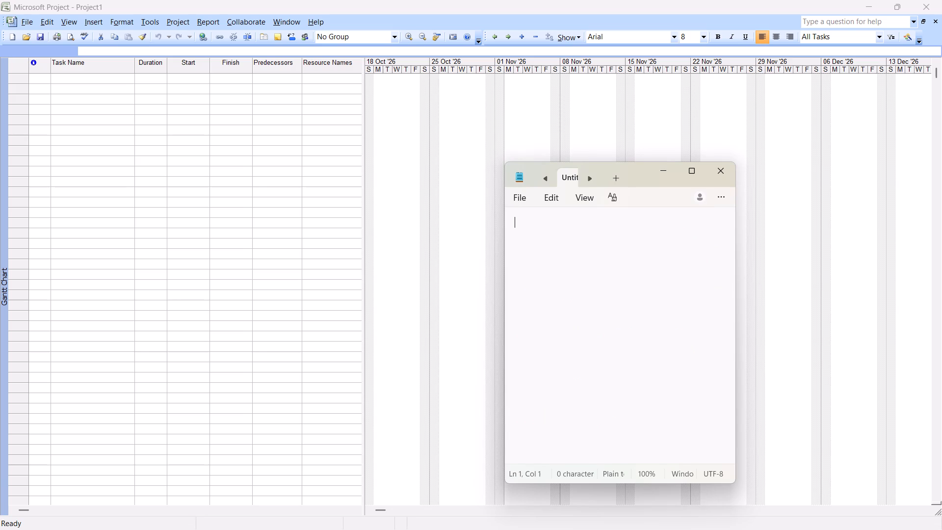
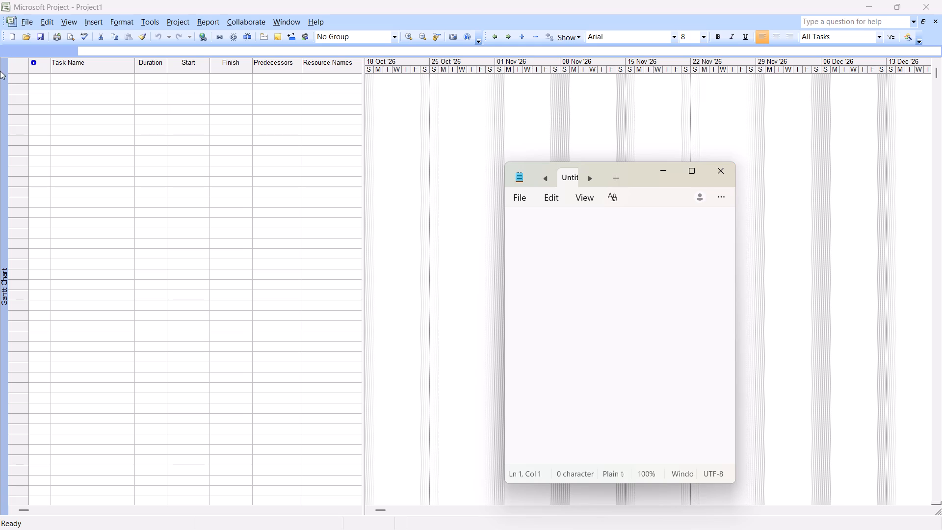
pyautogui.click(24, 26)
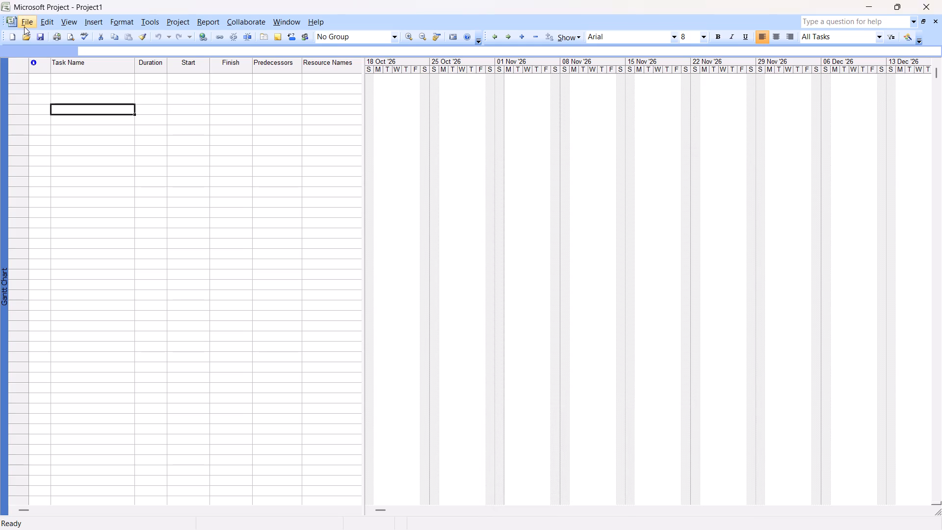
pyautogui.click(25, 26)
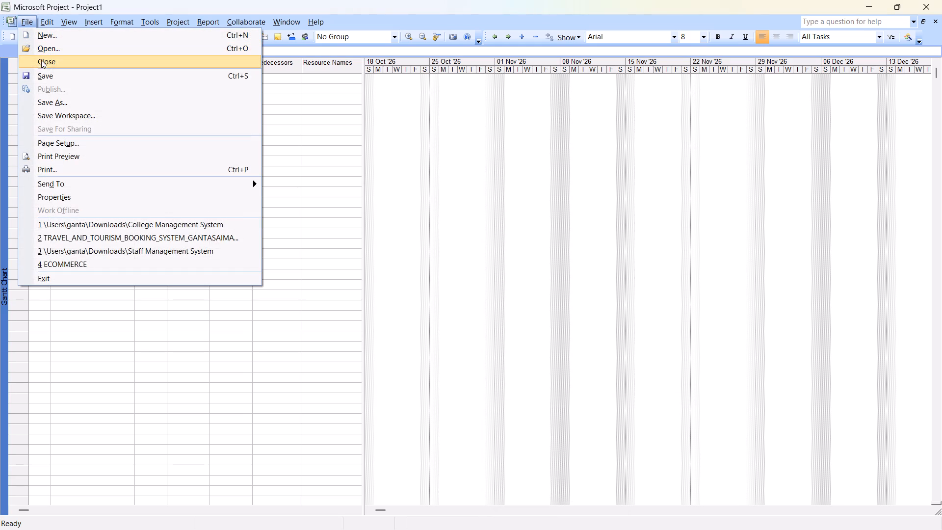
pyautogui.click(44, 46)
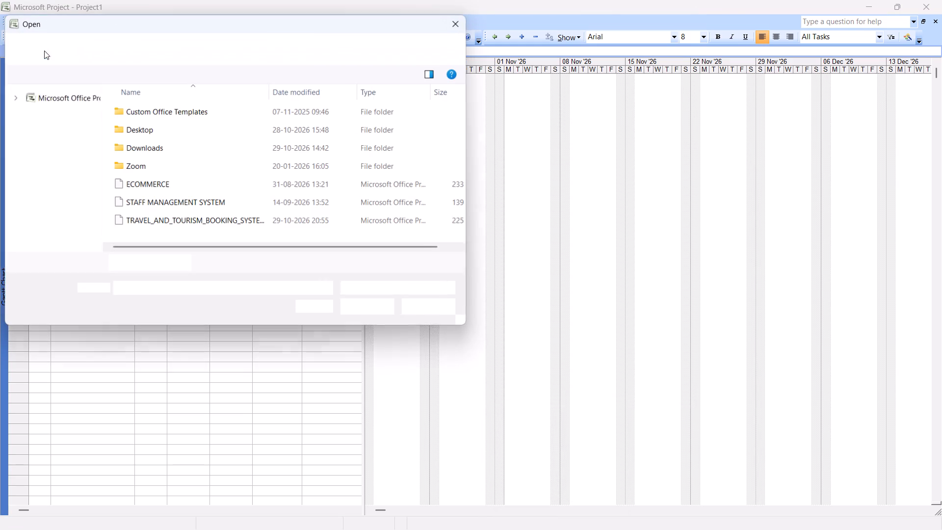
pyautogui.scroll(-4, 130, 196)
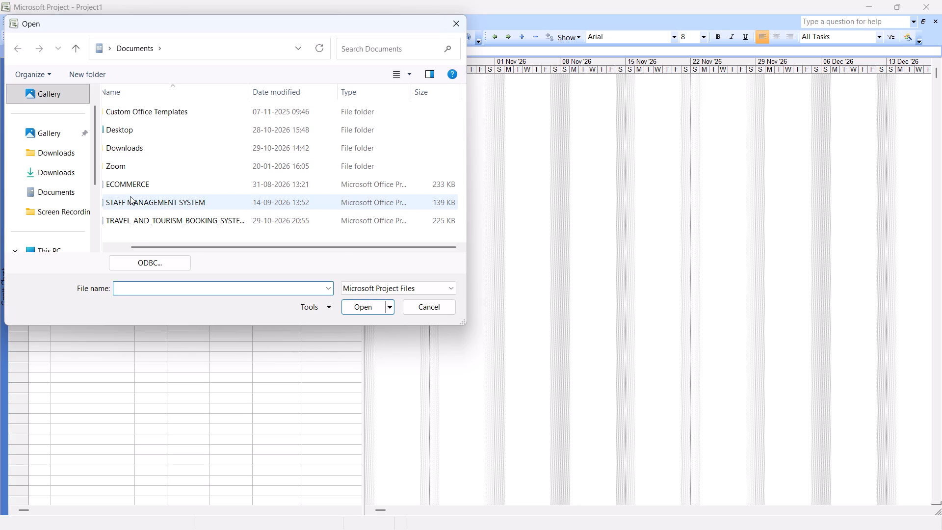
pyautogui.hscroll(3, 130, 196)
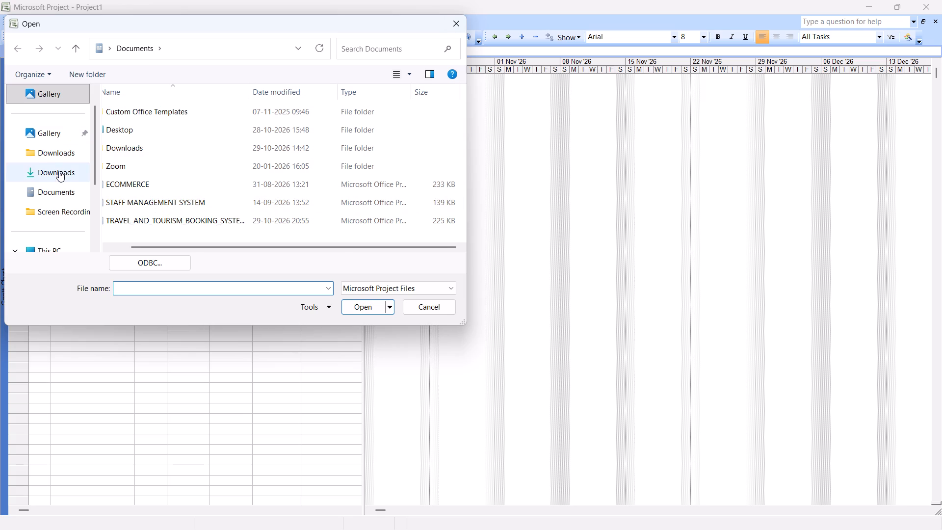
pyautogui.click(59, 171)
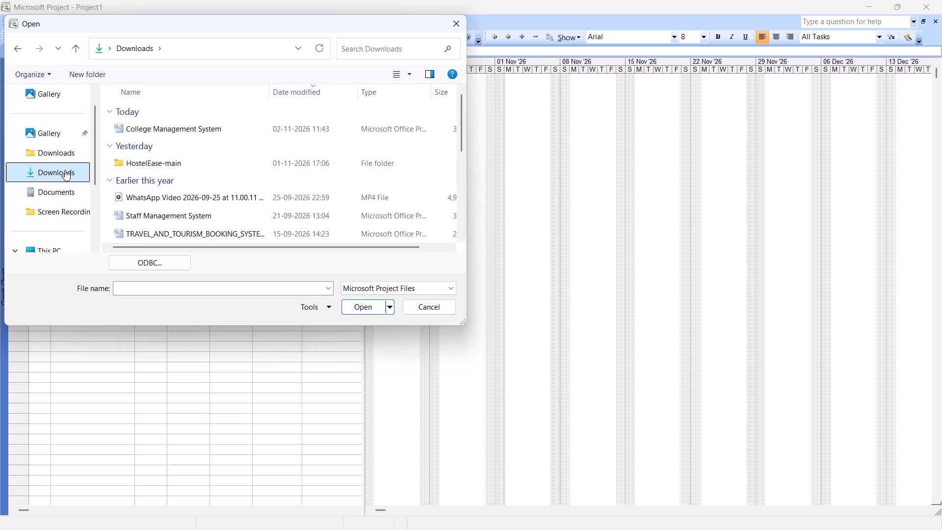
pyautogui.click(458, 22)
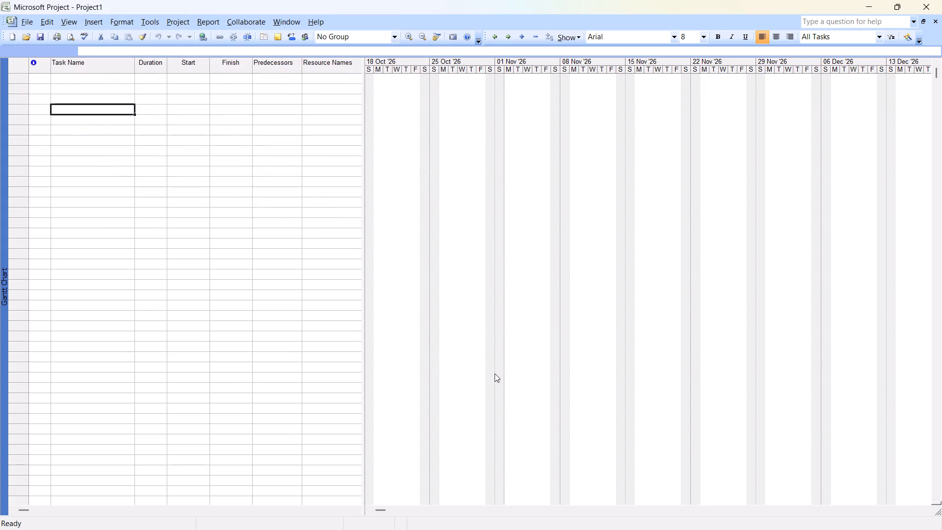
# Switch to the blank Notepad note and head it "Smart Parking Management System", followed by a blank line.
pyautogui.click(677, 525)
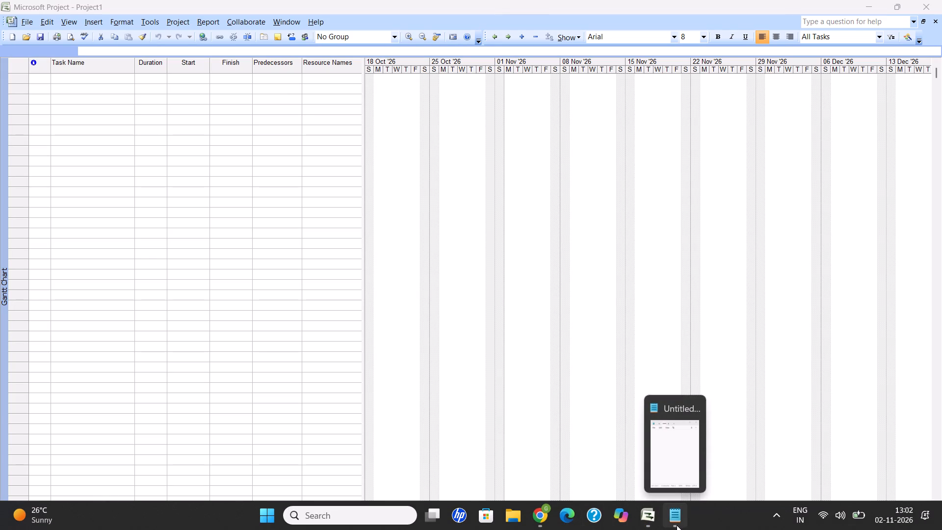
pyautogui.click(675, 474)
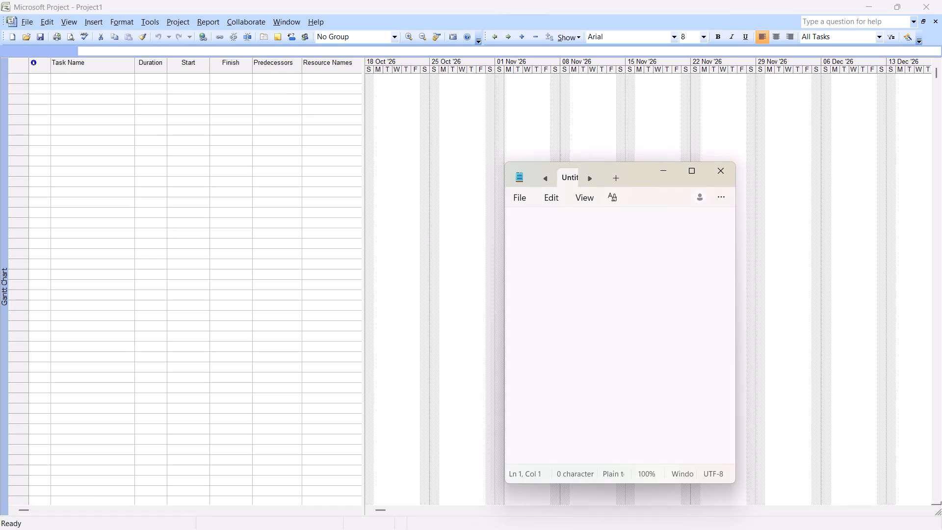
pyautogui.click(594, 277)
pyautogui.write('Smart')
pyautogui.press('space')
pyautogui.write('Parking')
pyautogui.press('space')
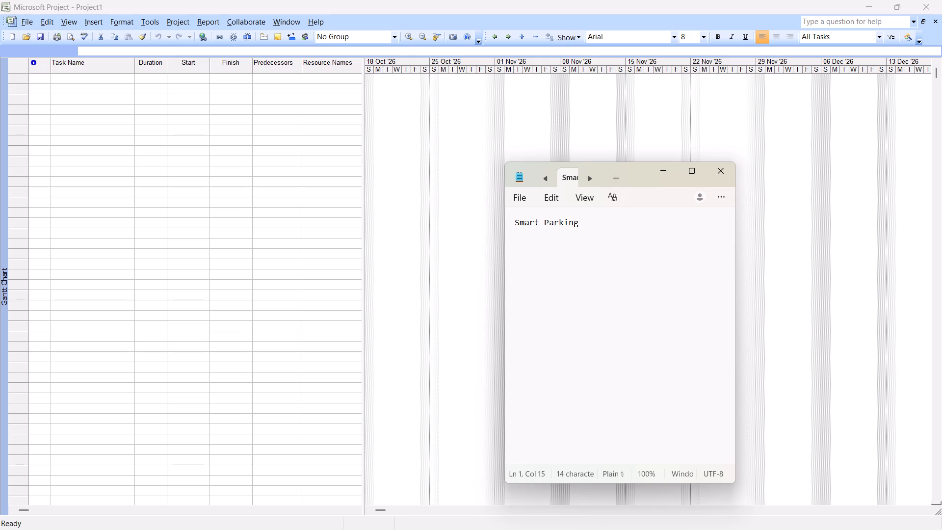
pyautogui.write('Managa')
pyautogui.press('BackSpace')
pyautogui.write('ement')
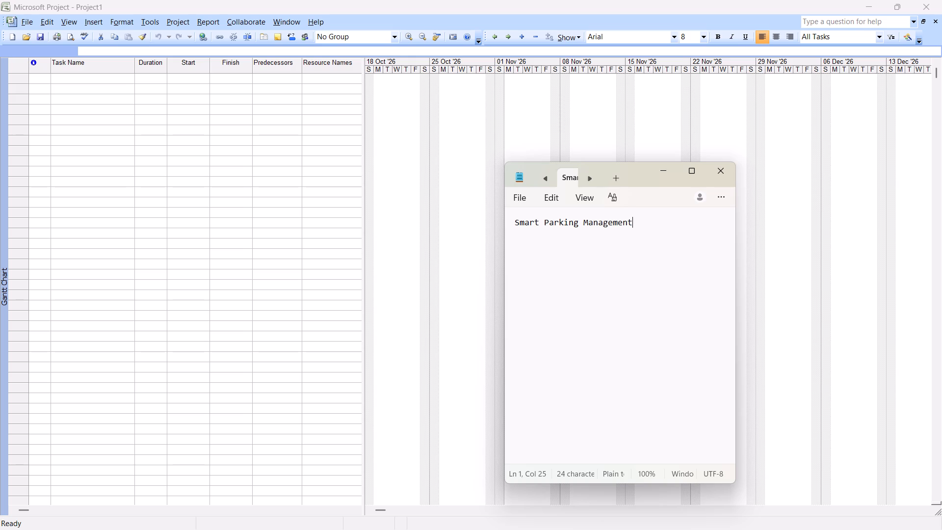
pyautogui.press('space')
pyautogui.write('System')
pyautogui.hotkey('shift', 'Return')
pyautogui.hotkey('shift', 'Return')
# Add item 1 below the heading: "Create and configure the project info and working calander", and start item 2.
pyautogui.write('1.')
pyautogui.press('space')
pyautogui.write('Create')
pyautogui.press('space')
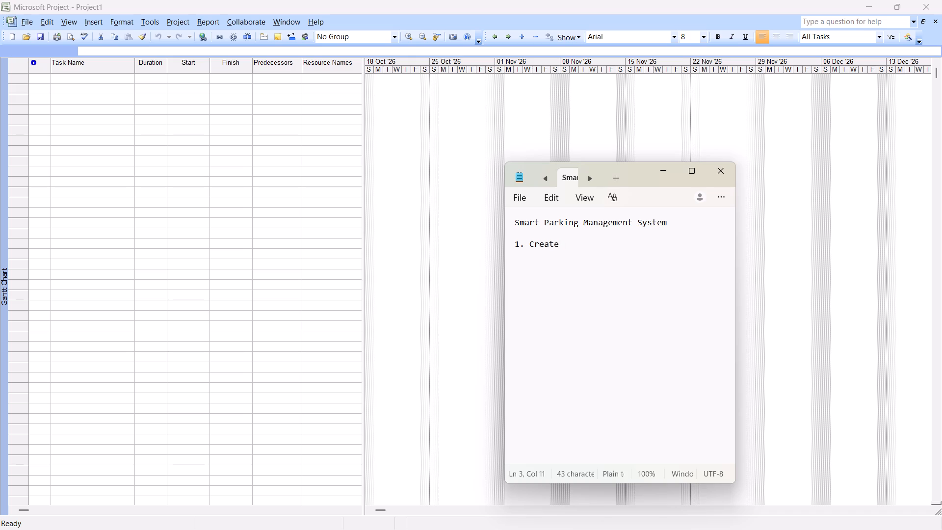
pyautogui.write('and configure')
pyautogui.press('space')
pyautogui.write('the project')
pyautogui.press('space')
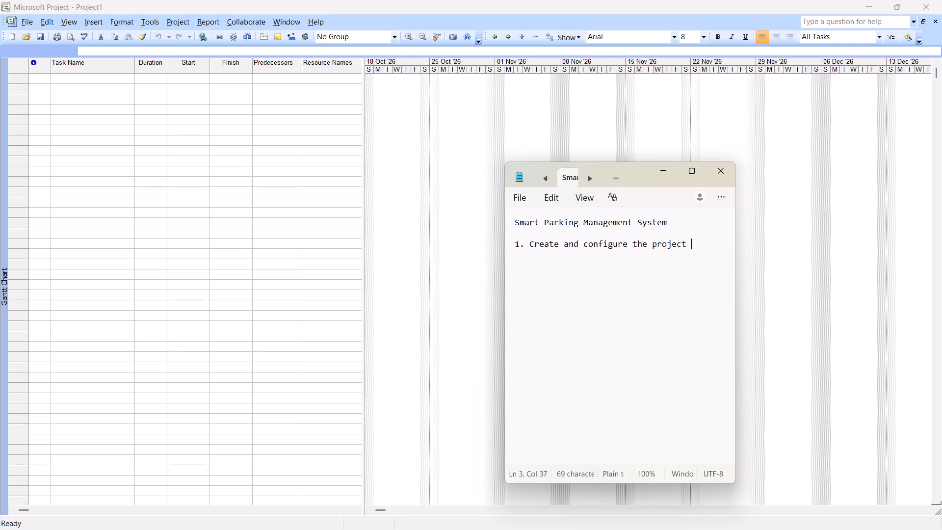
# Complete item 1 of the note with "info and working calander" and start a new line numbered 2.
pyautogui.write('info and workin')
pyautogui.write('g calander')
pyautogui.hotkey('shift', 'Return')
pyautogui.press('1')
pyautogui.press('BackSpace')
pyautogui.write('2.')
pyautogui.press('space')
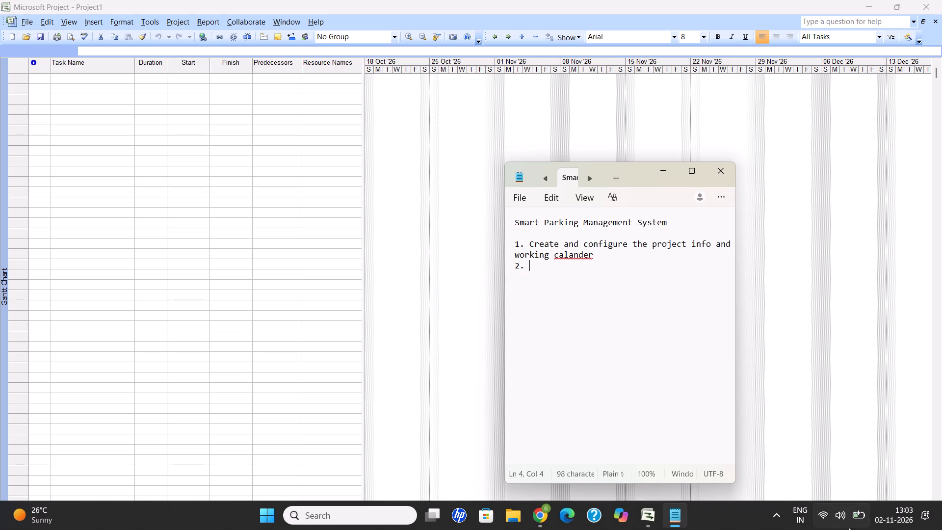
# Turn on the computer's airplane mode and return to the Notepad note.
pyautogui.click(836, 515)
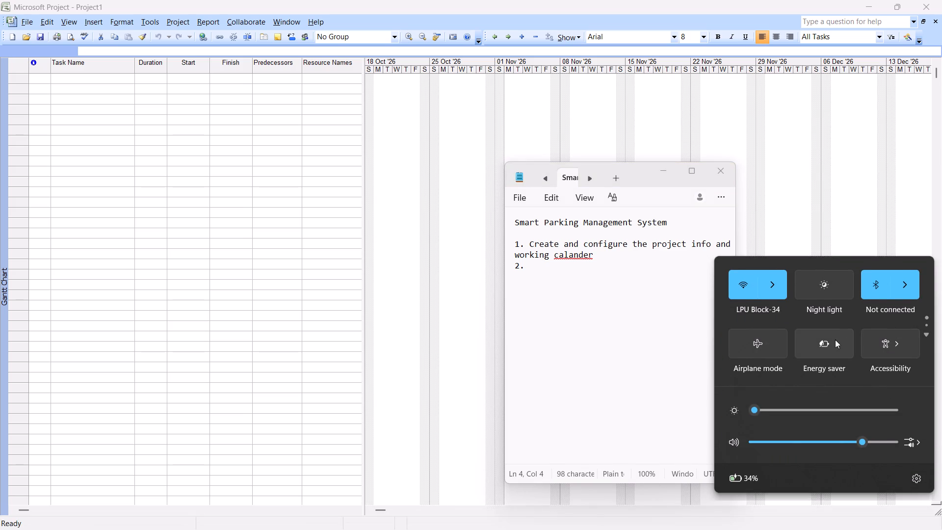
pyautogui.click(758, 351)
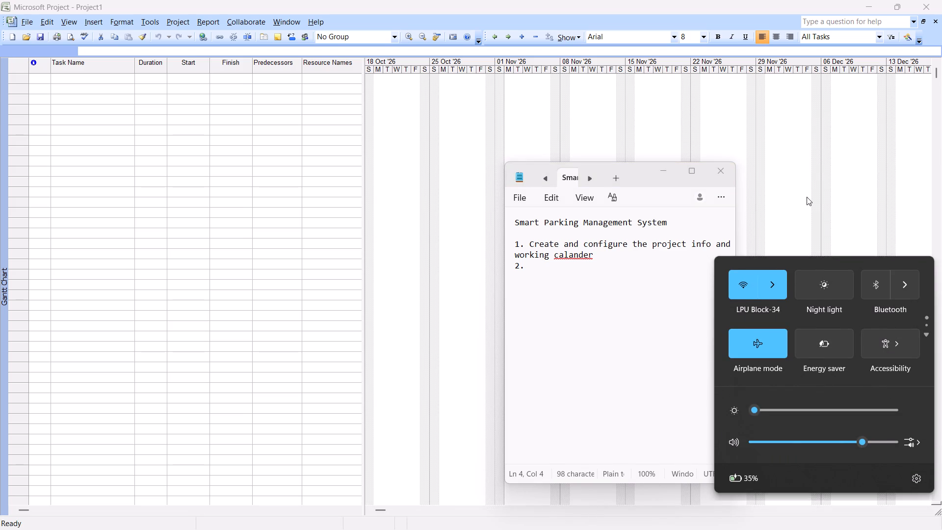
pyautogui.click(807, 197)
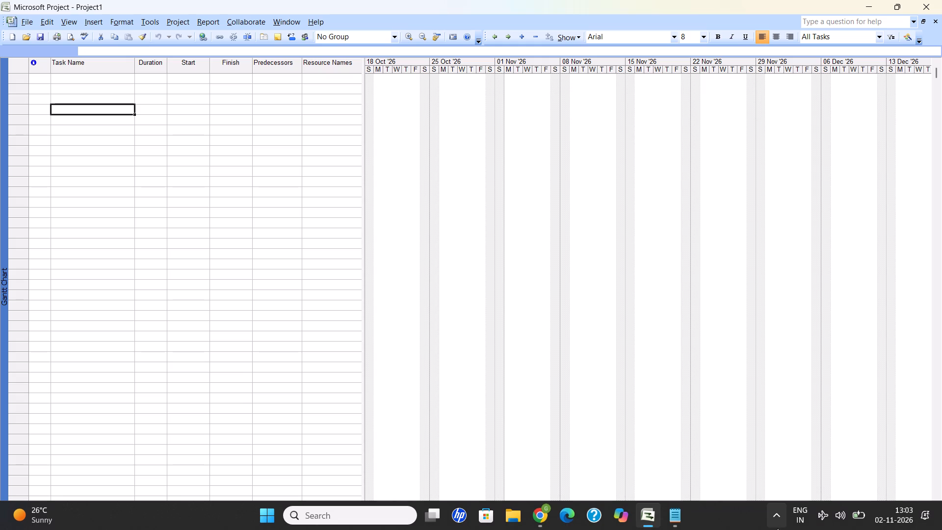
pyautogui.click(677, 503)
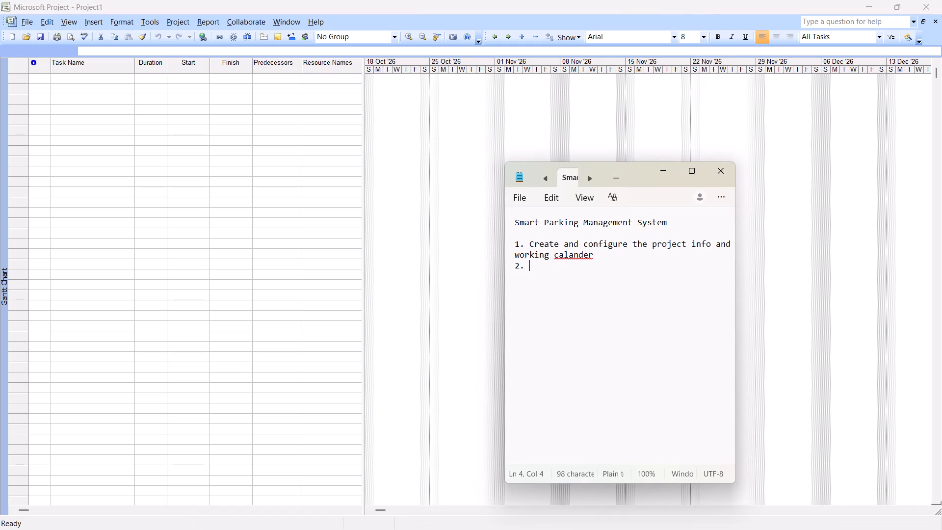
# Write item 2 of the note as "Develop a complete breakdown structure covering the major phases and activ".
pyautogui.write('Develop the')
pyautogui.press('space')
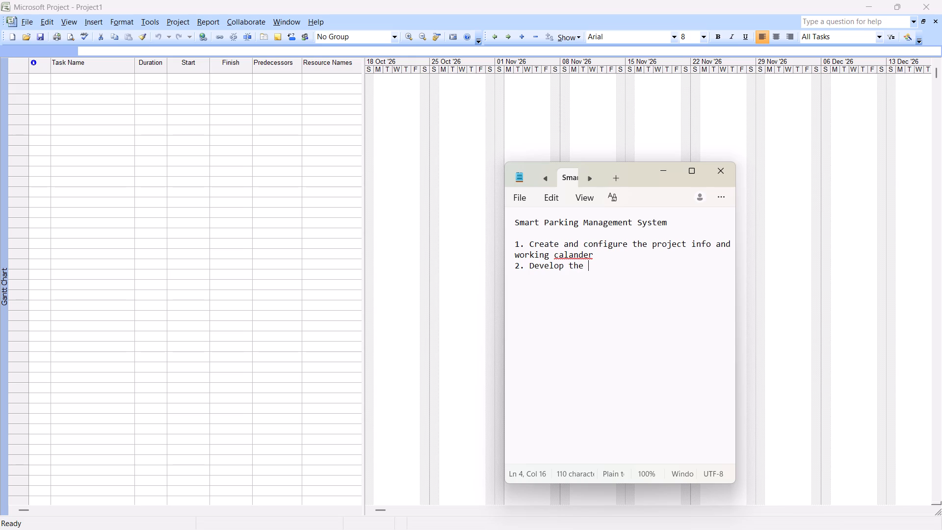
pyautogui.press('BackSpace')
pyautogui.press('BackSpace')
pyautogui.press('BackSpace')
pyautogui.press('BackSpace')
pyautogui.write('a complete bresk')
pyautogui.press('BackSpace')
pyautogui.press('BackSpace')
pyautogui.write('akdown')
pyautogui.press('space')
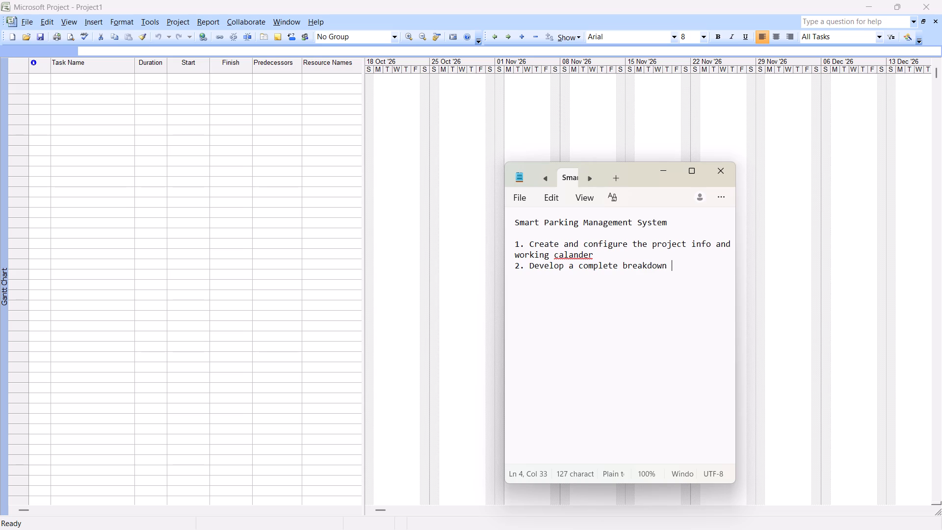
pyautogui.press('s')
pyautogui.write('tructure')
pyautogui.press('space')
pyautogui.write('covering')
pyautogui.press('space')
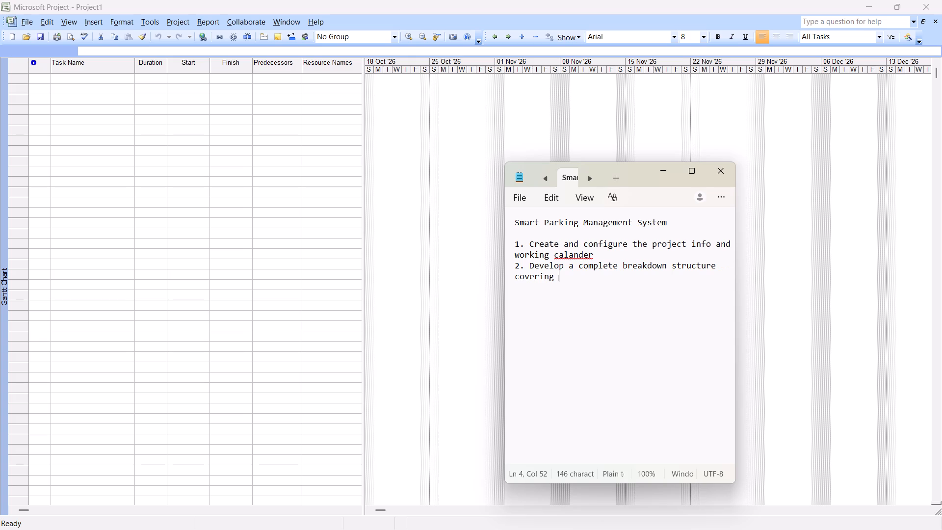
pyautogui.write('the major')
pyautogui.press('space')
pyautogui.write('phases')
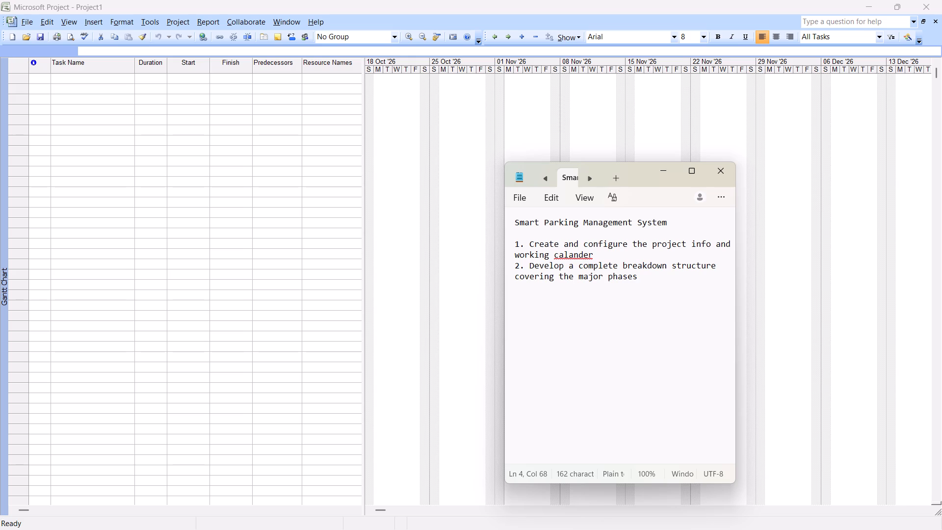
pyautogui.press('space')
pyautogui.write('and activ')
# Switch back to Microsoft Project and set the title in the project's properties to "SMART PARKING MANAGEMENT".
pyautogui.click(391, 227)
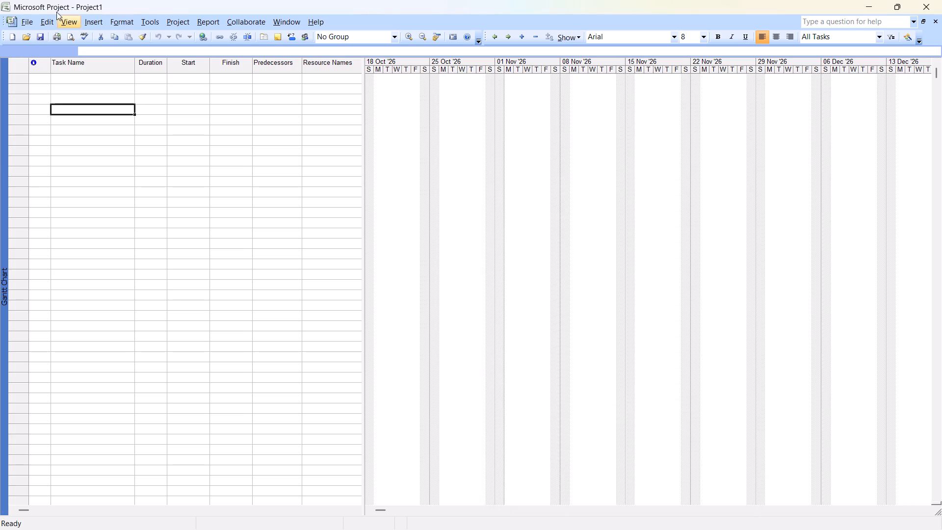
pyautogui.click(28, 19)
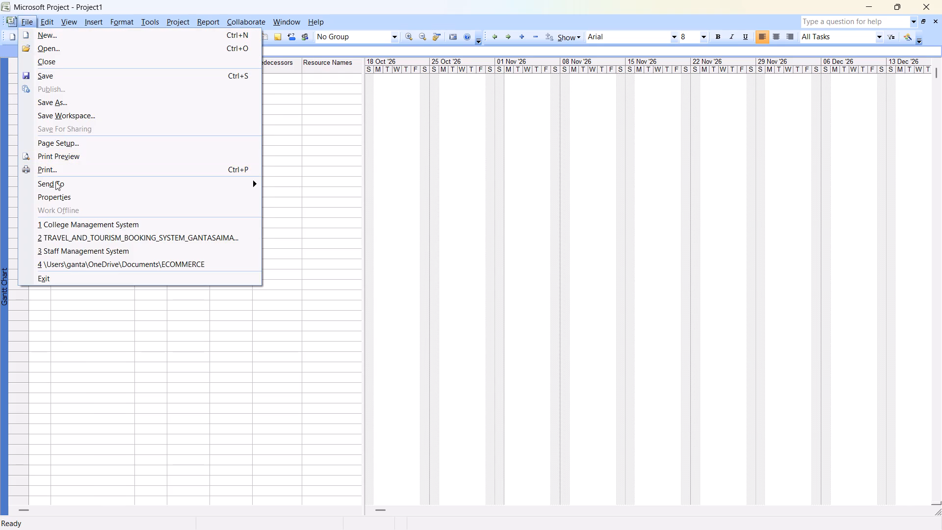
pyautogui.click(60, 191)
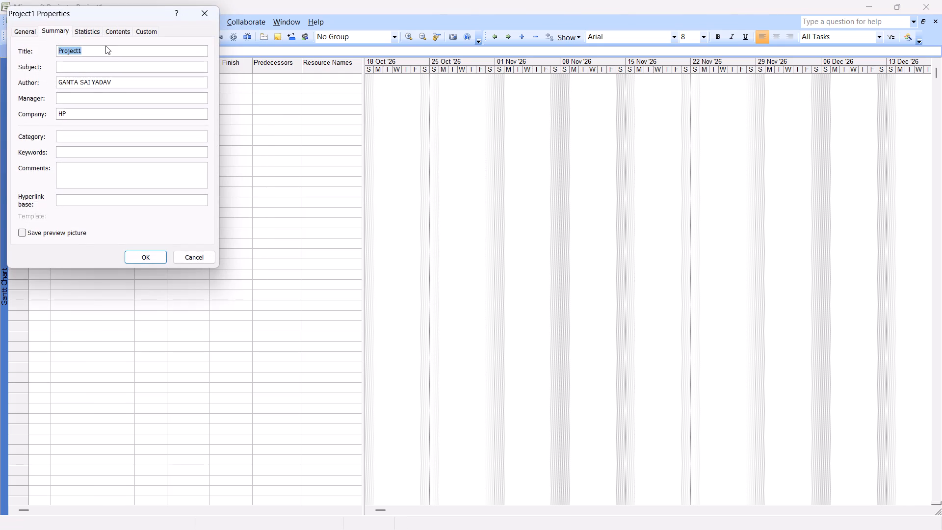
pyautogui.click(105, 46)
pyautogui.press('BackSpace')
pyautogui.write('Smar')
pyautogui.press('BackSpace')
pyautogui.press('BackSpace')
pyautogui.press('BackSpace')
pyautogui.write('MART')
pyautogui.hotkey('shift', 'space')
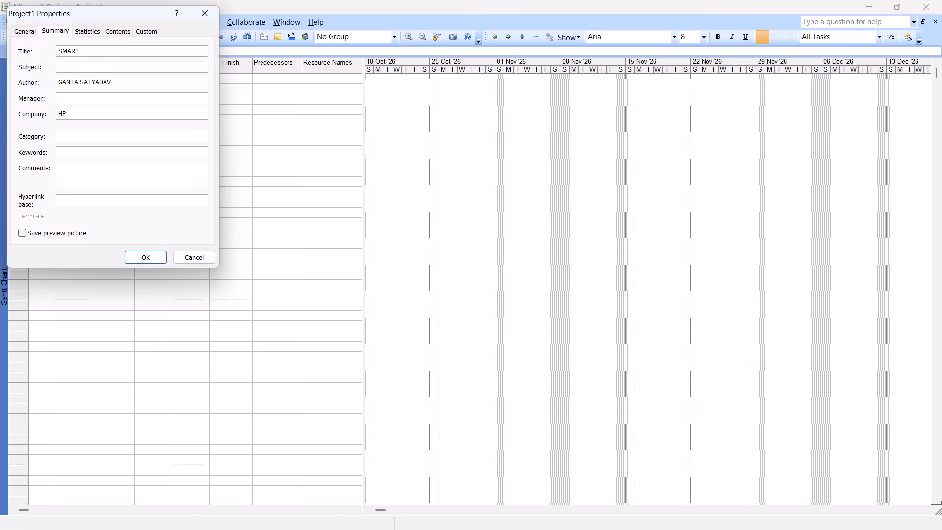
pyautogui.hotkey('shift', 'p')
pyautogui.write('ROJECT')
pyautogui.press('space')
pyautogui.hotkey('shift', 'BackSpace')
pyautogui.hotkey('shift', 'BackSpace')
pyautogui.hotkey('shift', 'BackSpace')
pyautogui.hotkey('shift', 'BackSpace')
pyautogui.hotkey('shift', 'BackSpace')
pyautogui.hotkey('shift', 'BackSpace')
pyautogui.hotkey('shift', 'BackSpace')
pyautogui.write('ARKIJNG')
pyautogui.press('shift+Print')
pyautogui.press('shift+Print')
pyautogui.press('shift+Print')
pyautogui.press('shift+Print')
pyautogui.hotkey('shift', 'BackSpace')
pyautogui.hotkey('shift', 'BackSpace')
pyautogui.hotkey('shift', 'BackSpace')
pyautogui.write('NG')
pyautogui.press('space')
pyautogui.write('MAN')
pyautogui.write('AG')
pyautogui.write('EMENT')
# Enter the manager's name, set the company to "LPU", and apply the project properties.
pyautogui.click(84, 112)
pyautogui.press('BackSpace')
pyautogui.press('BackSpace')
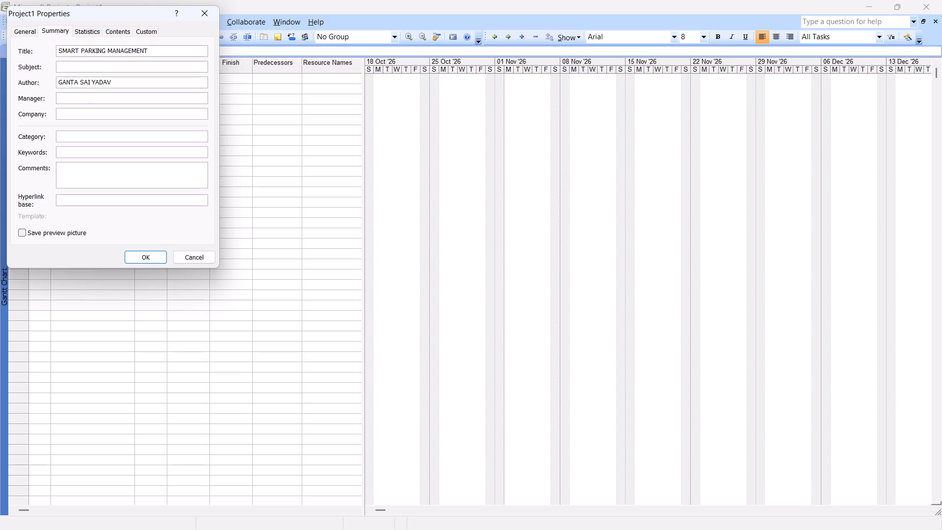
pyautogui.click(90, 101)
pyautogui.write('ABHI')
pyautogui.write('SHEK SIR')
pyautogui.click(78, 118)
pyautogui.write('LPU')
pyautogui.click(138, 259)
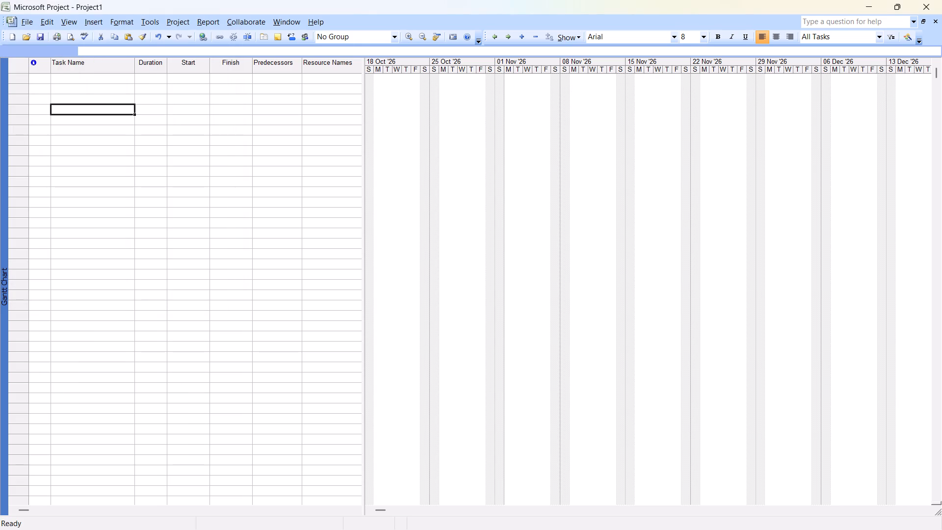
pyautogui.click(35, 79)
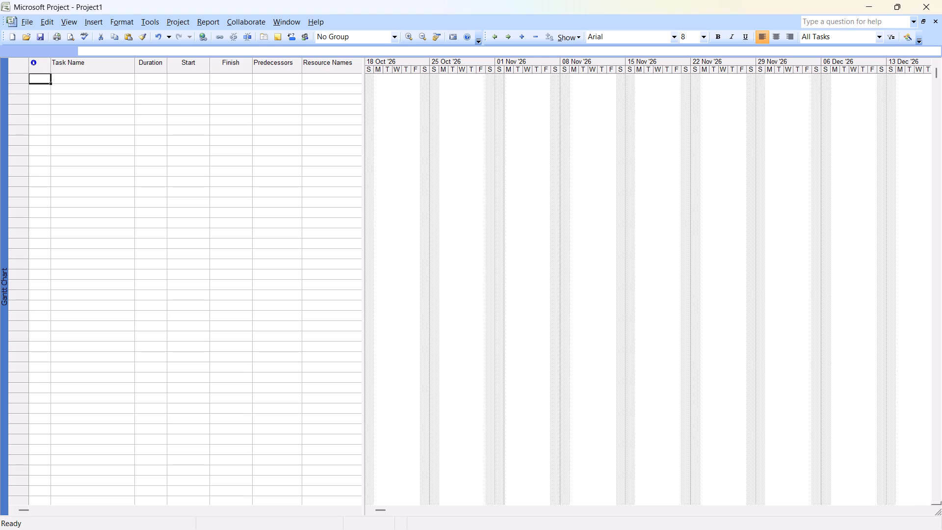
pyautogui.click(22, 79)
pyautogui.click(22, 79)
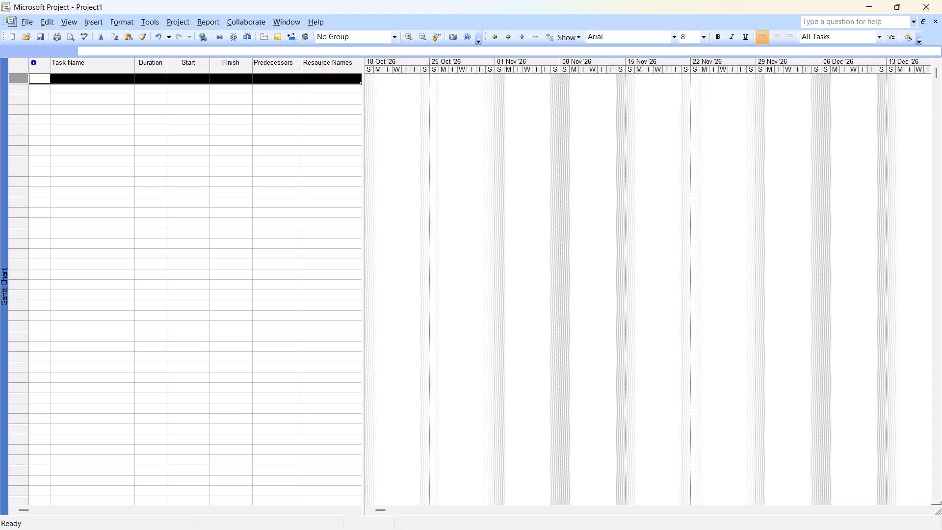
# Reopen the project's properties, replace the last part of the author's name with the correct one, and apply the change.
pyautogui.click(22, 22)
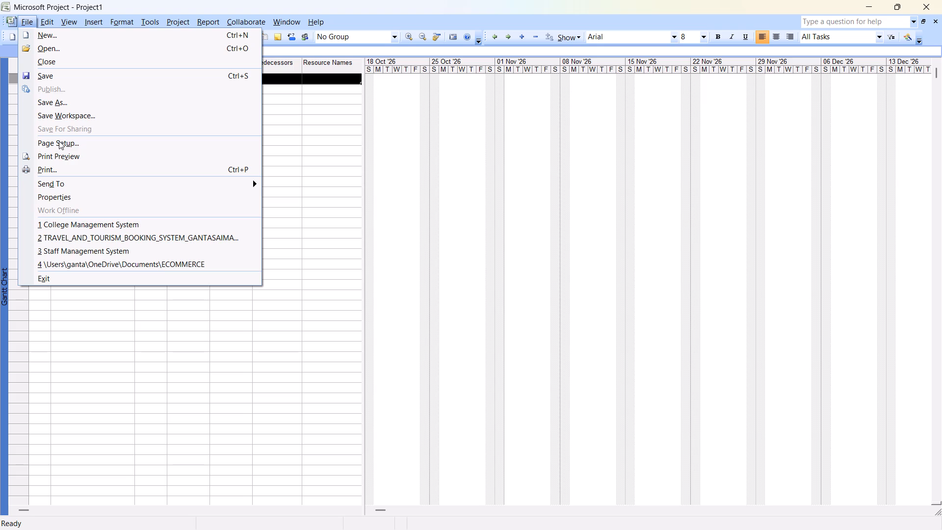
pyautogui.click(60, 196)
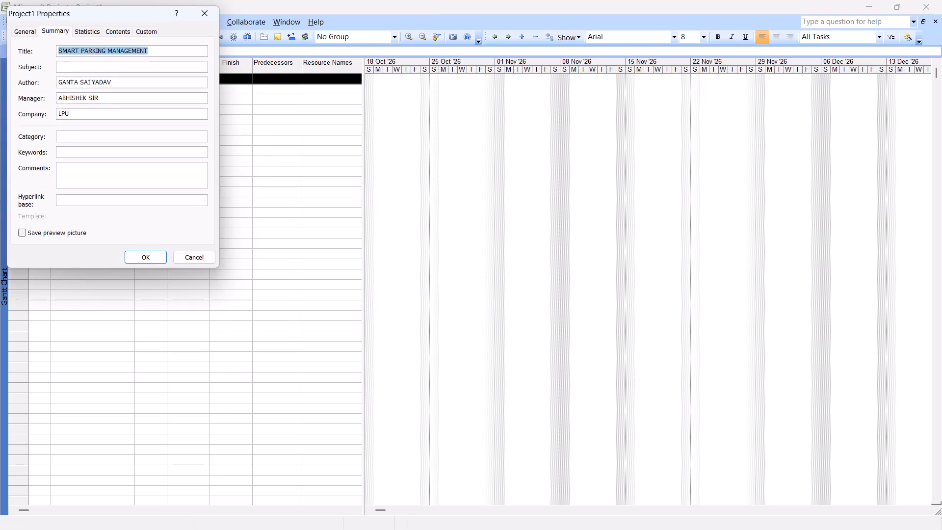
pyautogui.click(90, 212)
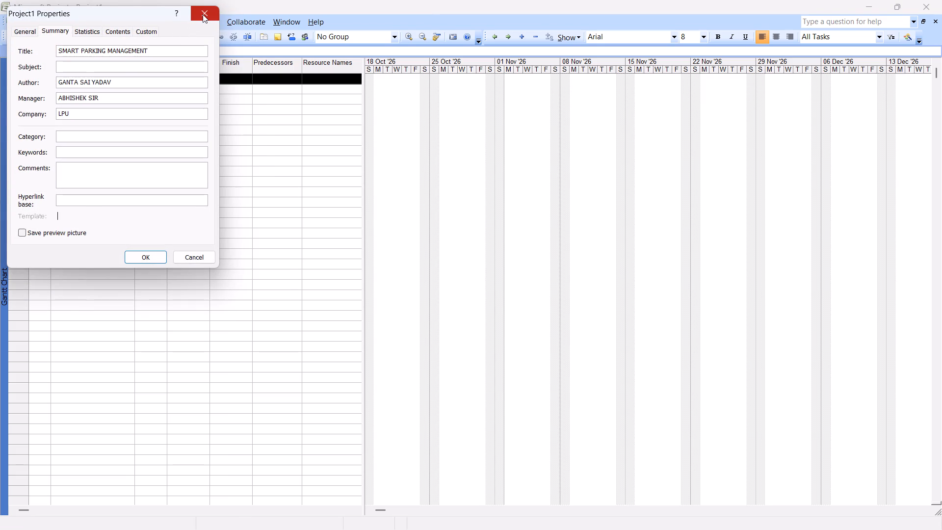
pyautogui.click(156, 79)
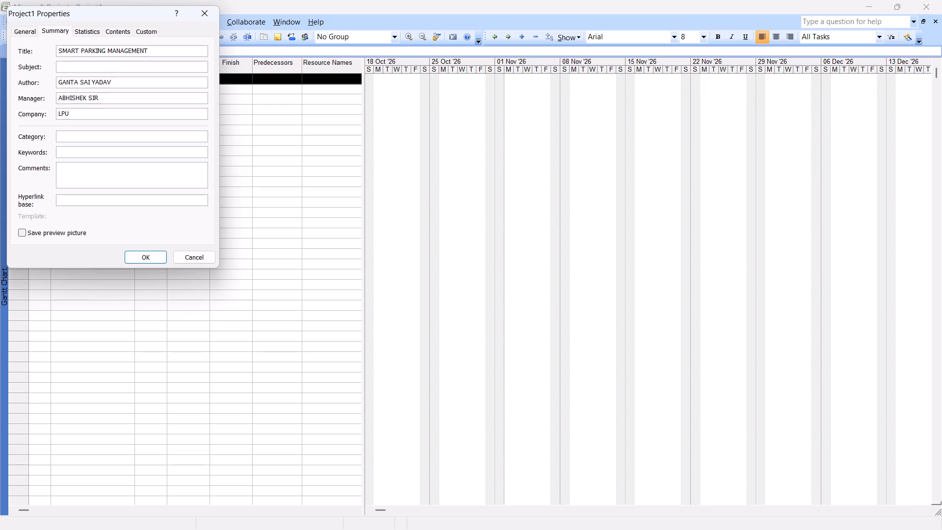
pyautogui.press('BackSpace')
pyautogui.press('BackSpace')
pyautogui.press('BackSpace')
pyautogui.press('BackSpace')
pyautogui.press('BackSpace')
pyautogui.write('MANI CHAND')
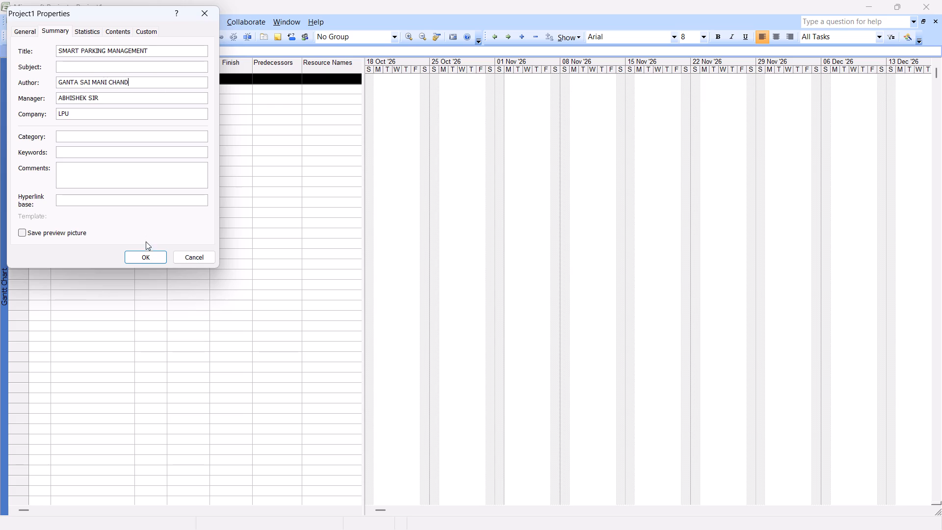
pyautogui.click(149, 251)
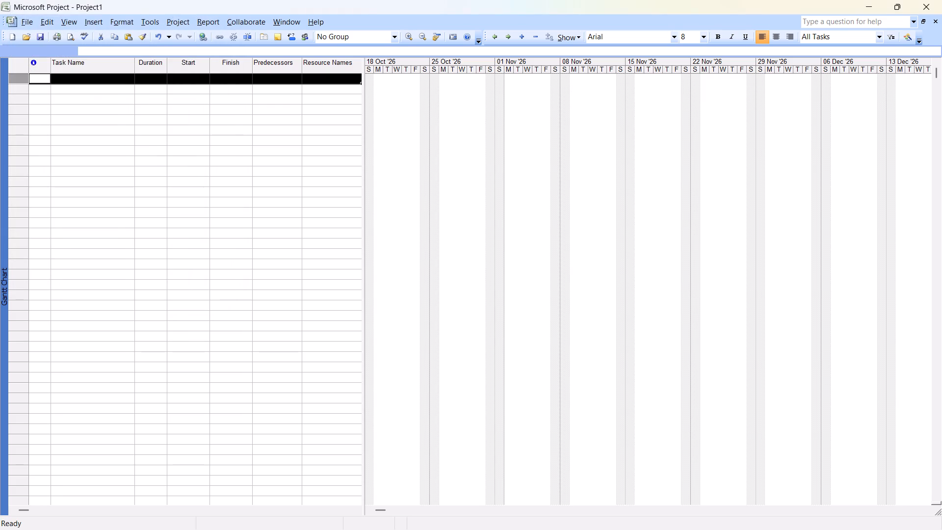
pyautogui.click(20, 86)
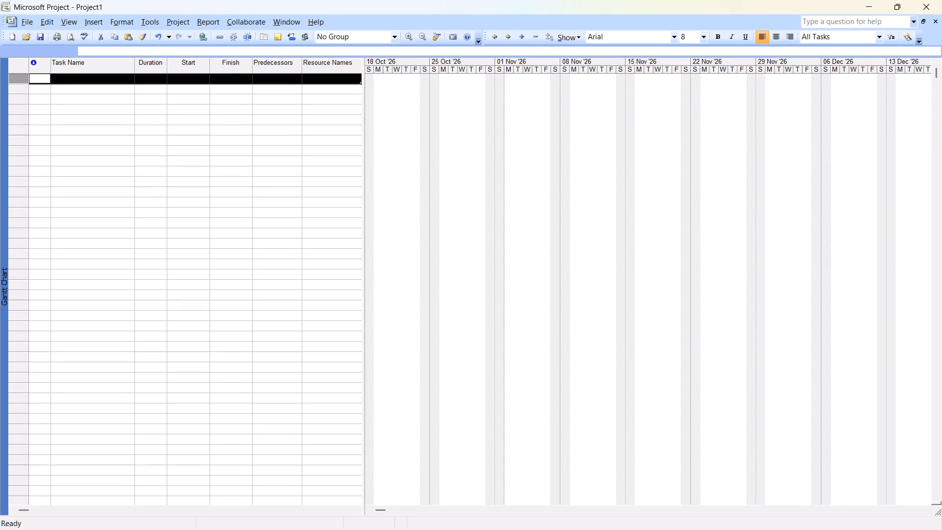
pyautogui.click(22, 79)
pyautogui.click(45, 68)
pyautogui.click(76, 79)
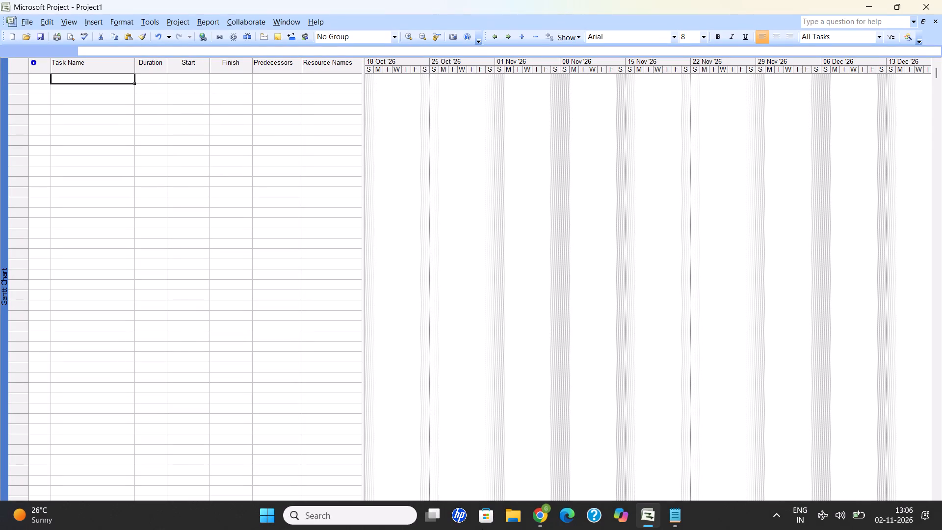
# Switch to the Notepad note, finish the last word of item 2 as "activities", and return to the project.
pyautogui.click(672, 510)
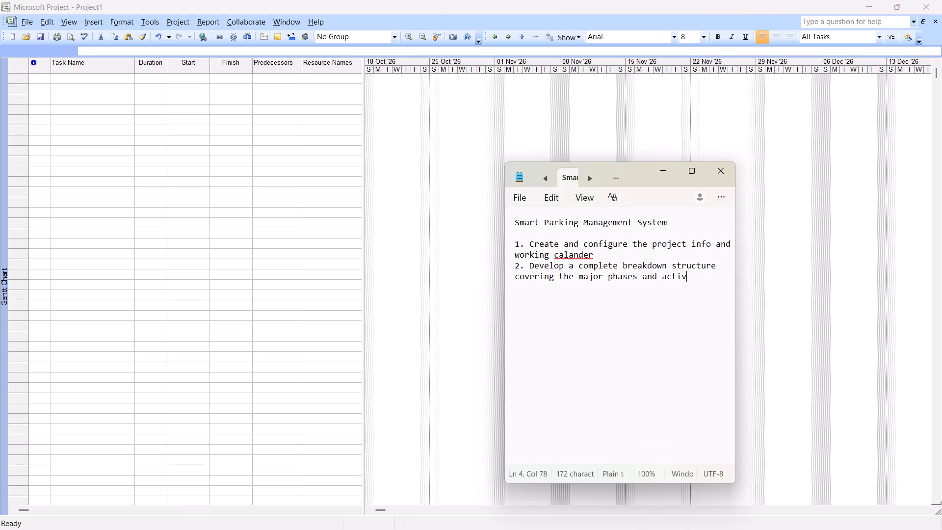
pyautogui.press('i')
pyautogui.write('ties')
pyautogui.press('space')
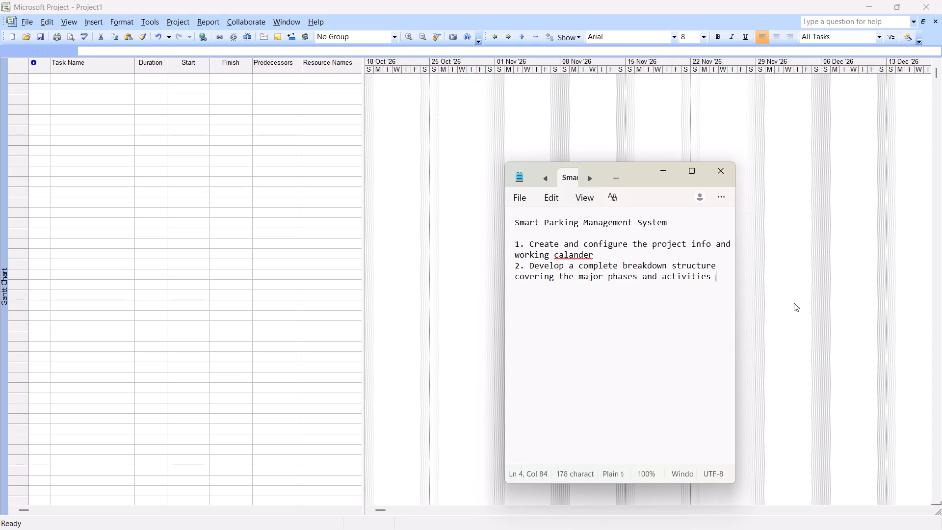
pyautogui.click(794, 303)
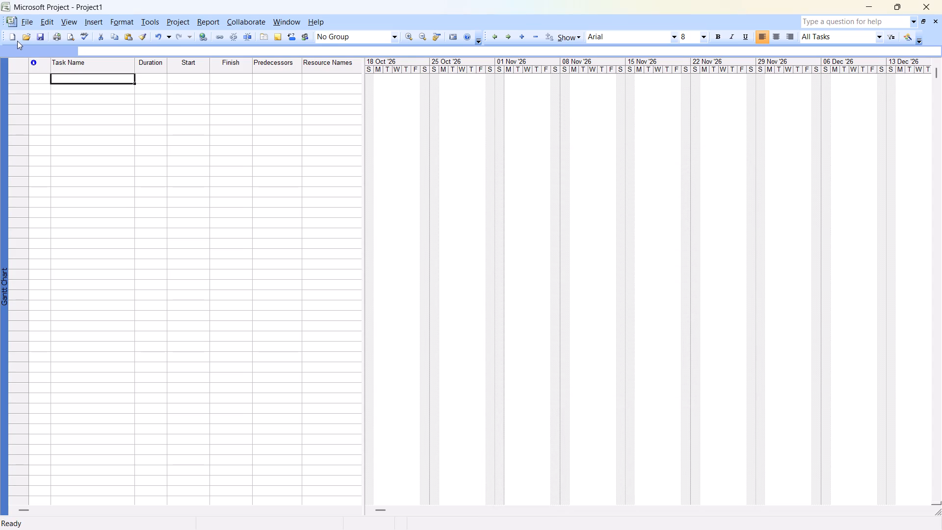
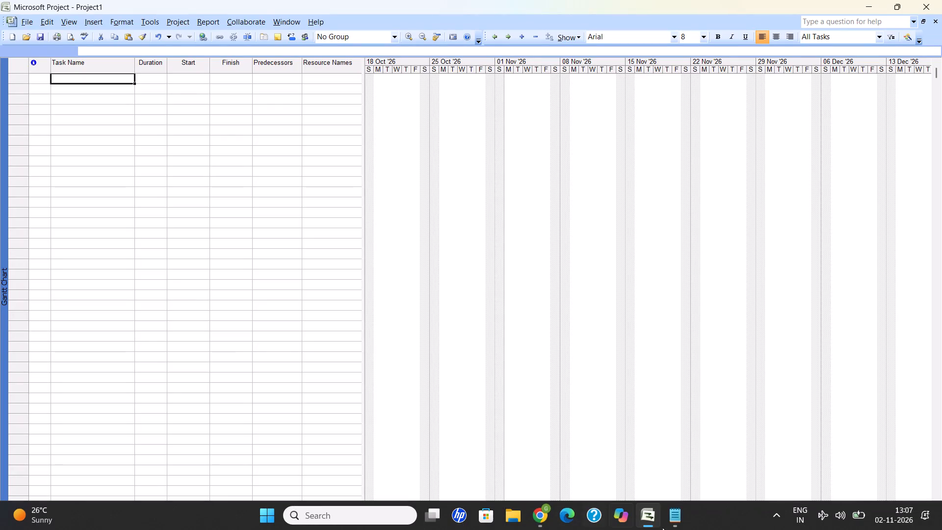
# Switch to the Notepad note and complete item 2 with "of the project.".
pyautogui.click(684, 521)
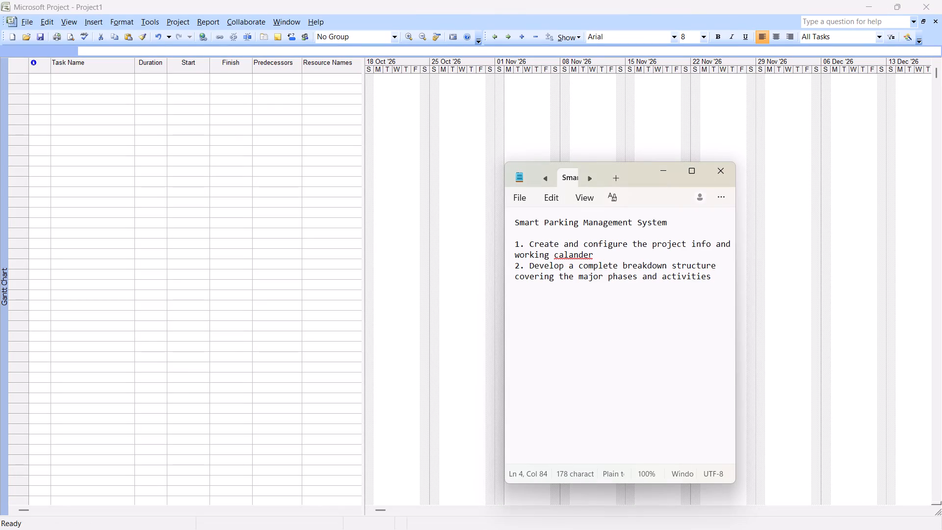
pyautogui.write('of the')
pyautogui.press('space')
pyautogui.write('project.')
# Add item 3 on a new line, reading "3 estimate task duarations and establish all the dependies".
pyautogui.hotkey('shift', 'Return')
pyautogui.press('3')
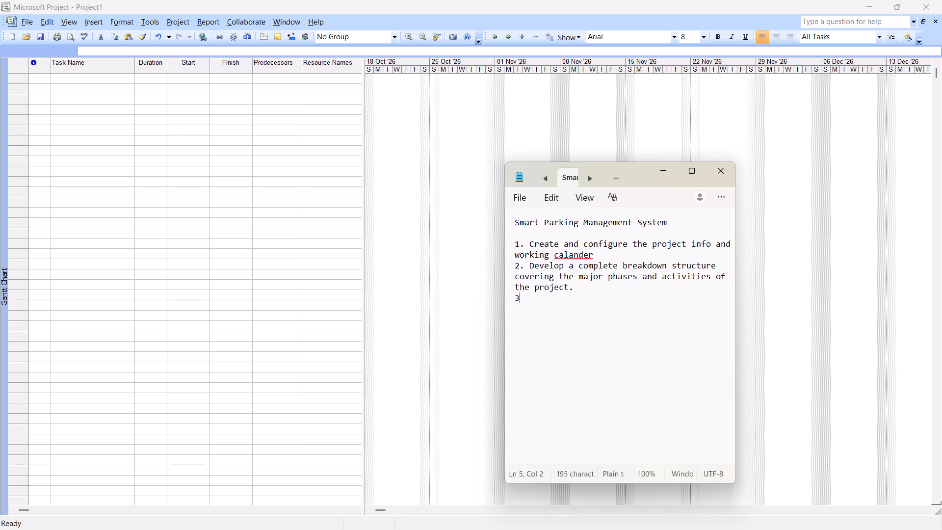
pyautogui.press('space')
pyautogui.write('est')
pyautogui.write('imate all t')
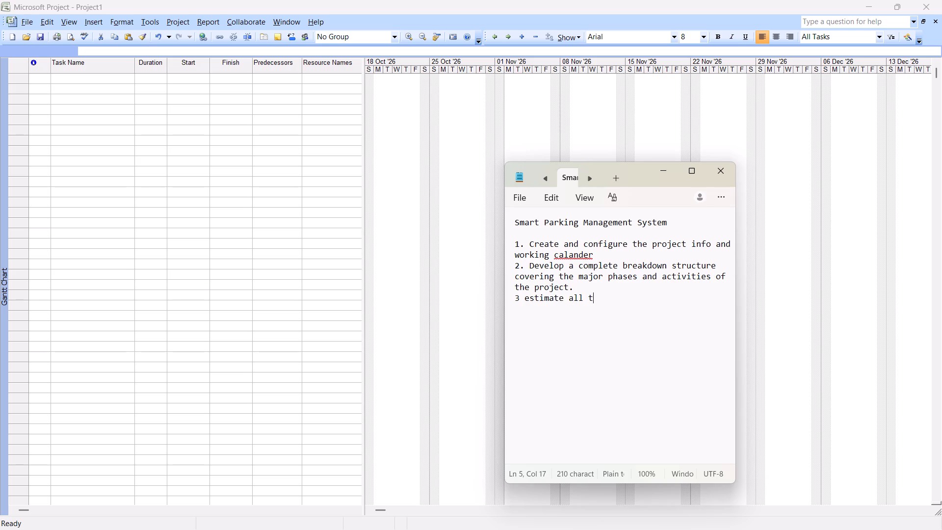
pyautogui.press('BackSpace')
pyautogui.press('BackSpace')
pyautogui.press('BackSpace')
pyautogui.press('BackSpace')
pyautogui.press('BackSpace')
pyautogui.press('BackSpace')
pyautogui.press('space')
pyautogui.write('task duarations')
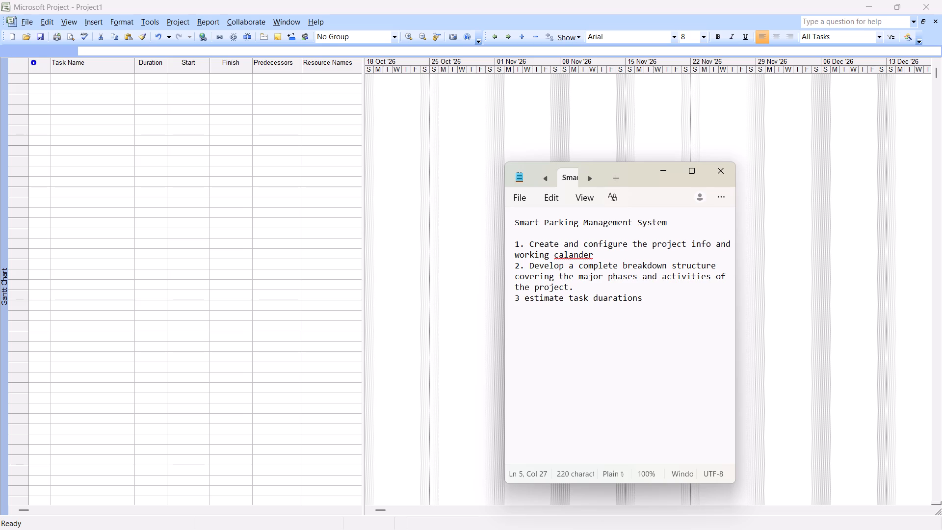
pyautogui.press('space')
pyautogui.write('and establish all the dependies')
# Complete item 3 with the dependency list "types: FS, SS, FF, SF".
pyautogui.press('space')
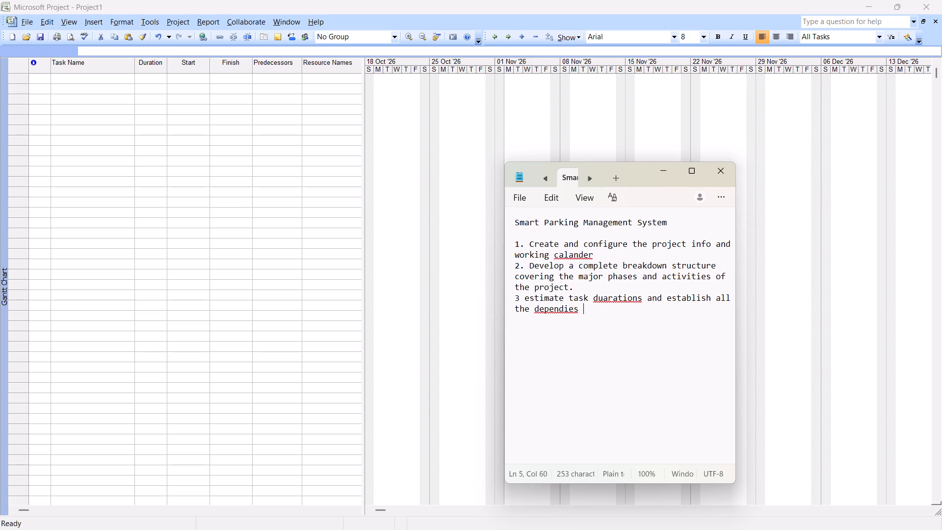
pyautogui.write('types')
pyautogui.press('space')
pyautogui.press('BackSpace')
pyautogui.write(':')
pyautogui.press('space')
pyautogui.hotkey('shift', 'f')
pyautogui.press('BackSpace')
pyautogui.write('FS.')
pyautogui.press('BackSpace')
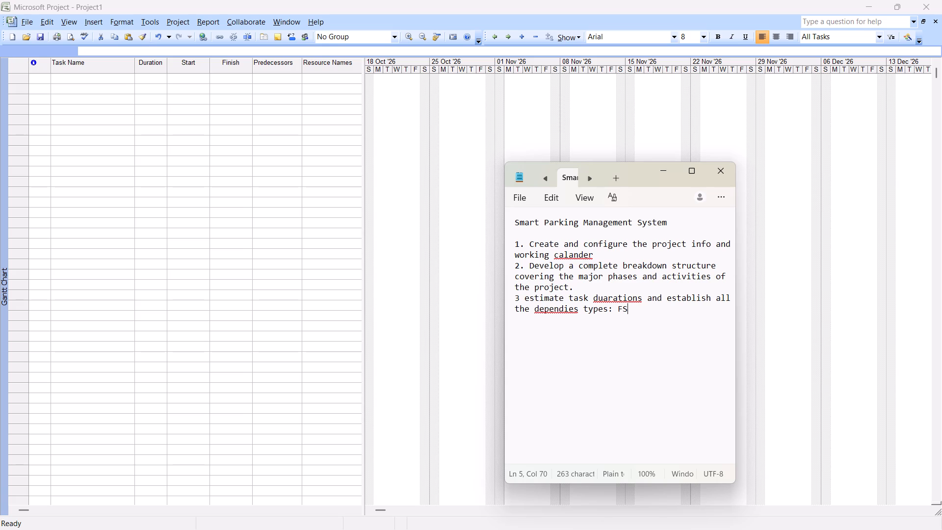
pyautogui.write(',')
pyautogui.press('space')
pyautogui.write('SS,')
pyautogui.press('space')
pyautogui.write('FF')
pyautogui.write(',')
pyautogui.press('space')
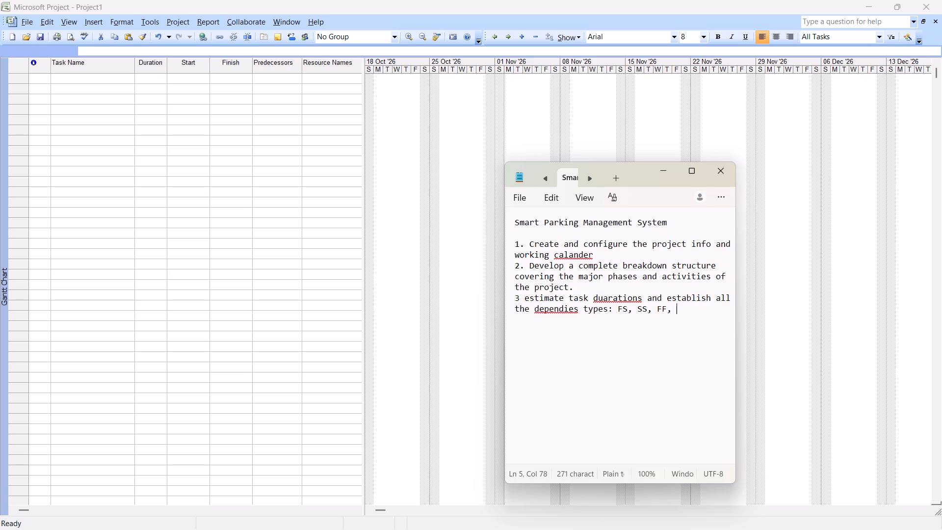
pyautogui.write('SF')
# Start item 4 on a new line with "4. Implement suitable lead and".
pyautogui.hotkey('shift', 'Return')
pyautogui.press('4')
pyautogui.write('.')
pyautogui.press('space')
pyautogui.write('Implement suitable')
pyautogui.press('space')
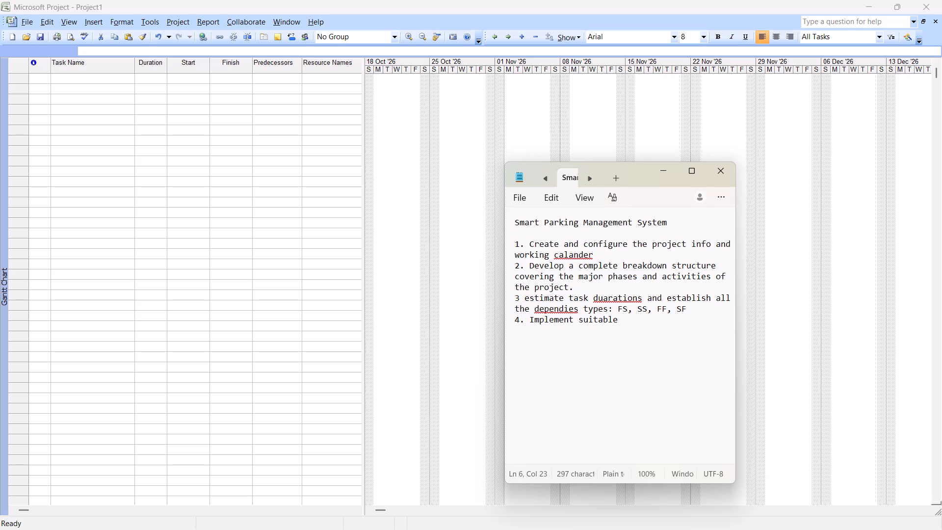
pyautogui.write('lead and')
pyautogui.press('space')
# Switch to Microsoft Project, examine the Standard project calendar's working times, exceptions and the available base calendars, and close the working-time settings.
pyautogui.click(827, 302)
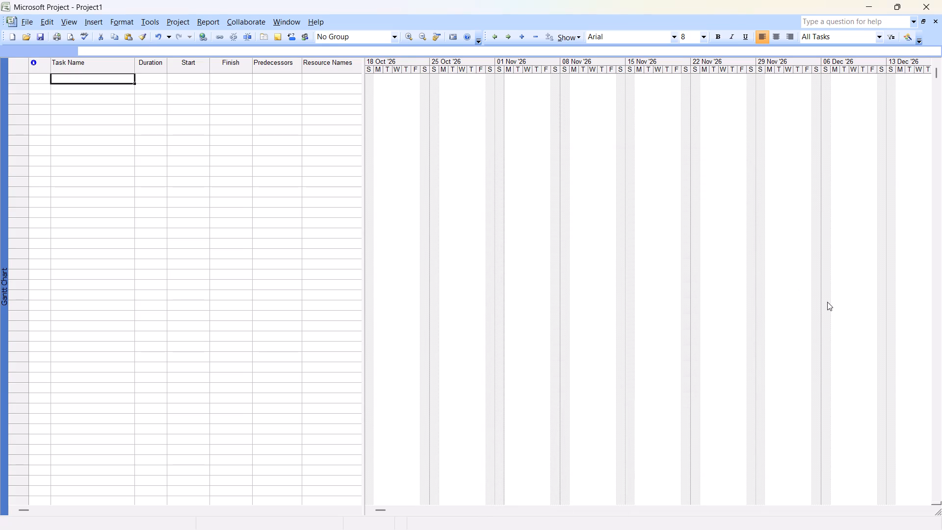
pyautogui.click(148, 21)
pyautogui.click(193, 107)
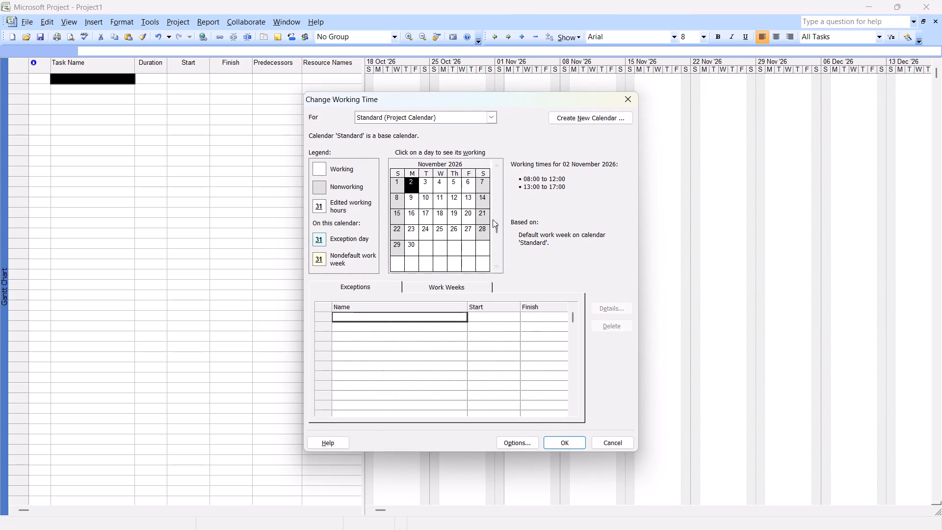
pyautogui.click(411, 315)
pyautogui.click(473, 312)
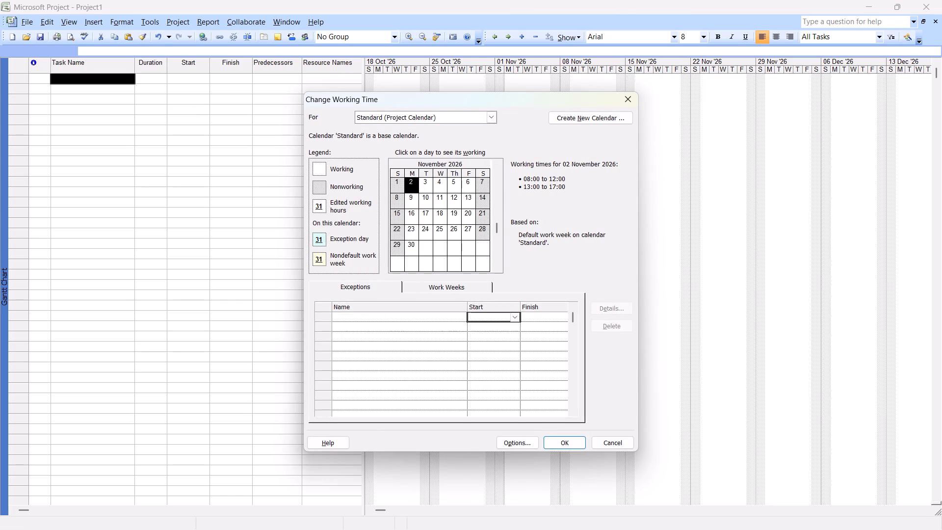
pyautogui.click(438, 311)
pyautogui.click(524, 271)
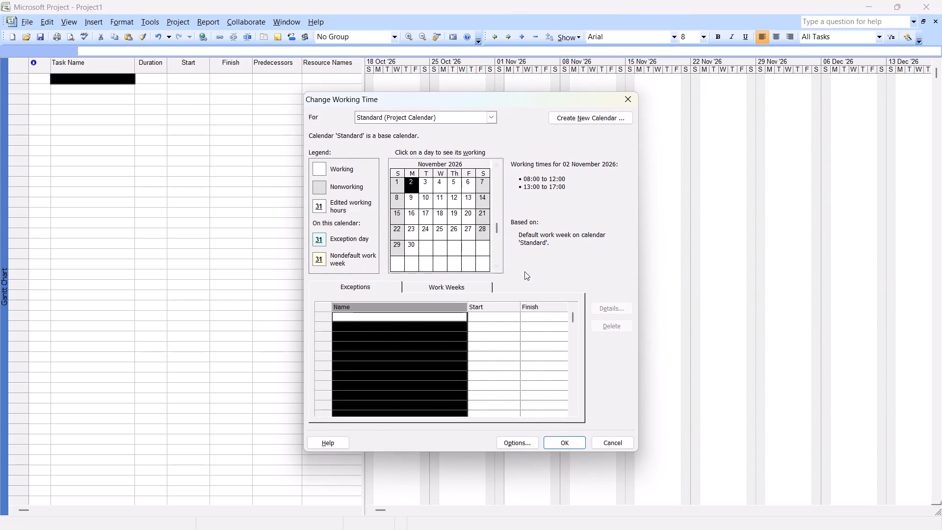
pyautogui.click(543, 238)
pyautogui.click(278, 191)
pyautogui.moveTo(447, 125); pyautogui.dragTo(460, 114)
pyautogui.click(460, 114)
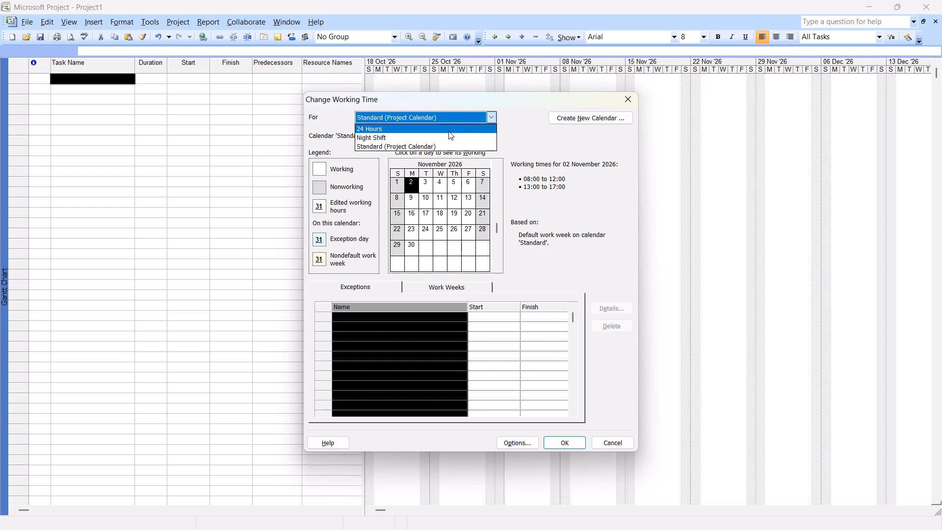
pyautogui.click(442, 145)
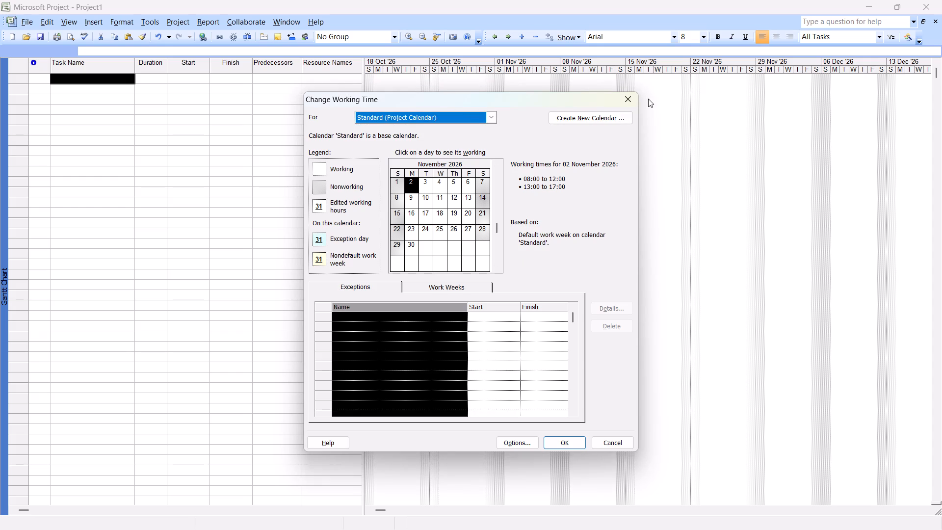
pyautogui.click(631, 98)
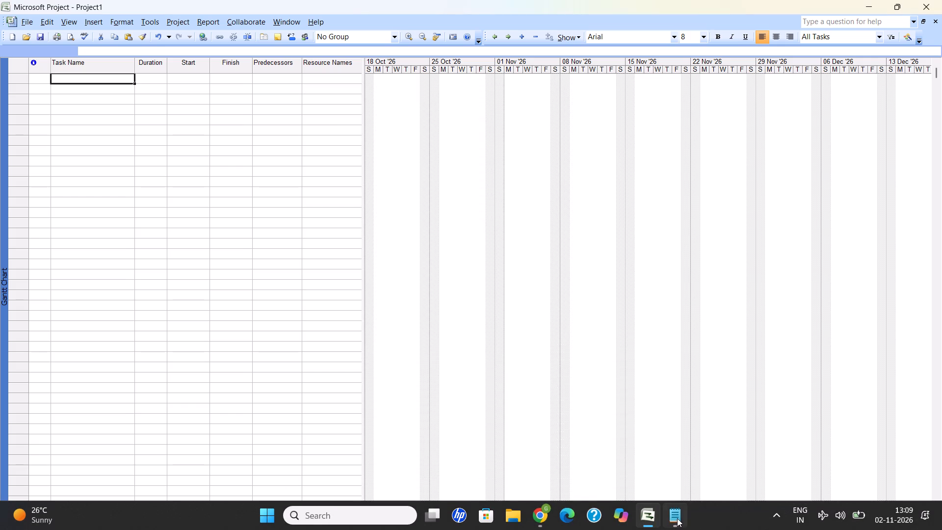
# Switch back to the Notepad note and complete item 4 with "lag times between selected activities".
pyautogui.click(677, 519)
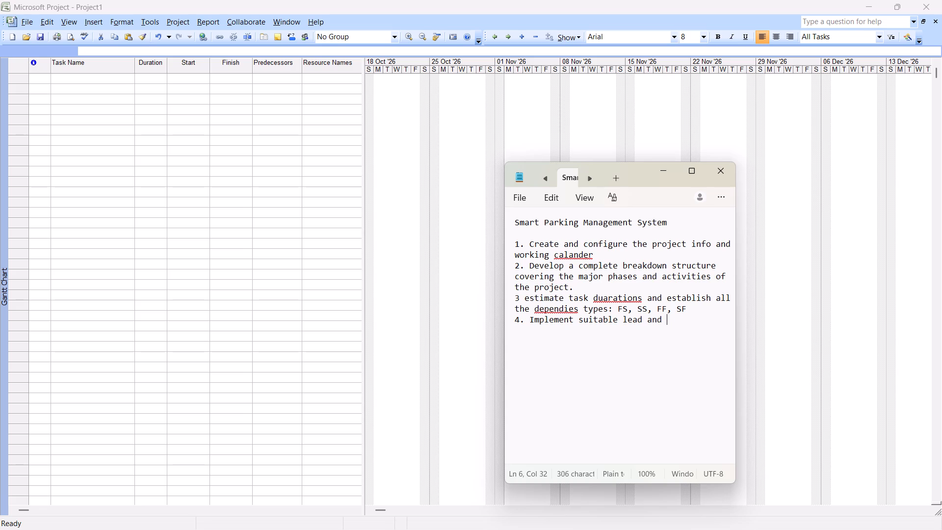
pyautogui.write('lag times')
pyautogui.press('space')
pyautogui.write('between selected')
pyautogui.press('space')
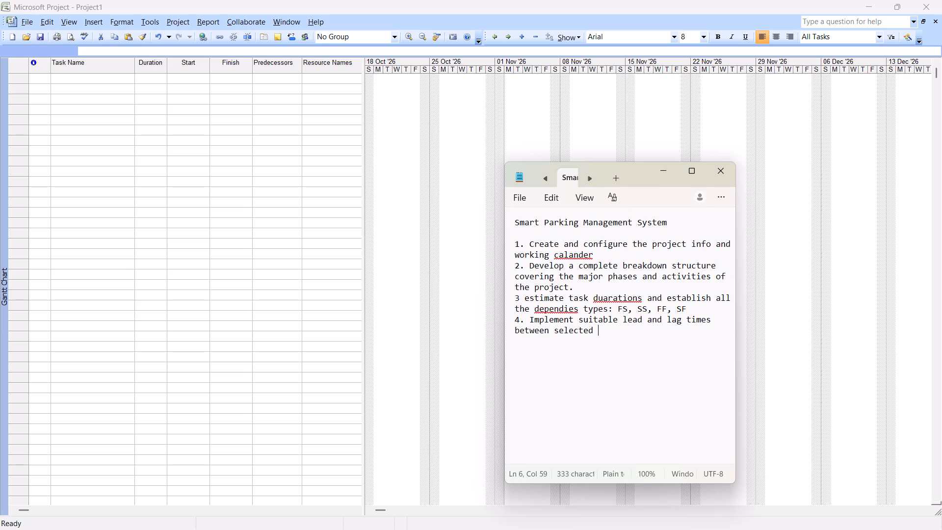
pyautogui.write('actic')
pyautogui.press('BackSpace')
pyautogui.write('vities')
# Start item 5 of the note on a new line with "5. Create milestones,".
pyautogui.hotkey('shift', 'Return')
pyautogui.write('5.')
pyautogui.press('space')
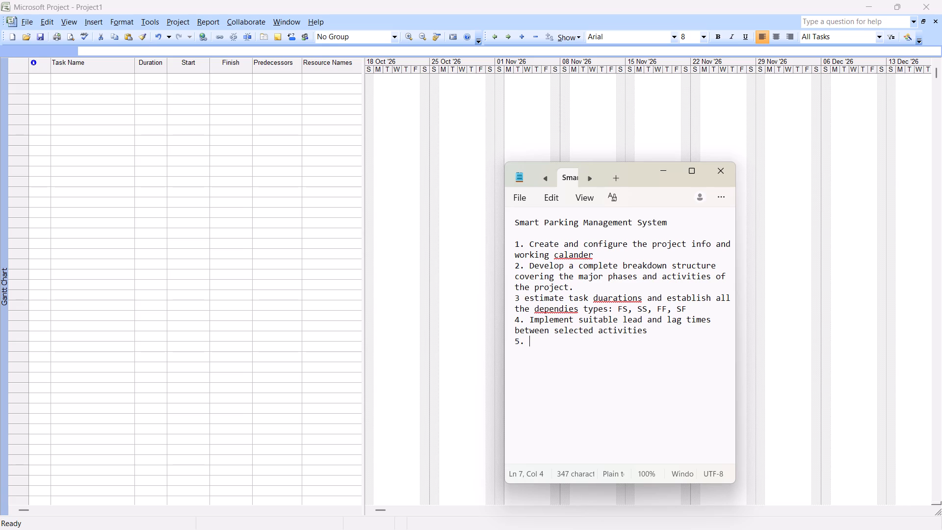
pyautogui.write('Create')
pyautogui.press('space')
pyautogui.write('milestones')
pyautogui.press('space')
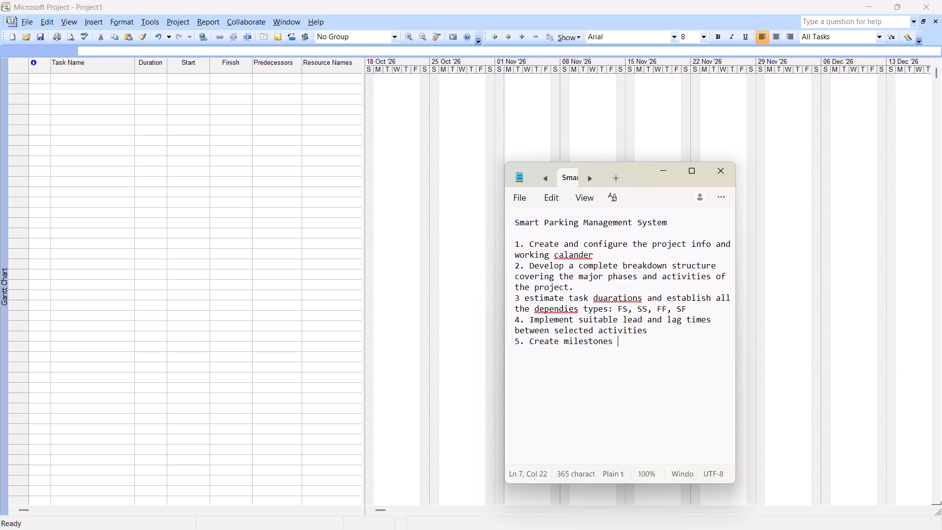
pyautogui.press('BackSpace')
pyautogui.write(',')
pyautogui.press('space')
# Continue item 5 with "including zero milestone".
pyautogui.write('im')
pyautogui.press('BackSpace')
pyautogui.write('ncluding xero')
pyautogui.press('space')
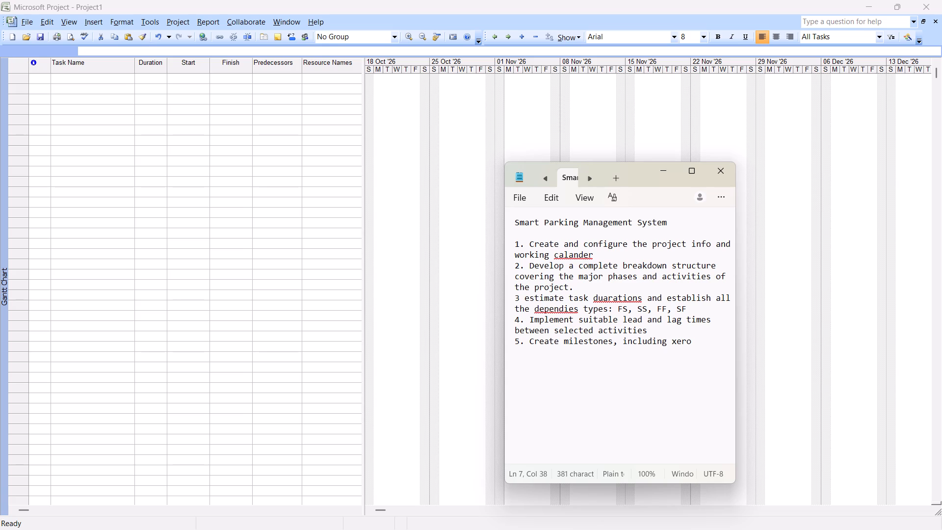
pyautogui.press('BackSpace')
pyautogui.press('BackSpace')
pyautogui.press('BackSpace')
pyautogui.press('BackSpace')
pyautogui.press('BackSpace')
pyautogui.write('zero')
pyautogui.press('space')
pyautogui.write('milestone')
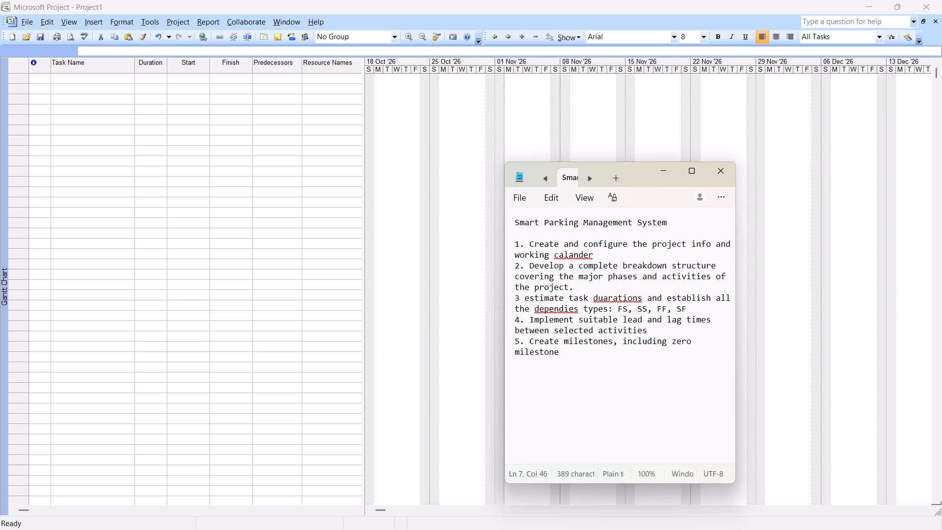
pyautogui.press('space')
# Complete item 5 with "and configure a project deadline, baseline.".
pyautogui.press('a')
pyautogui.write('nd conf')
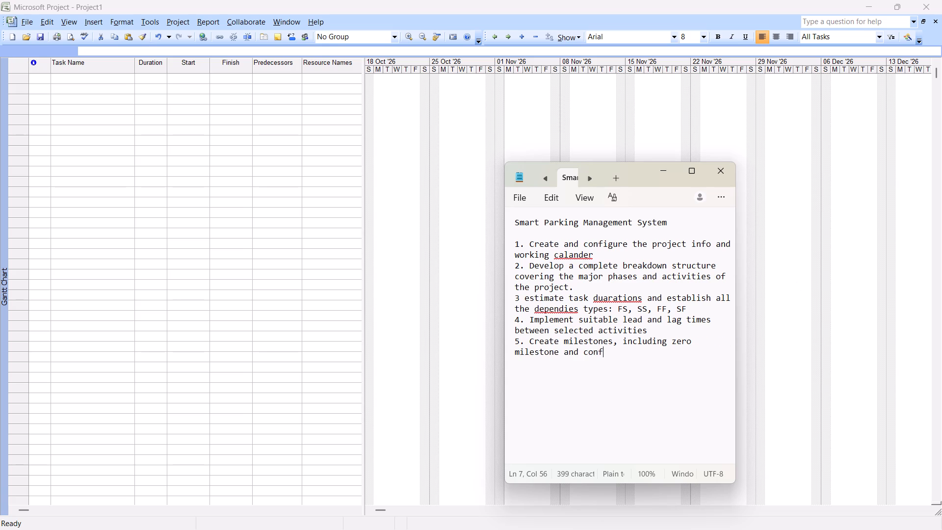
pyautogui.write('igure an')
pyautogui.press('BackSpace')
pyautogui.press('space')
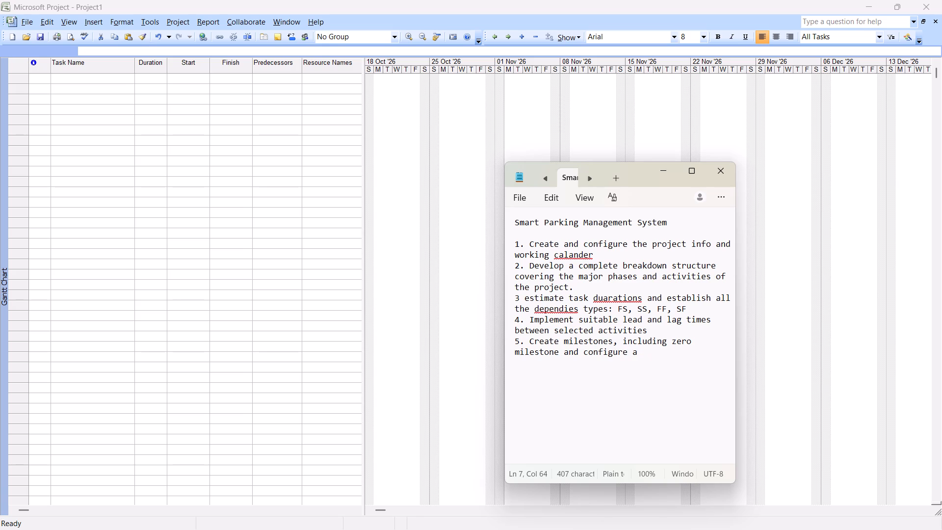
pyautogui.write('project')
pyautogui.press('space')
pyautogui.write('deadline')
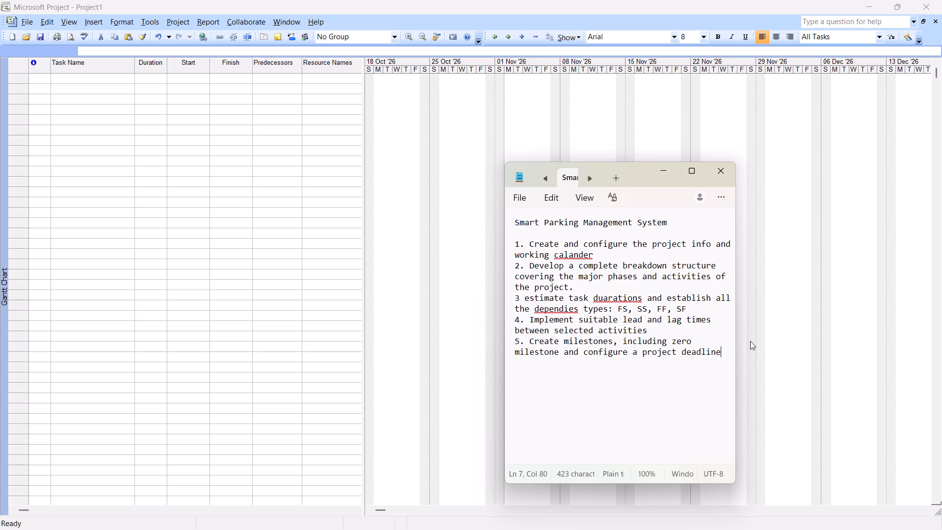
pyautogui.write(', baseline.')
# Switch to Microsoft Project and enter "Requirments" as the first task name in the task table.
pyautogui.moveTo(786, 336); pyautogui.dragTo(440, 211)
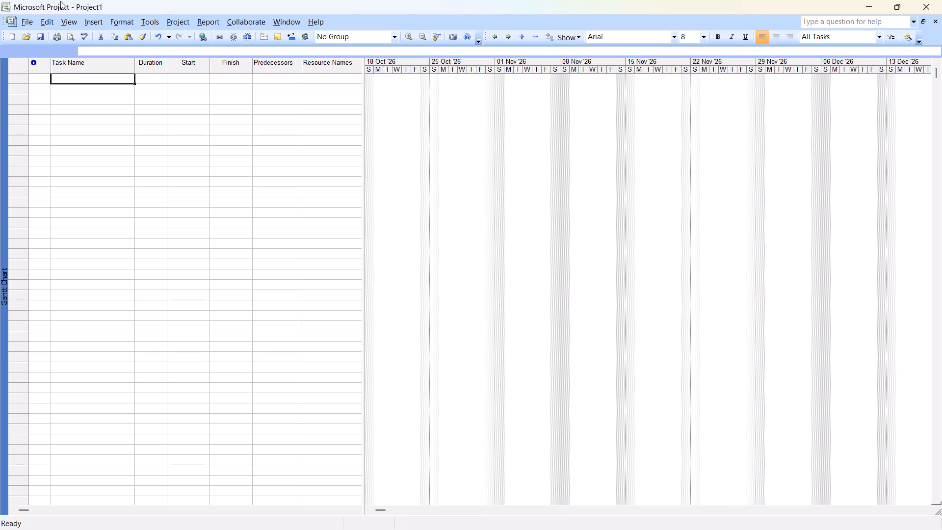
pyautogui.click(78, 91)
pyautogui.click(82, 80)
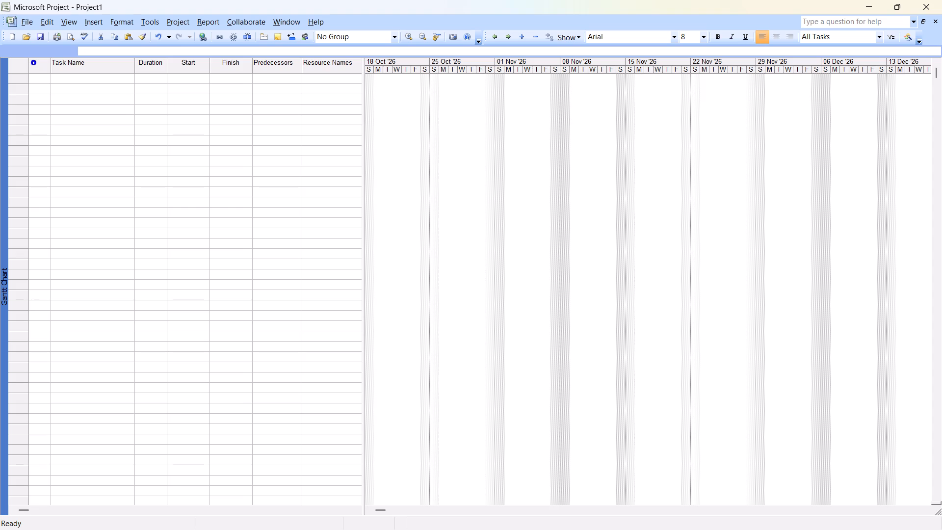
pyautogui.click(94, 80)
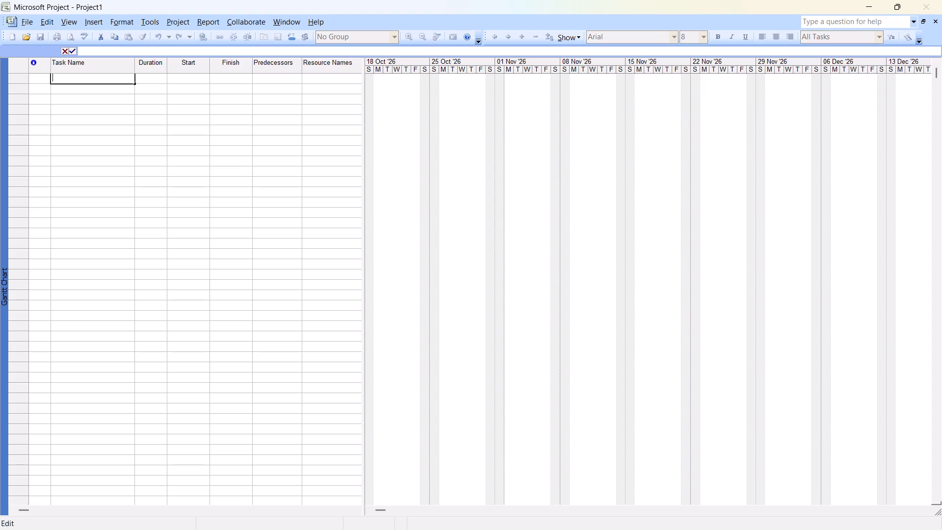
pyautogui.write('Requirments')
pyautogui.press('space')
pyautogui.click(52, 91)
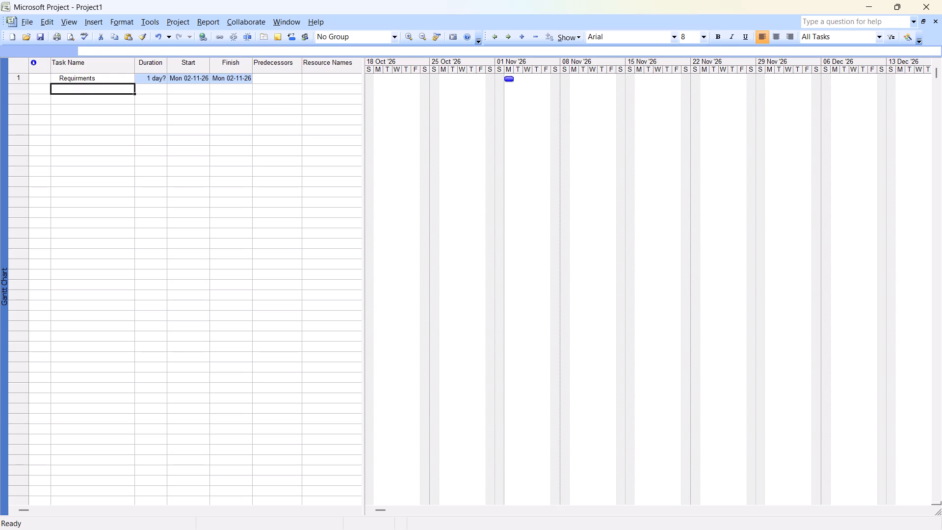
# Set the duration of the Requirments task to 2 days.
pyautogui.click(150, 79)
pyautogui.click(161, 80)
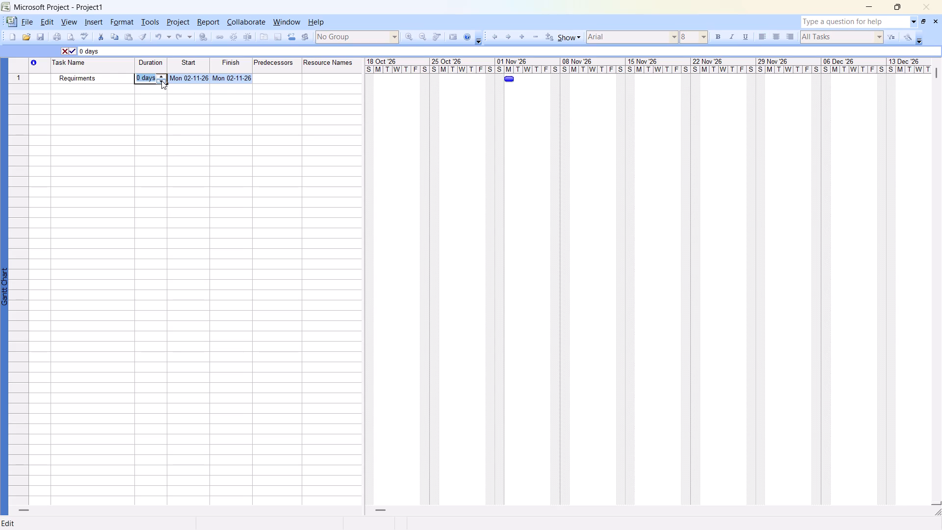
pyautogui.click(161, 80)
pyautogui.doubleClick(161, 76)
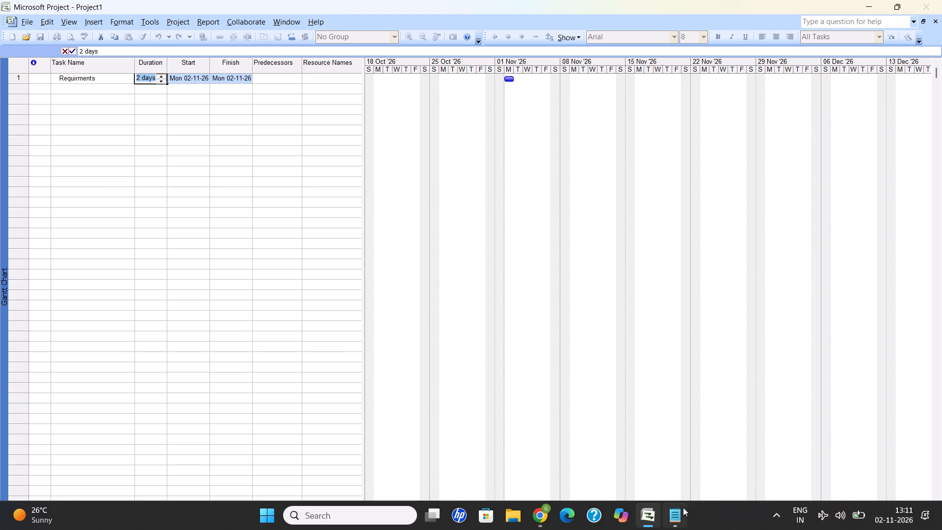
# Switch back to the Notepad note and add the line "6. Schedule a recurring task for a regular project activity".
pyautogui.click(681, 507)
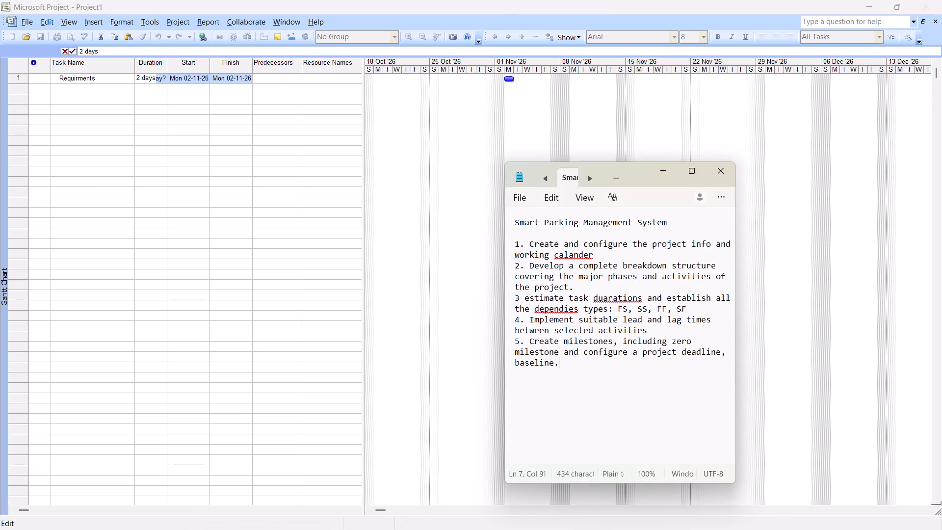
pyautogui.hotkey('shift', 'Return')
pyautogui.write('6.')
pyautogui.press('space')
pyautogui.write('Schedule')
pyautogui.press('space')
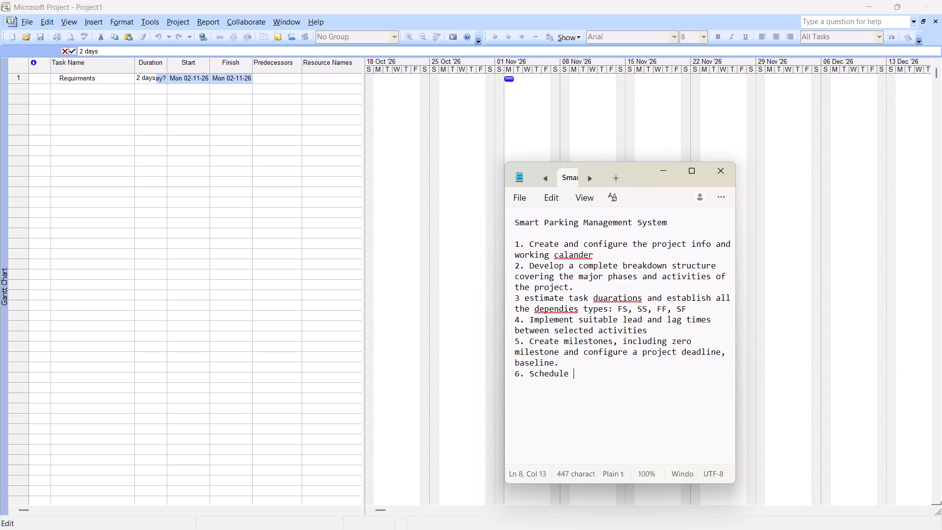
pyautogui.write('a')
pyautogui.press('space')
pyautogui.write('recurring task')
pyautogui.press('space')
pyautogui.write('for a regular')
pyautogui.press('space')
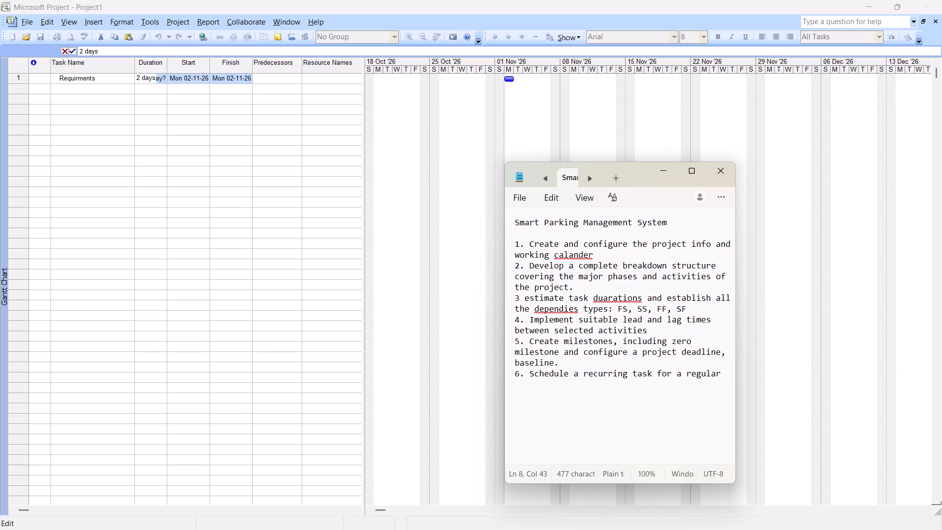
pyautogui.write('project')
pyautogui.press('space')
pyautogui.write('activity')
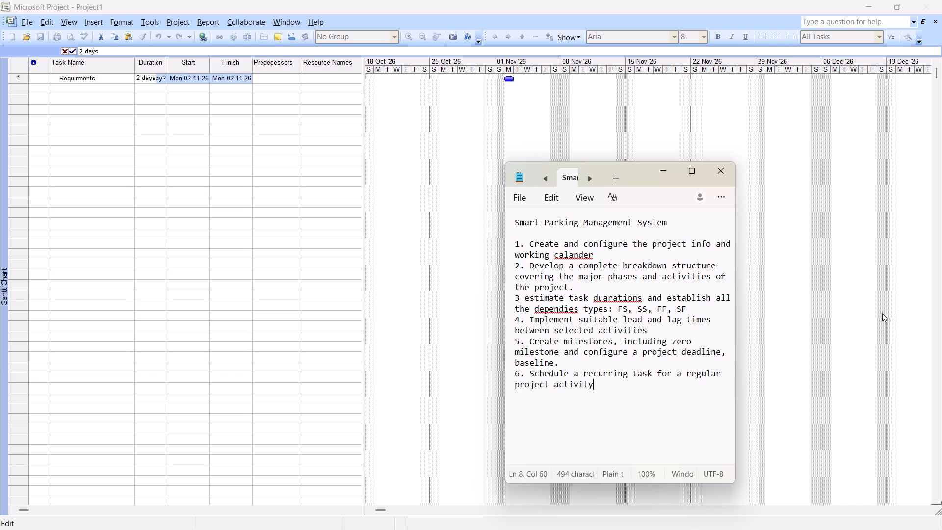
# Switch to Microsoft Project, commit the Requirments task's duration entry and open its Resource Names cell for editing.
pyautogui.click(875, 311)
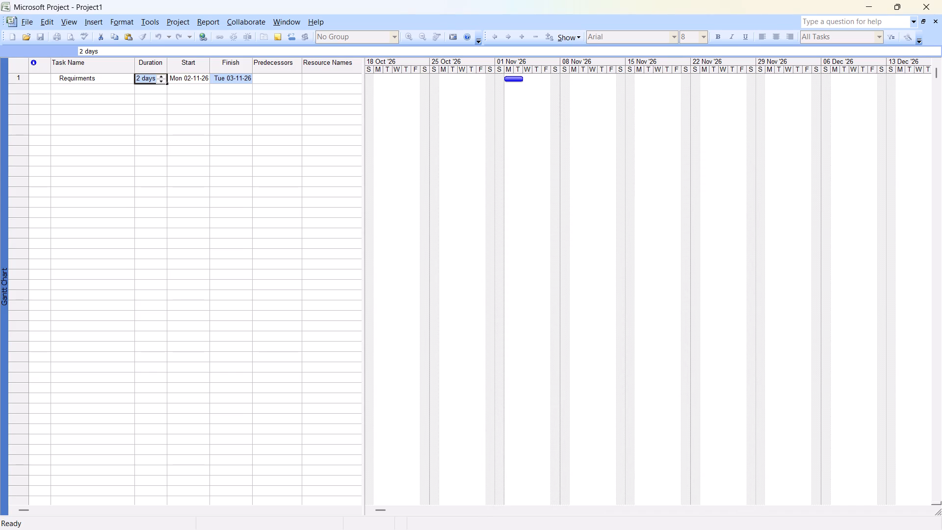
pyautogui.click(271, 78)
pyautogui.click(330, 78)
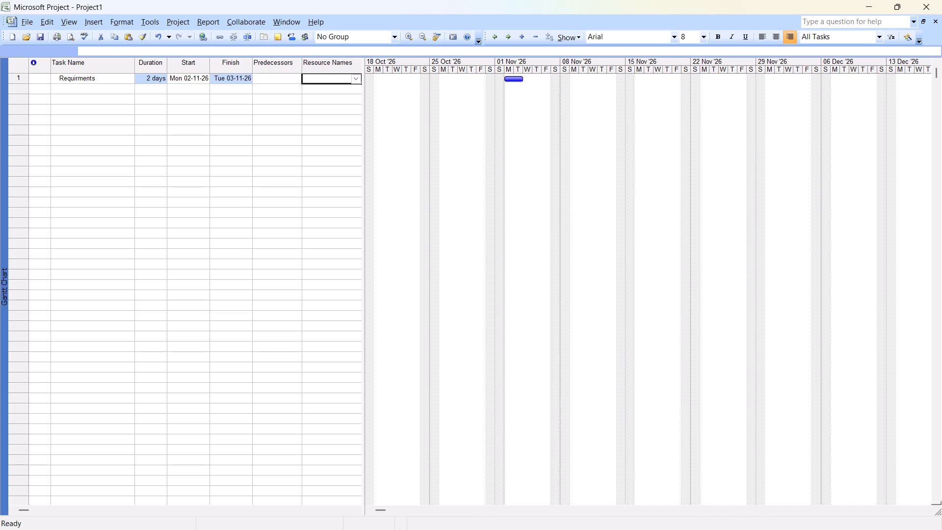
pyautogui.click(359, 77)
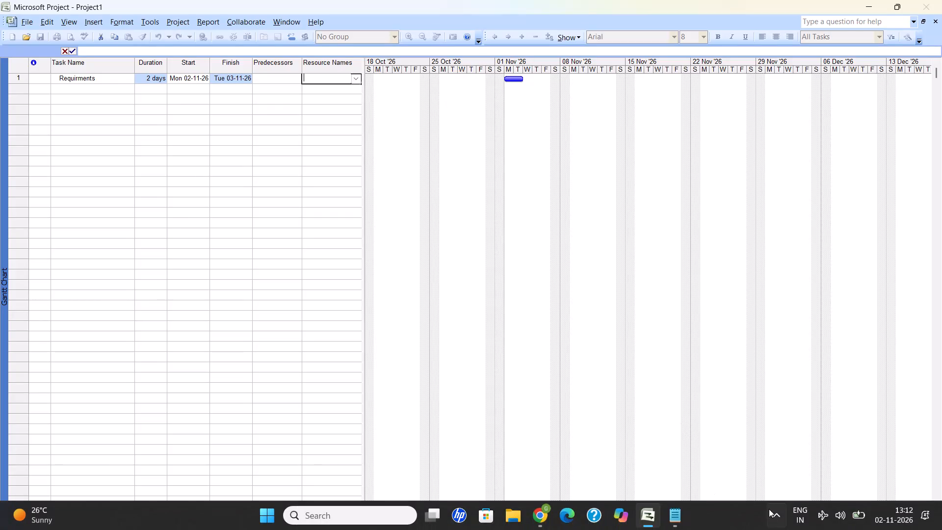
# Switch to the Notepad note and extend item 6 with "such as weekly progress meetings.".
pyautogui.click(674, 508)
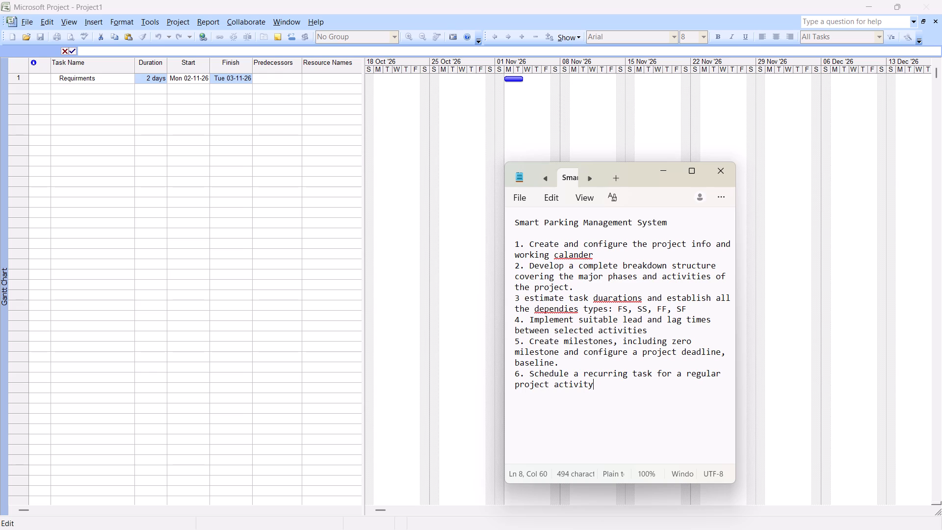
pyautogui.press('space')
pyautogui.write('such as')
pyautogui.press('space')
pyautogui.write('weekly')
pyautogui.press('space')
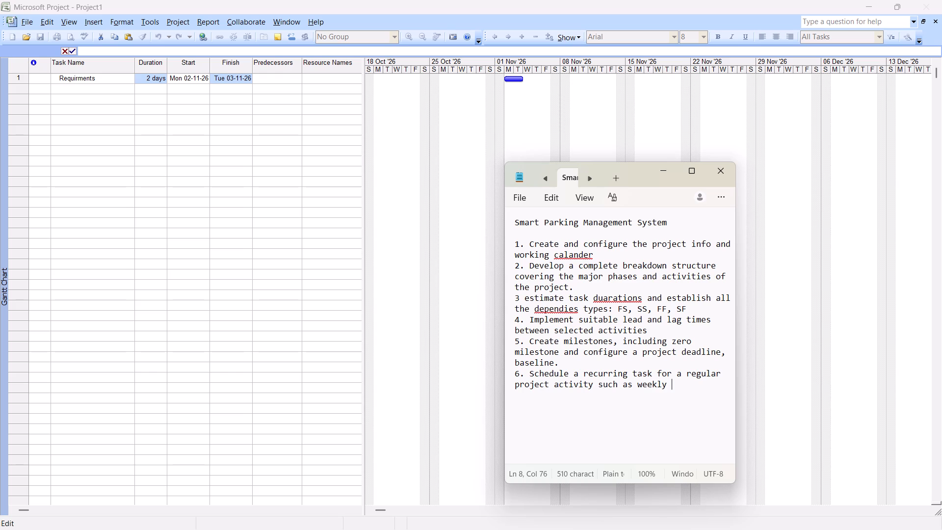
pyautogui.write('progress')
pyautogui.press('space')
pyautogui.write('meeting')
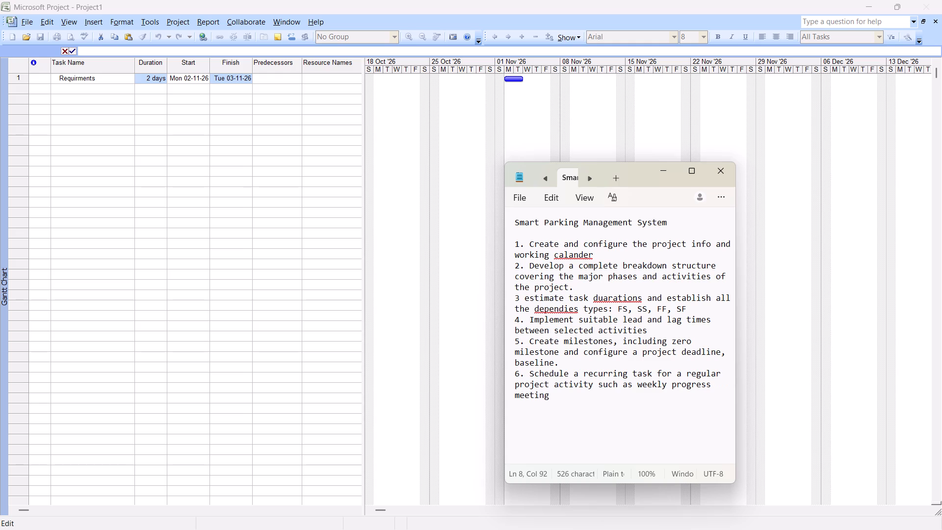
pyautogui.write('s.')
# Add a new line to the note reading "7. Spilt a task to represent an interruption".
pyautogui.hotkey('shift', 'Return')
pyautogui.write('7.')
pyautogui.press('space')
pyautogui.write('Spilt')
pyautogui.press('space')
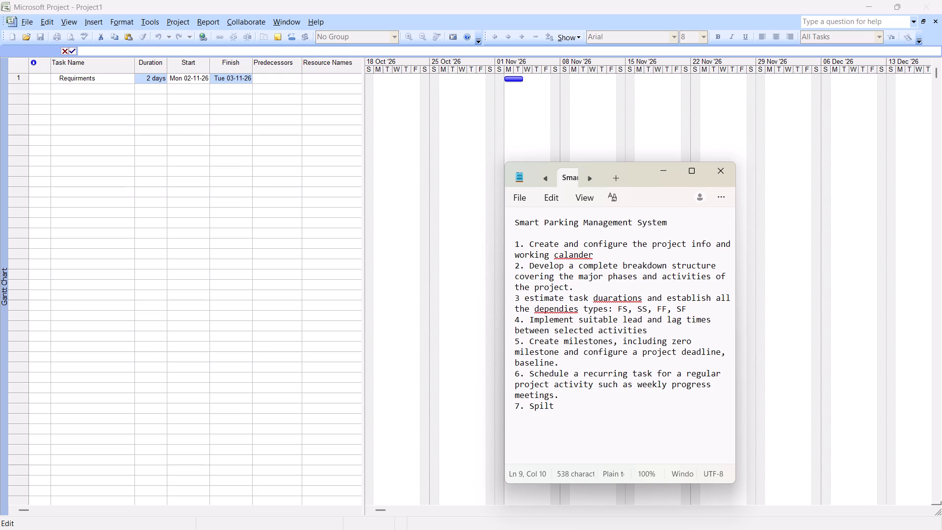
pyautogui.write('a task')
pyautogui.press('space')
pyautogui.write('to represent')
pyautogui.press('space')
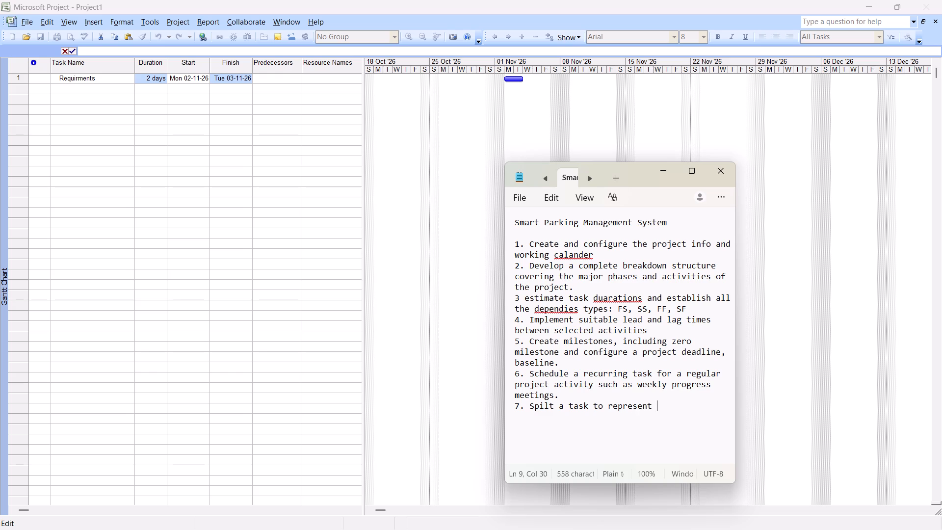
pyautogui.write('an inter')
pyautogui.press('BackSpace')
pyautogui.press('BackSpace')
pyautogui.write('erruption')
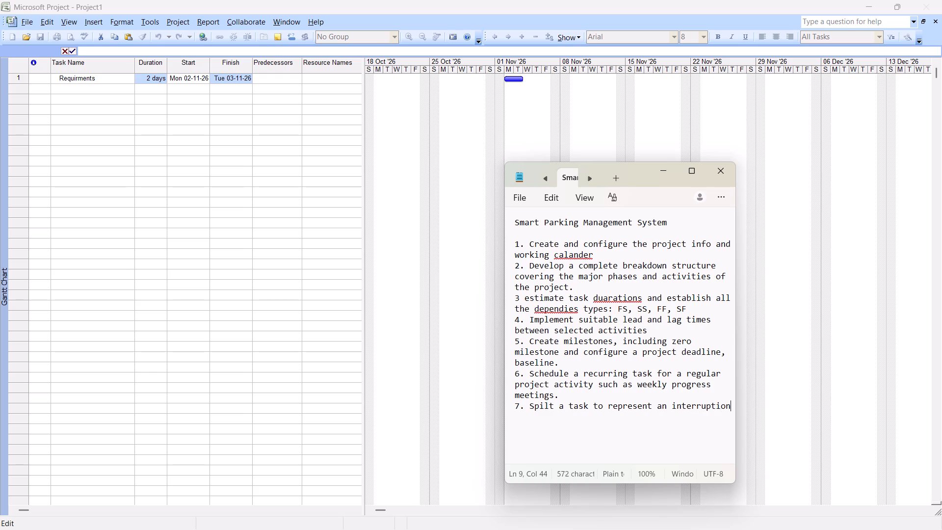
# Complete item 7 of the note with "in work and subsequent contribution.".
pyautogui.hotkey('shift', 'Return')
pyautogui.press('BackSpace')
pyautogui.press('space')
pyautogui.write('in')
pyautogui.press('space')
pyautogui.write('work')
pyautogui.press('space')
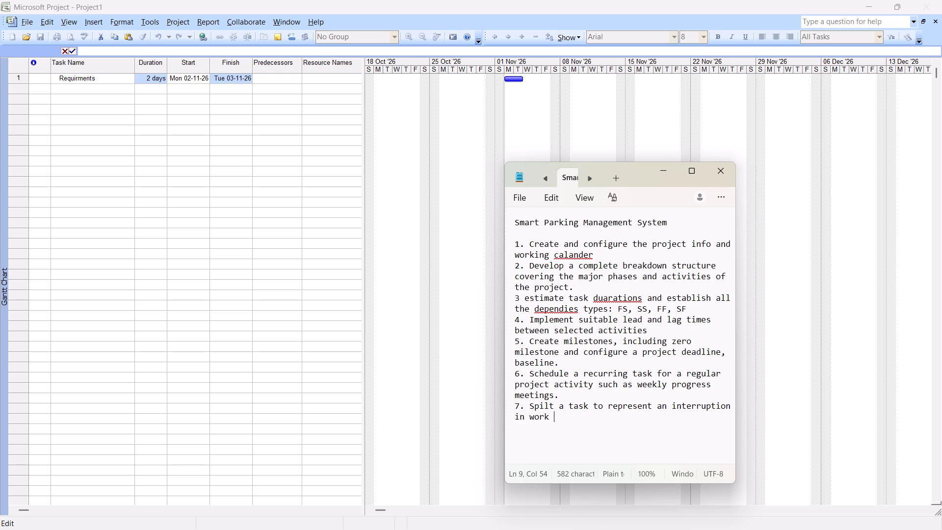
pyautogui.write('and subsquent')
pyautogui.press('space')
pyautogui.write('conti')
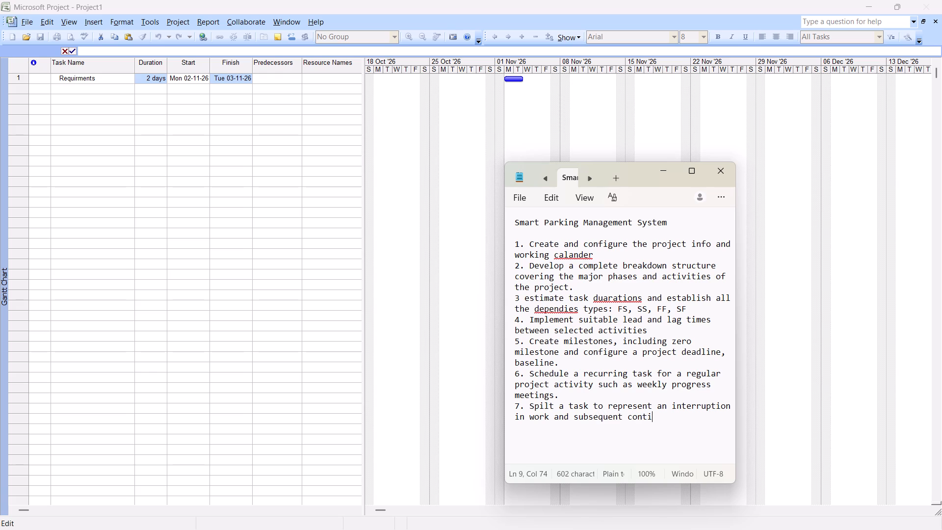
pyautogui.write('bution')
pyautogui.press('.')
# Begin the note's next line with "8. Create".
pyautogui.hotkey('shift', 'Return')
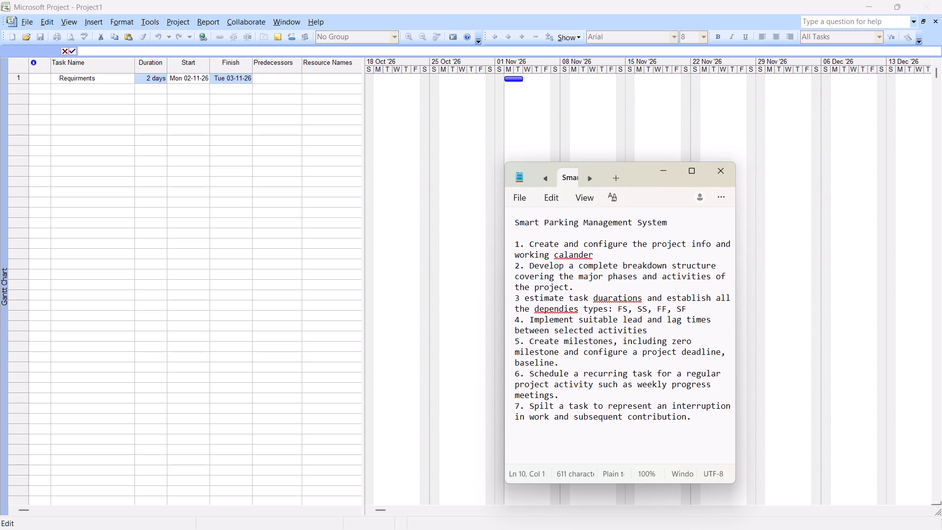
pyautogui.write('8. Create')
pyautogui.press('space')
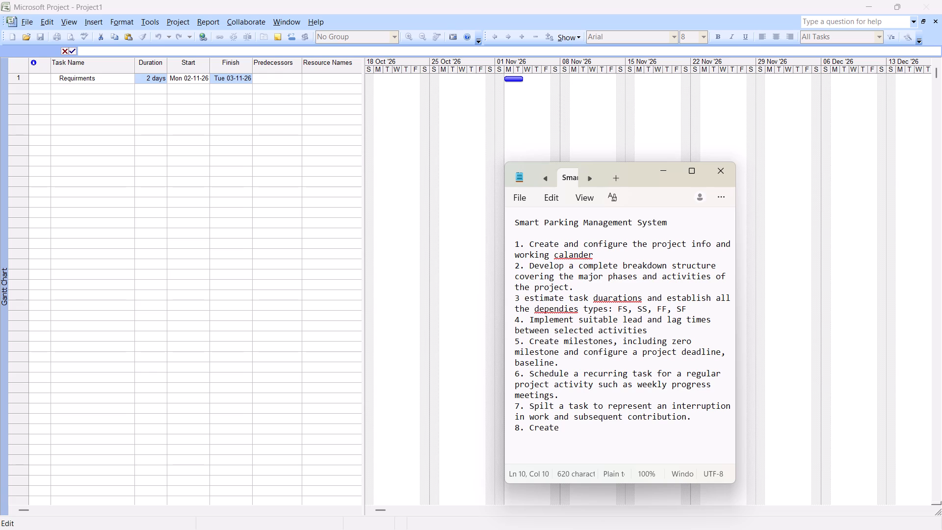
# Switch back to Microsoft Project's task table.
pyautogui.click(810, 344)
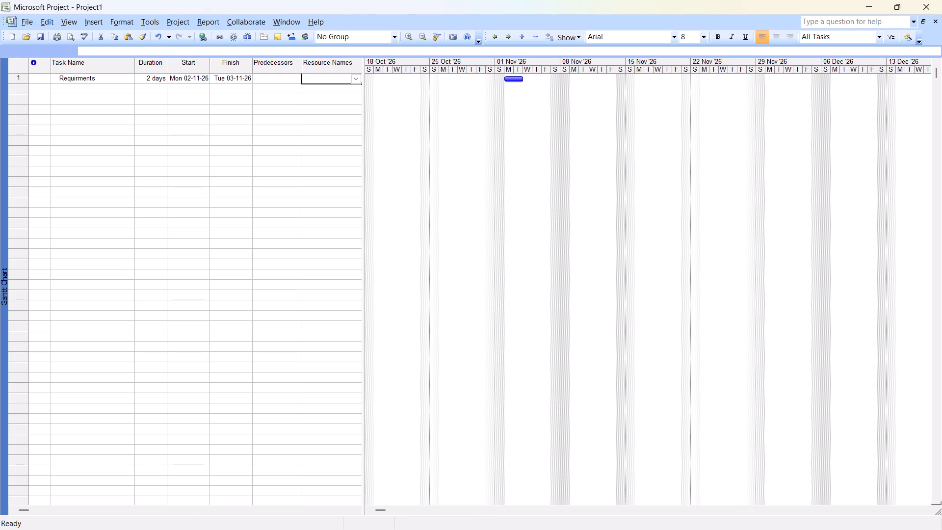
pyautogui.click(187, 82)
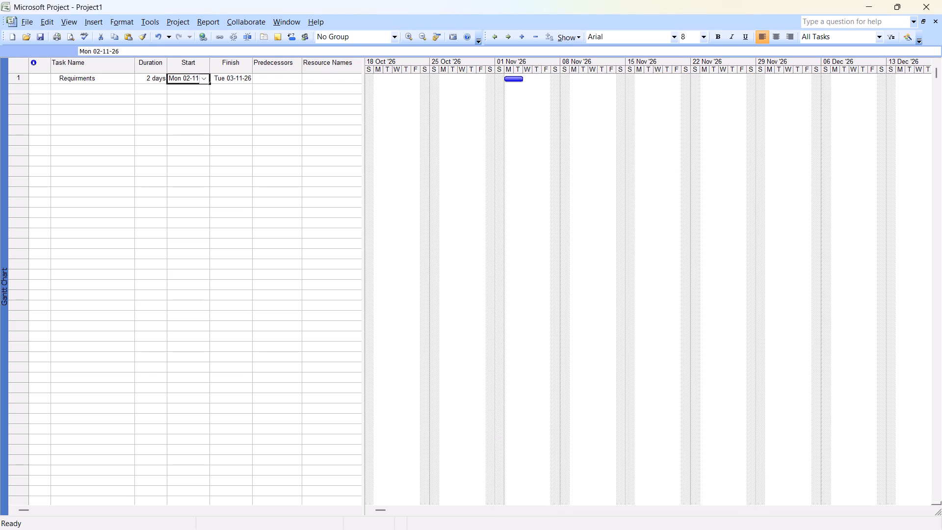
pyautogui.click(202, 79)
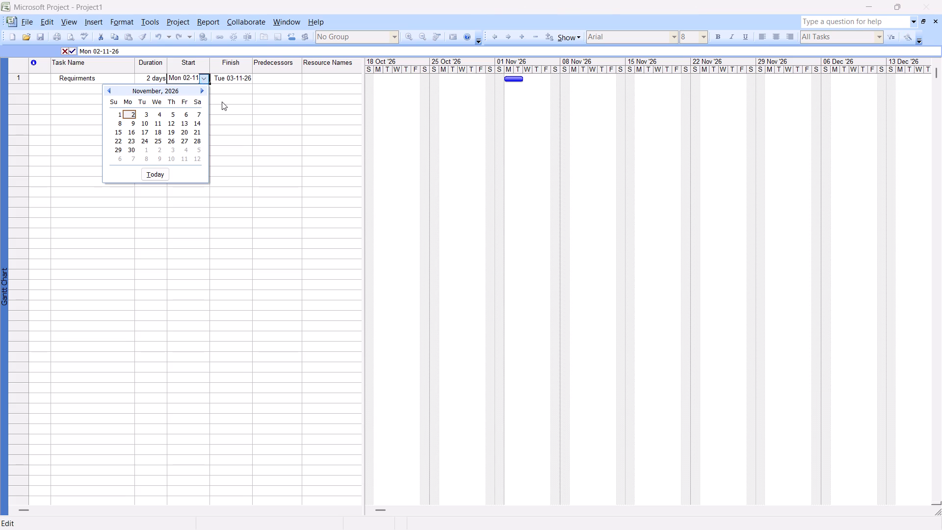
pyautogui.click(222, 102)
# Enter "Resource gathering" as the second task name, directly below Requirments.
pyautogui.click(101, 91)
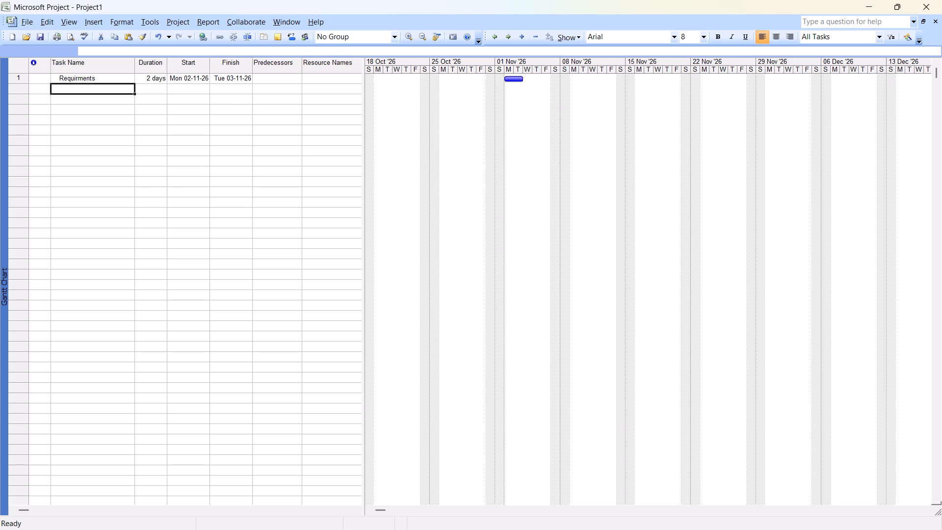
pyautogui.write('RE')
pyautogui.press('BackSpace')
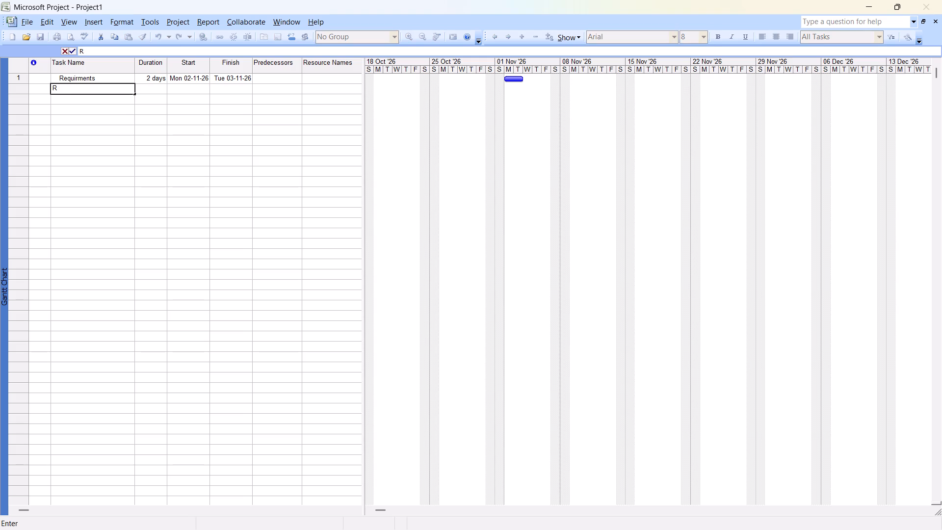
pyautogui.write('esor')
pyautogui.press('BackSpace')
pyautogui.write('urce')
pyautogui.press('space')
pyautogui.write('gathering')
pyautogui.press('space')
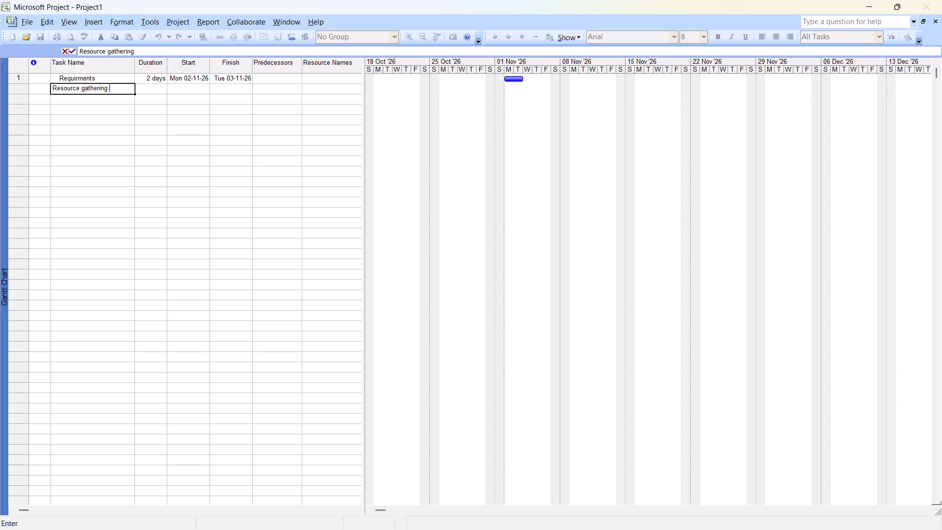
pyautogui.click(119, 100)
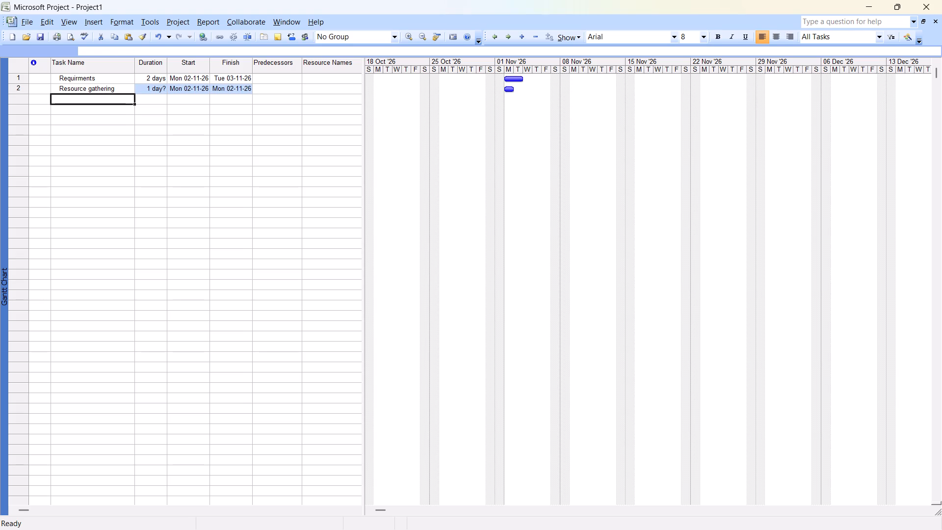
# Enter "UI/UX design" as the third task name, below Resource gathering.
pyautogui.write('UI/UX')
pyautogui.press('space')
pyautogui.write('design')
pyautogui.press('space')
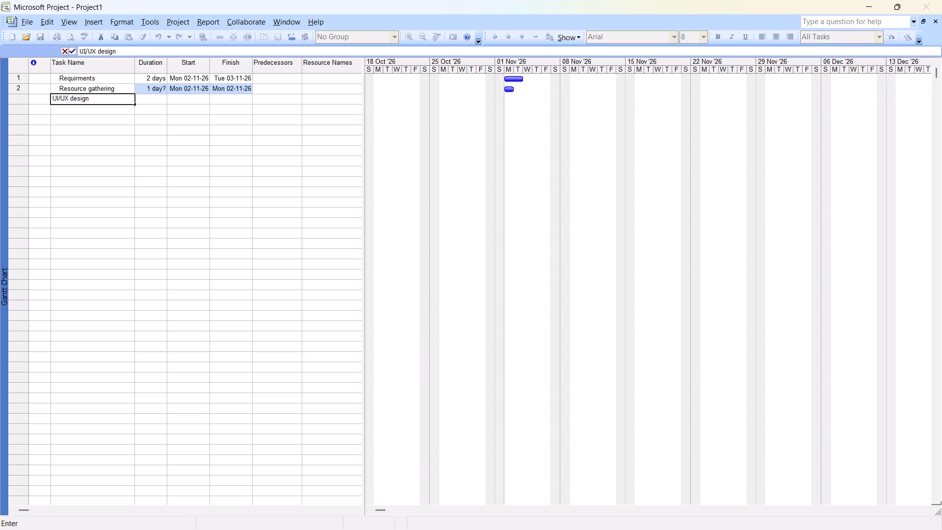
pyautogui.click(108, 114)
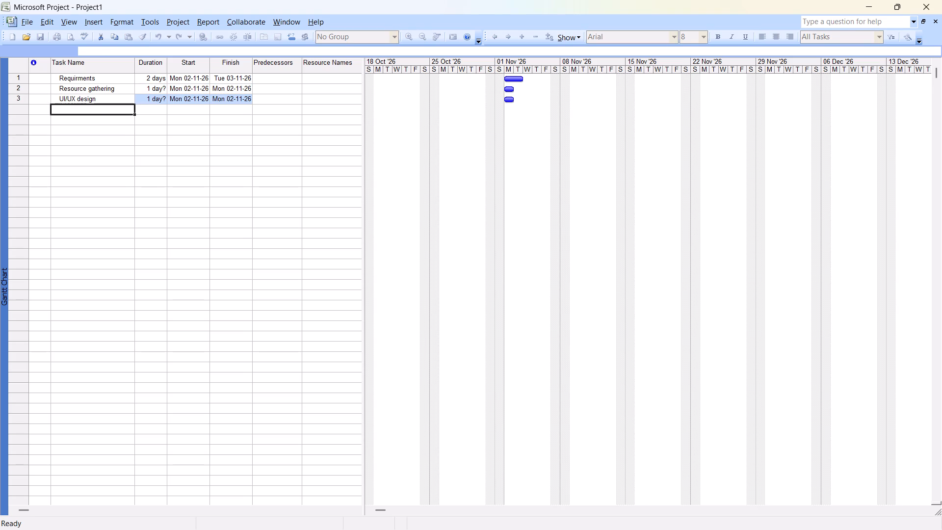
# Set the duration of the Resource gathering task to 2 days.
pyautogui.click(155, 94)
pyautogui.click(158, 90)
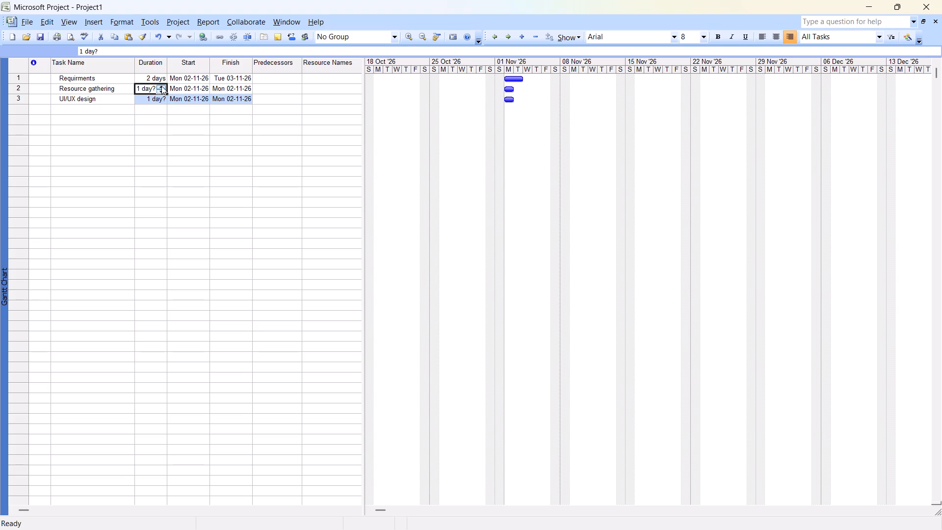
pyautogui.click(161, 86)
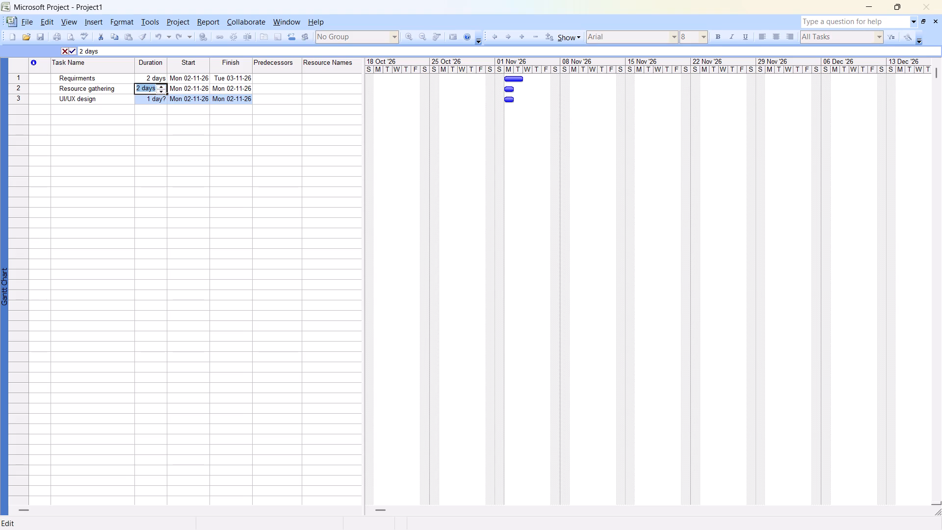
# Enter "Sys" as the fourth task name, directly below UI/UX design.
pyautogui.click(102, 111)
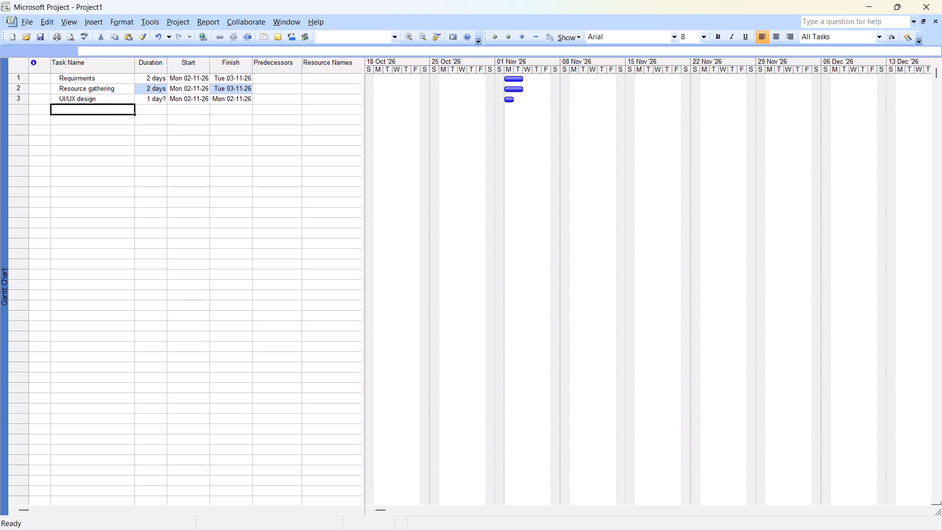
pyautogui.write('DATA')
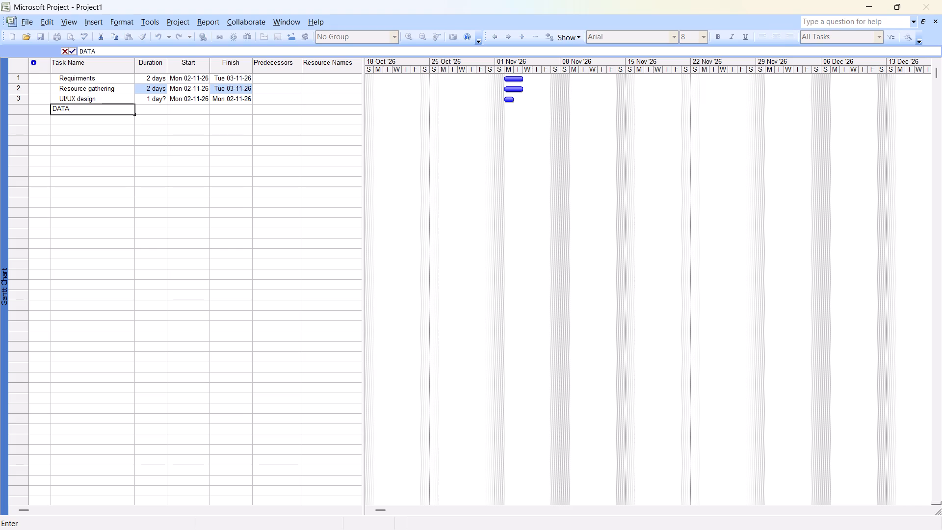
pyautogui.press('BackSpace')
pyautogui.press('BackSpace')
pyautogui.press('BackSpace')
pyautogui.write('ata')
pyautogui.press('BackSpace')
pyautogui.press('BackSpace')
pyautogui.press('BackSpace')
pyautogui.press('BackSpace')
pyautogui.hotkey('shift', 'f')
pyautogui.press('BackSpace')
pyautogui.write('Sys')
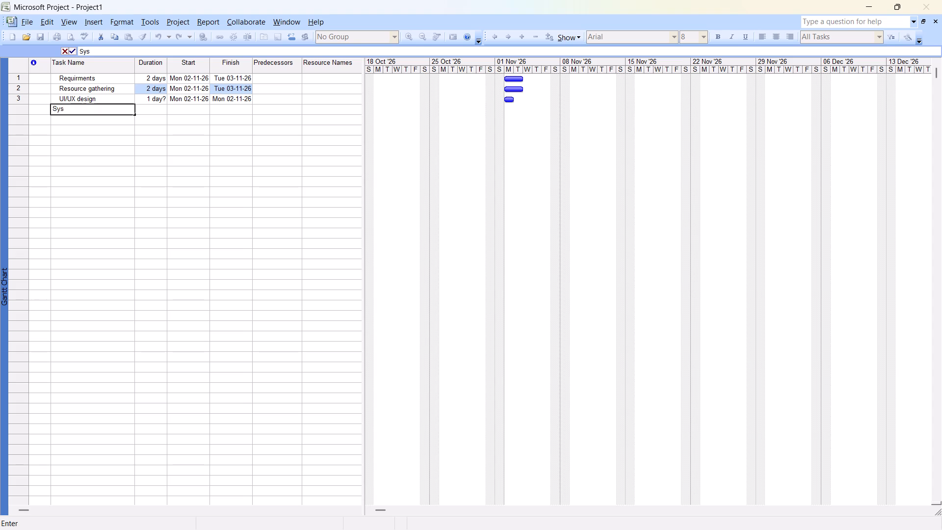
# Rename the third task, UI/UX design, as "System Designing".
pyautogui.click(109, 98)
pyautogui.press('BackSpace')
pyautogui.press('BackSpace')
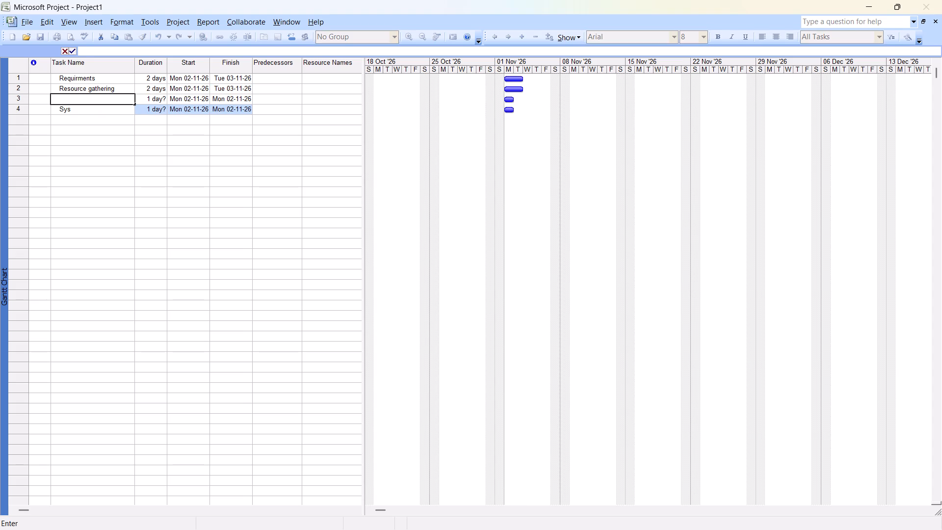
pyautogui.hotkey('shift', 'space')
pyautogui.write('Syd')
pyautogui.press('BackSpace')
pyautogui.write('stem')
pyautogui.press('space')
pyautogui.write('Designing')
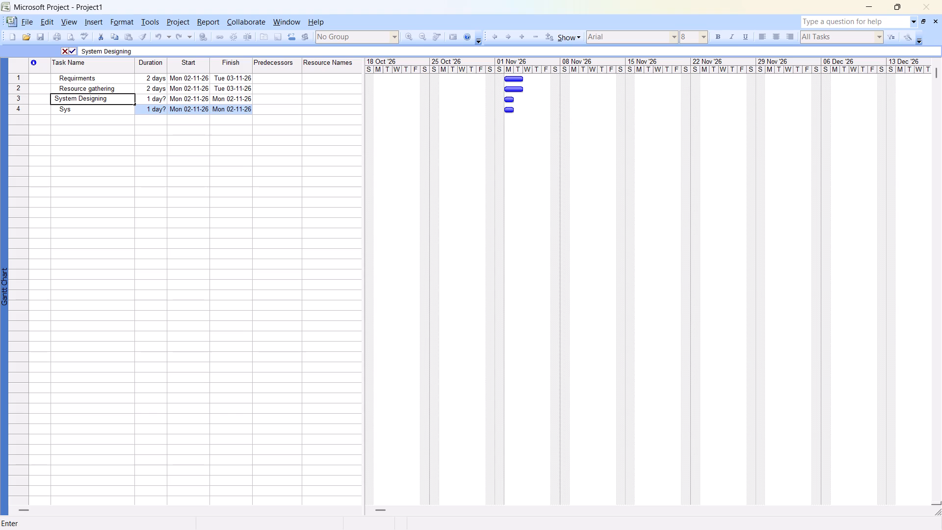
# Rename the fourth task, Sys, as "Frontend".
pyautogui.click(94, 107)
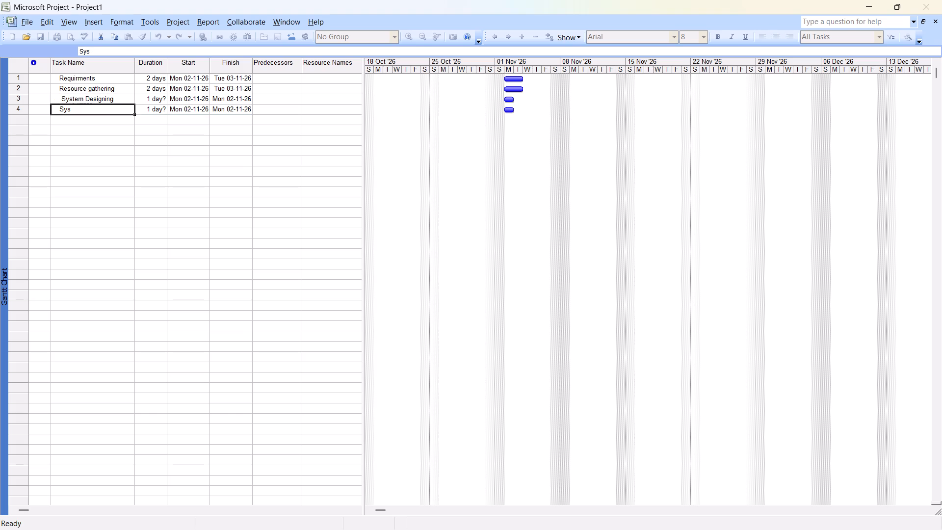
pyautogui.click(94, 107)
pyautogui.press('BackSpace')
pyautogui.press('BackSpace')
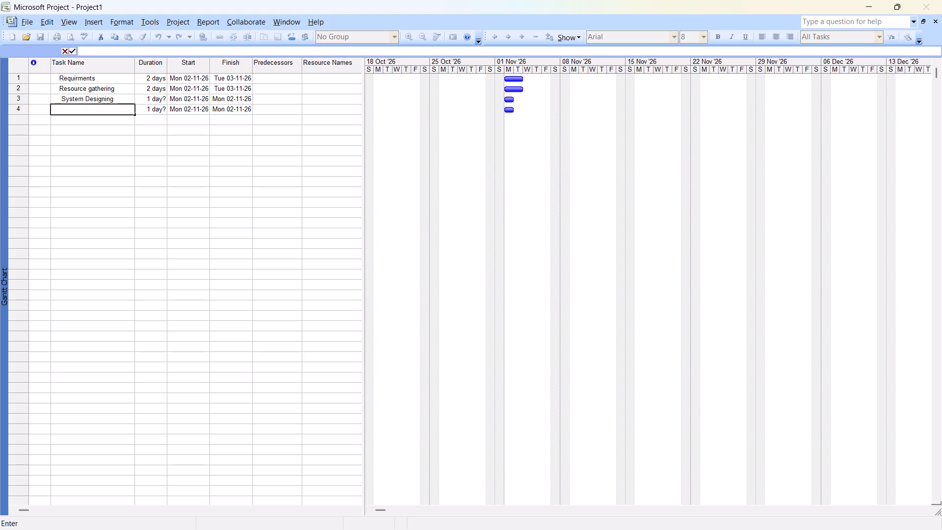
pyautogui.write('Frontenfd')
pyautogui.press('BackSpace')
pyautogui.press('BackSpace')
pyautogui.press('d')
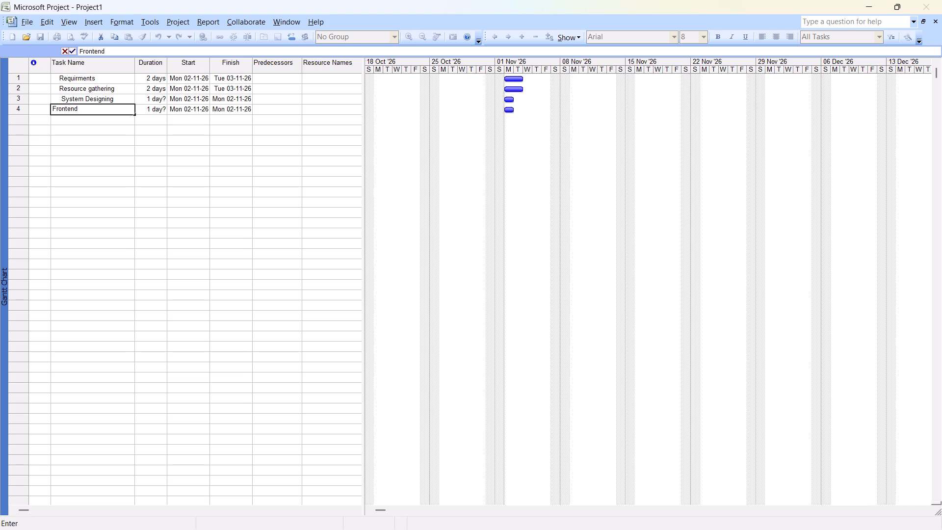
pyautogui.click(92, 118)
# Set the durations of the System Designing and Frontend tasks to 2 days each.
pyautogui.click(156, 105)
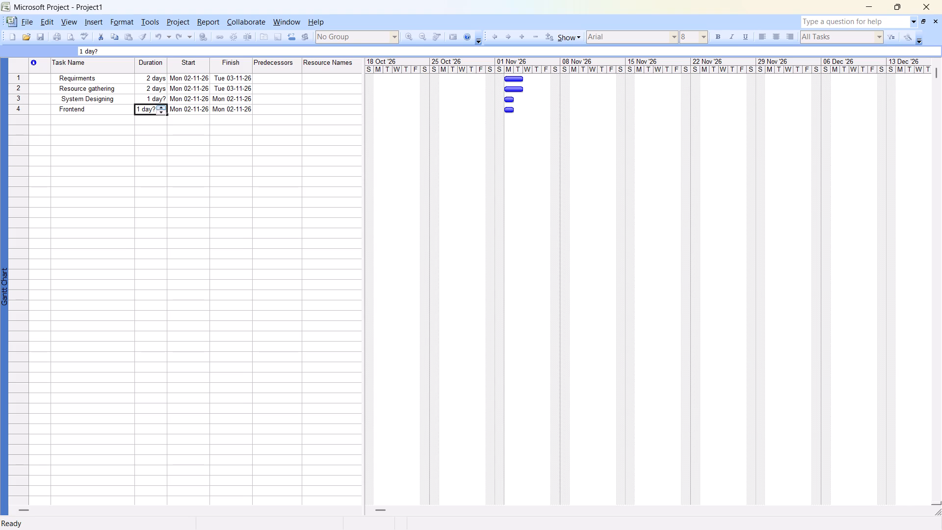
pyautogui.click(159, 101)
pyautogui.click(161, 97)
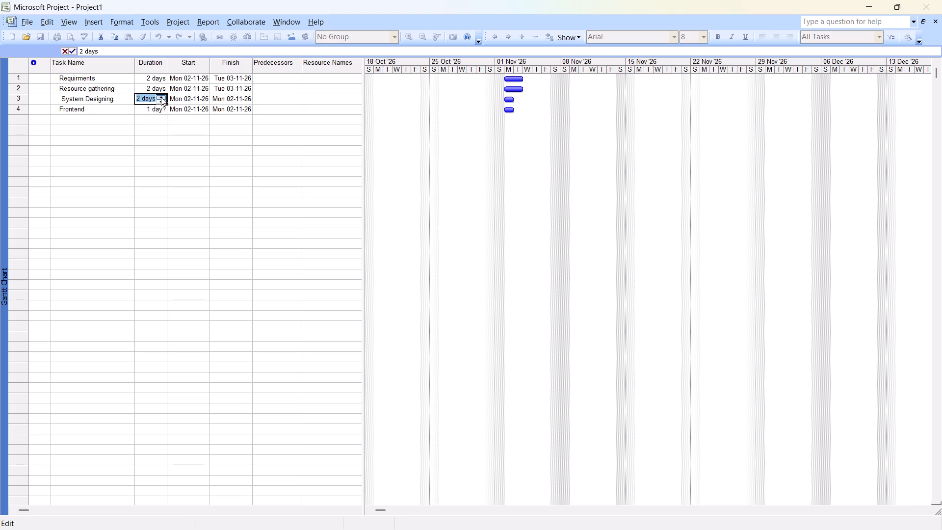
pyautogui.click(163, 106)
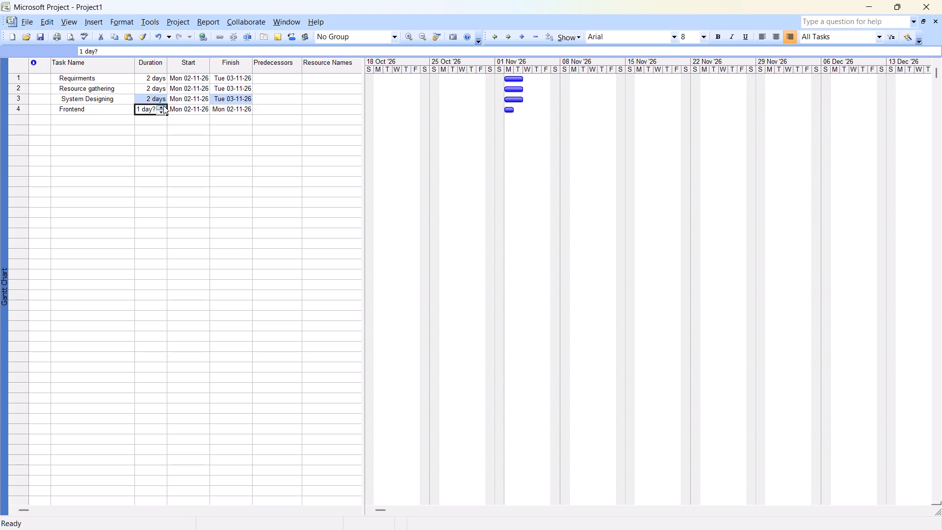
pyautogui.click(163, 106)
# Enter "Backend" as the fifth task name, directly below Frontend.
pyautogui.click(91, 122)
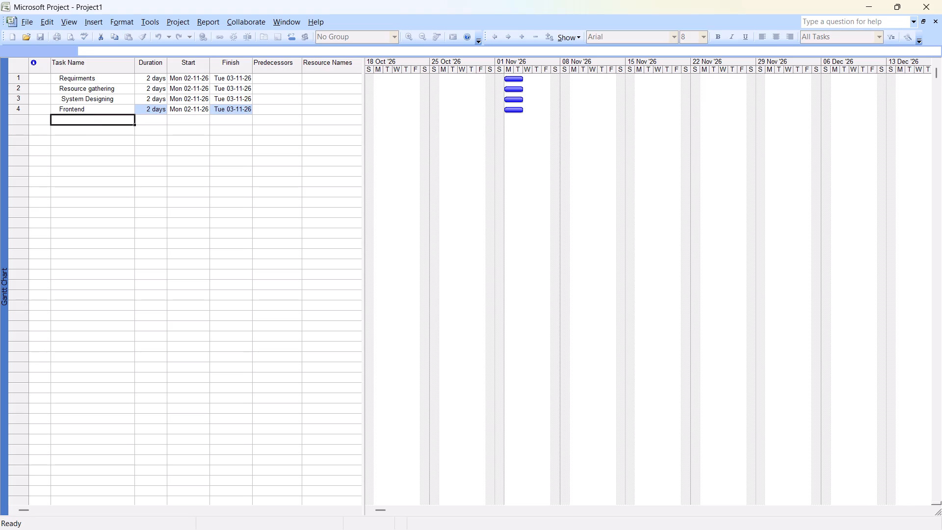
pyautogui.write('BAckend')
pyautogui.click(152, 124)
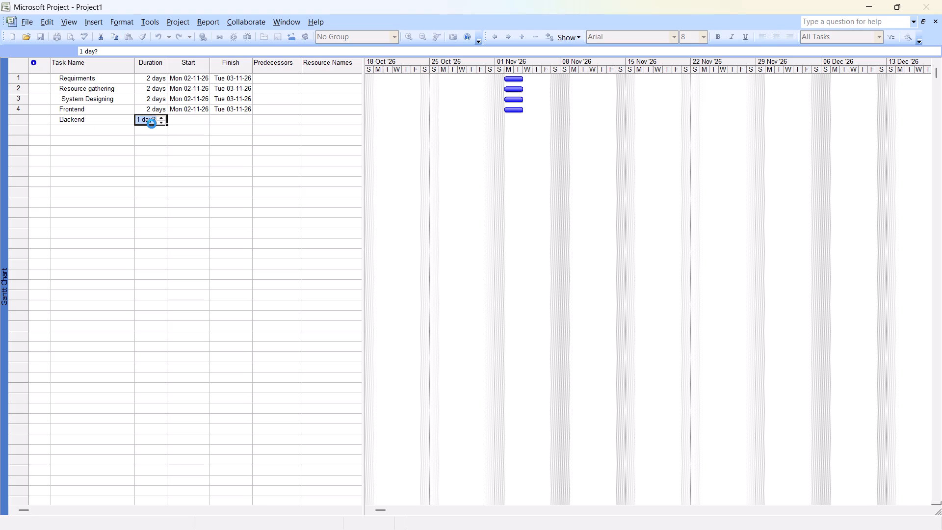
pyautogui.click(105, 133)
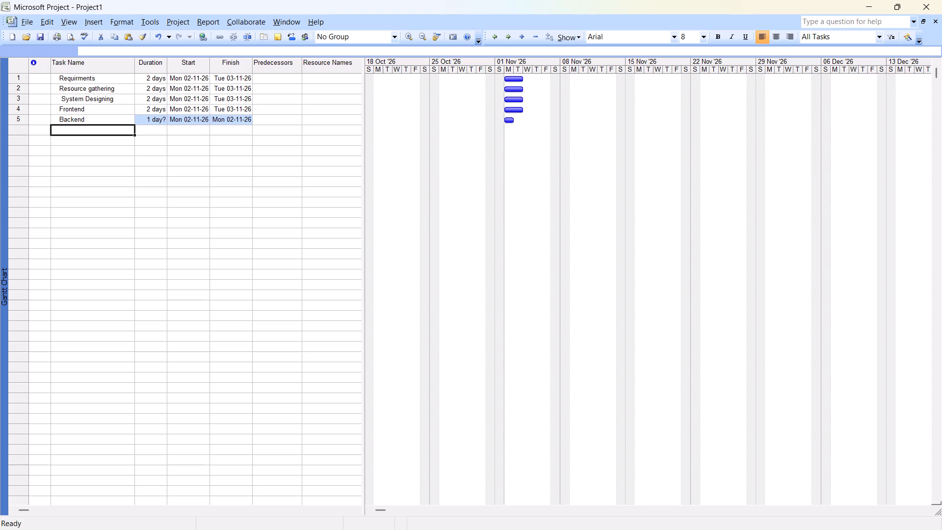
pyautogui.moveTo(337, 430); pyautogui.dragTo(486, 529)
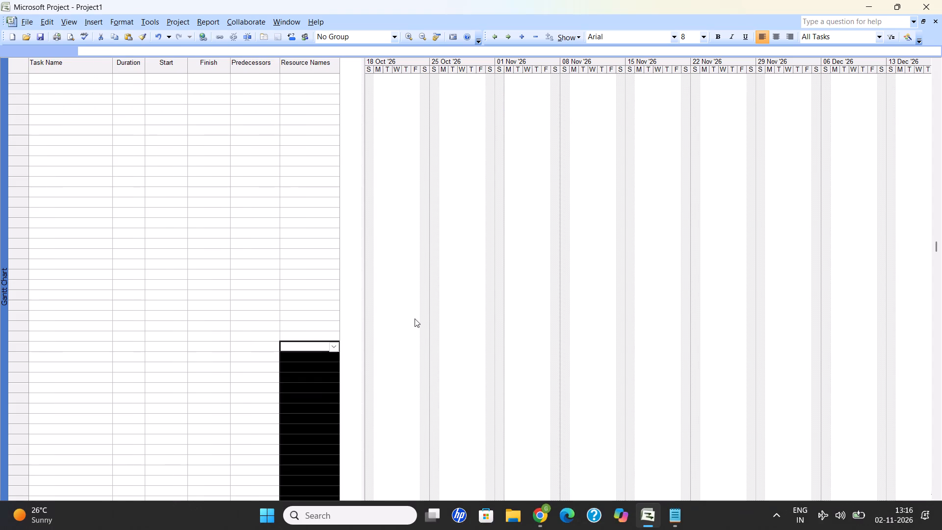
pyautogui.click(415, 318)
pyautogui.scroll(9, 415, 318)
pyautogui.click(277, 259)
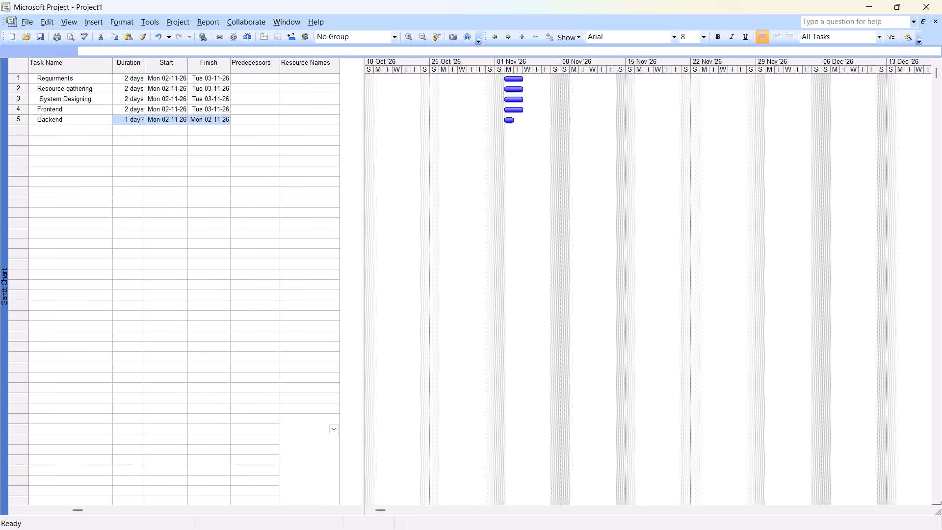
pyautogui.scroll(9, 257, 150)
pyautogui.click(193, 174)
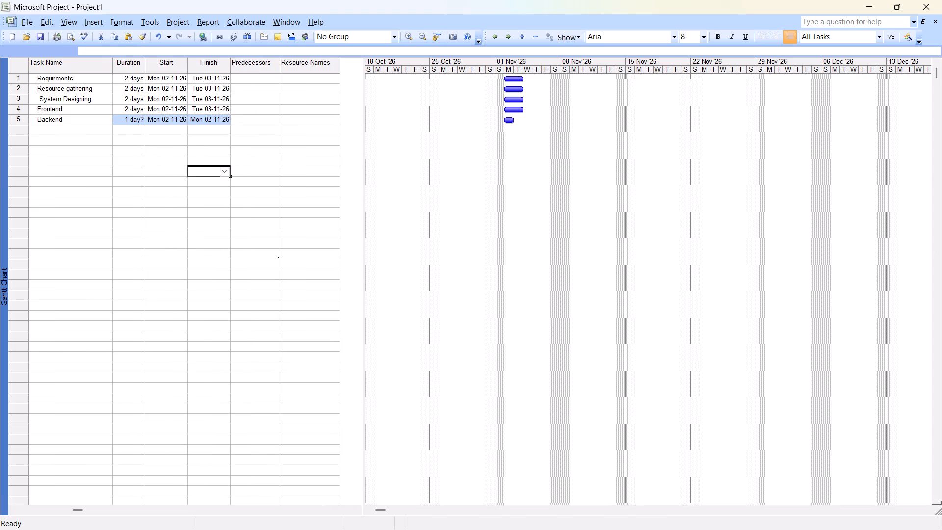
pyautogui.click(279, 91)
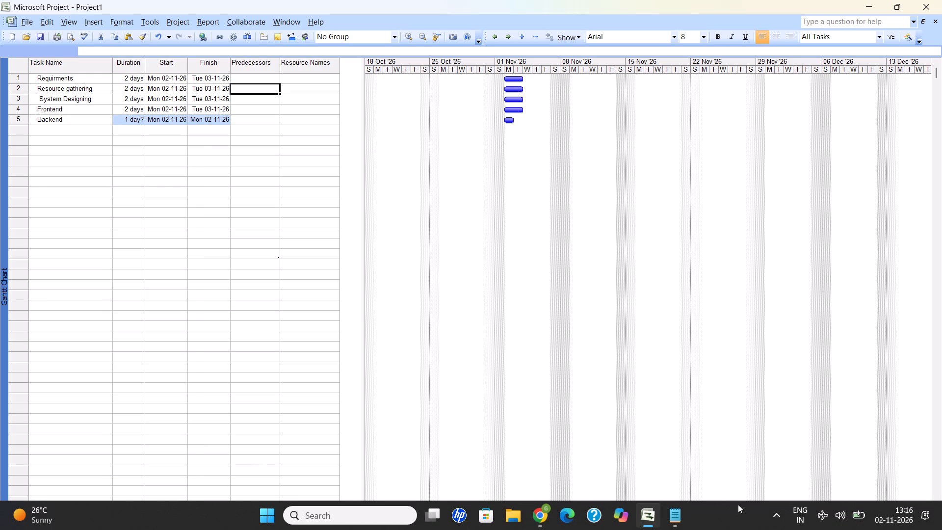
# In Notepad, continue item 8 of the Smart Parking list after "Create" with "resources, assign suitable".
pyautogui.click(684, 509)
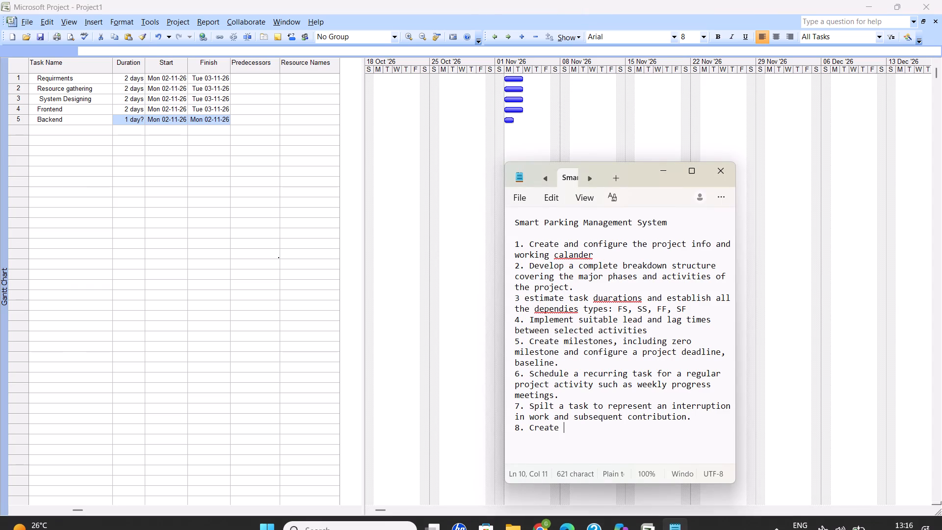
pyautogui.write('resources')
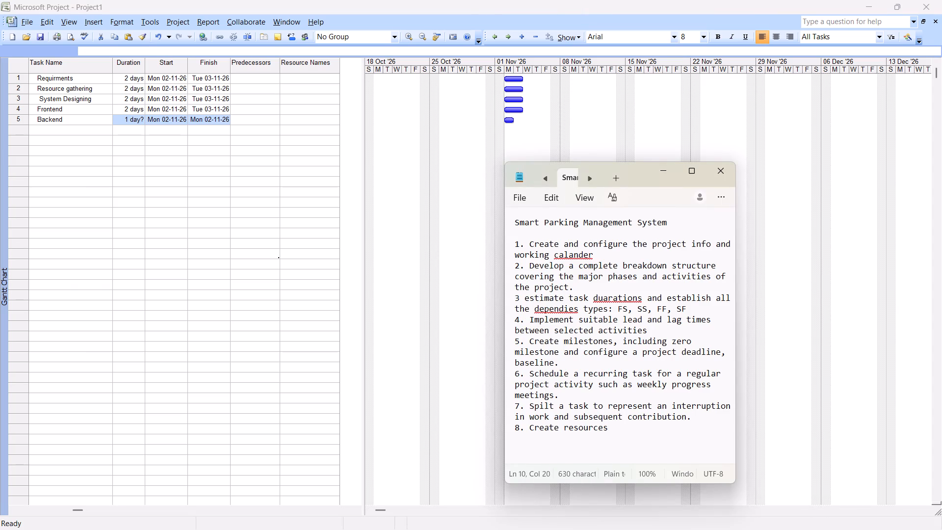
pyautogui.press(',')
pyautogui.press('space')
pyautogui.write('assign')
pyautogui.press('space')
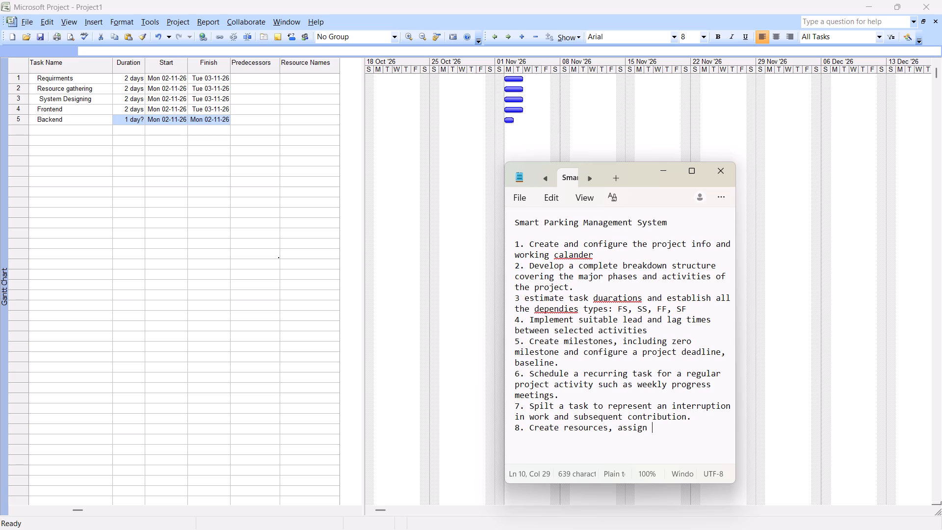
pyautogui.write('suitable')
pyautogui.press('space')
pyautogui.click(857, 413)
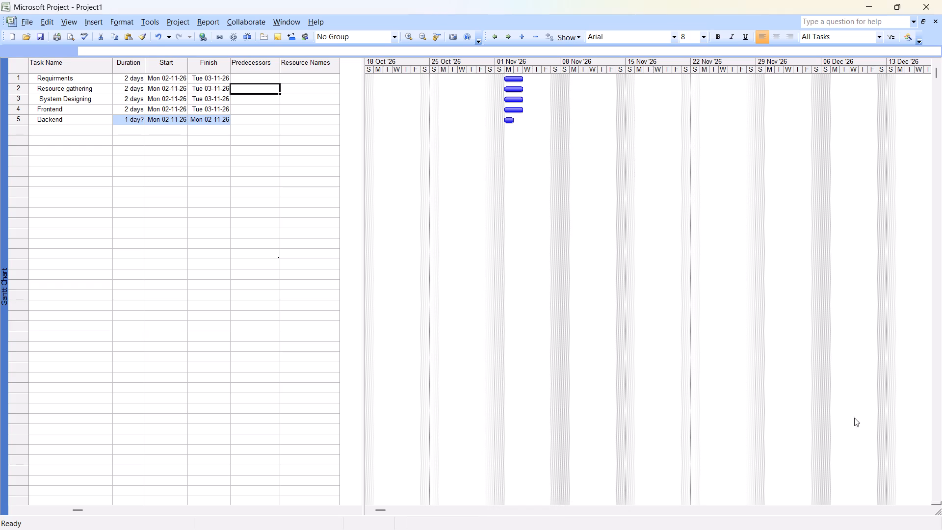
# Extend item 8 in Notepad with "resources to the tasks and define standard hourly or", and return to Microsoft Project.
pyautogui.click(675, 518)
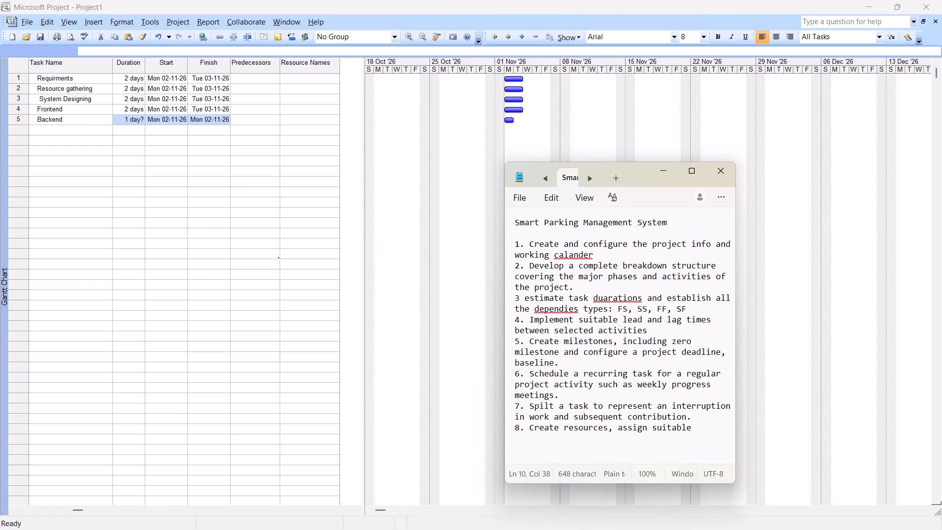
pyautogui.write('resor')
pyautogui.press('BackSpace')
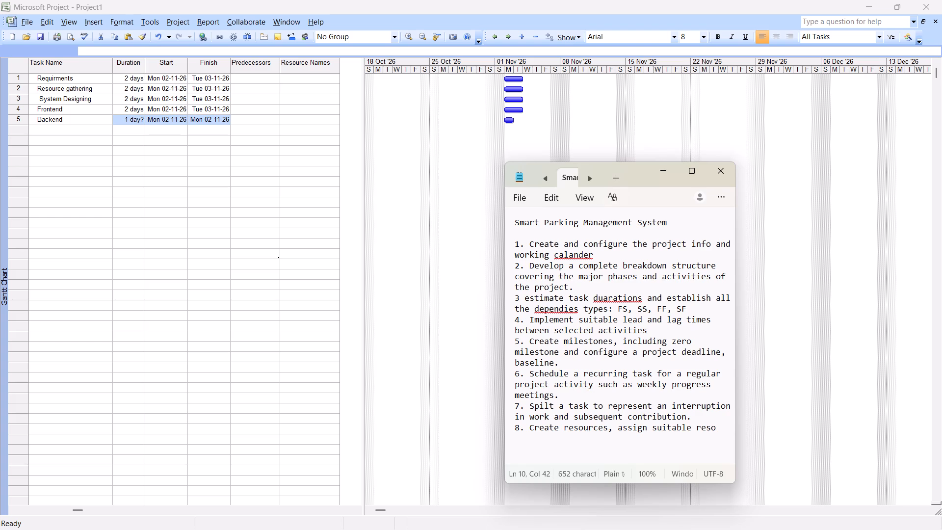
pyautogui.write('urces to the task')
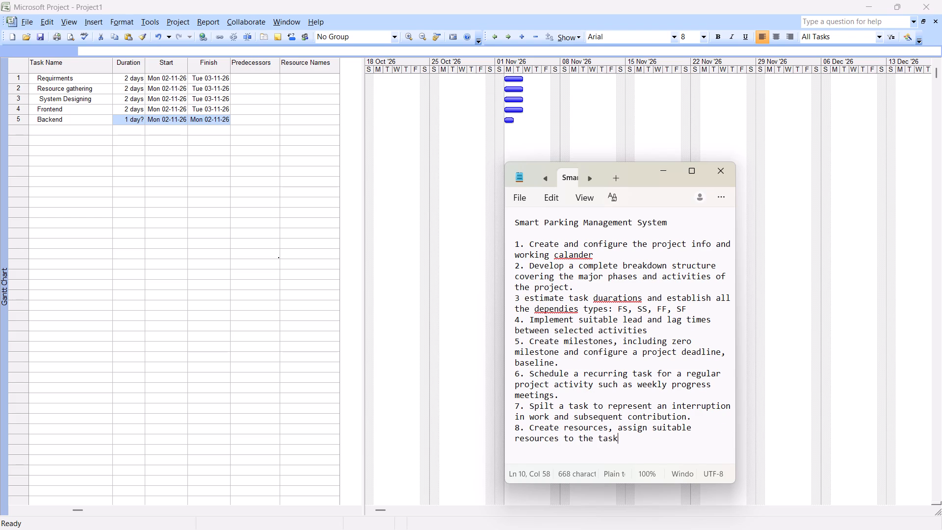
pyautogui.press('space')
pyautogui.press('BackSpace')
pyautogui.write('s and define')
pyautogui.press('space')
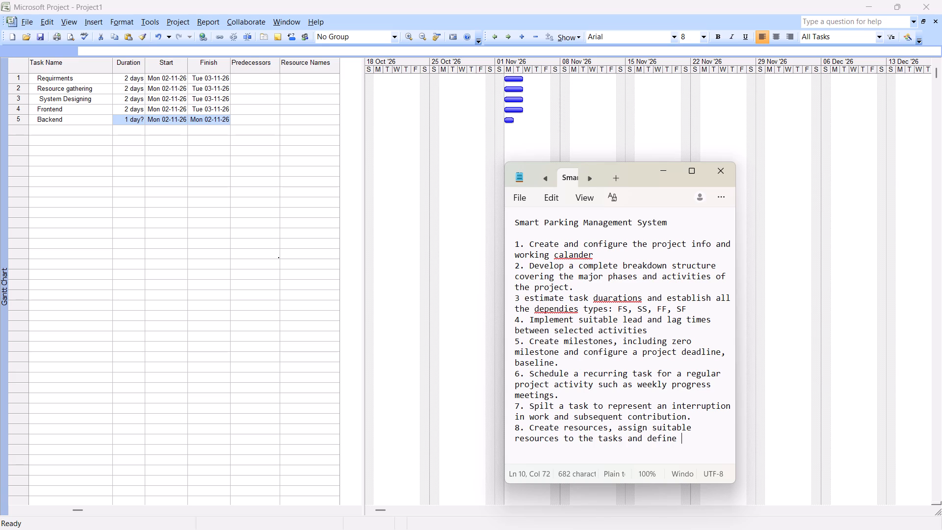
pyautogui.write('standard hourly')
pyautogui.press('space')
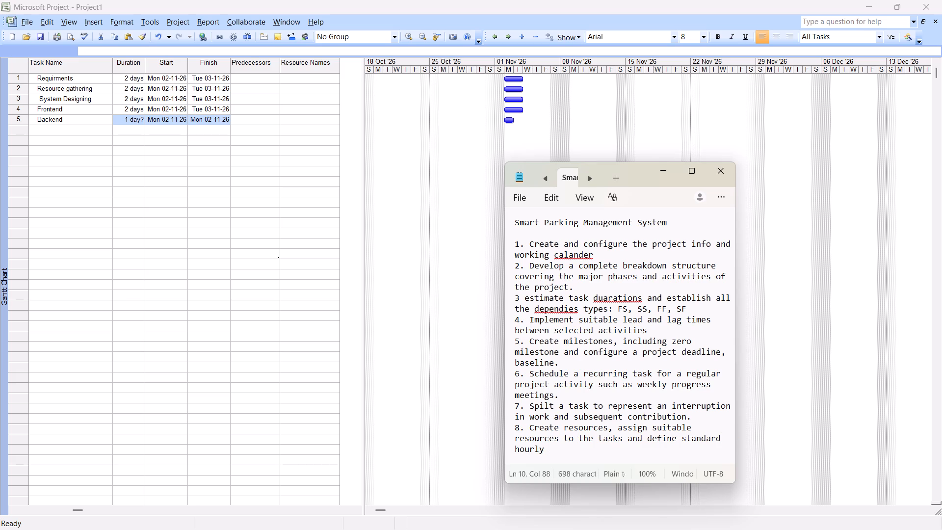
pyautogui.write('or')
pyautogui.click(782, 415)
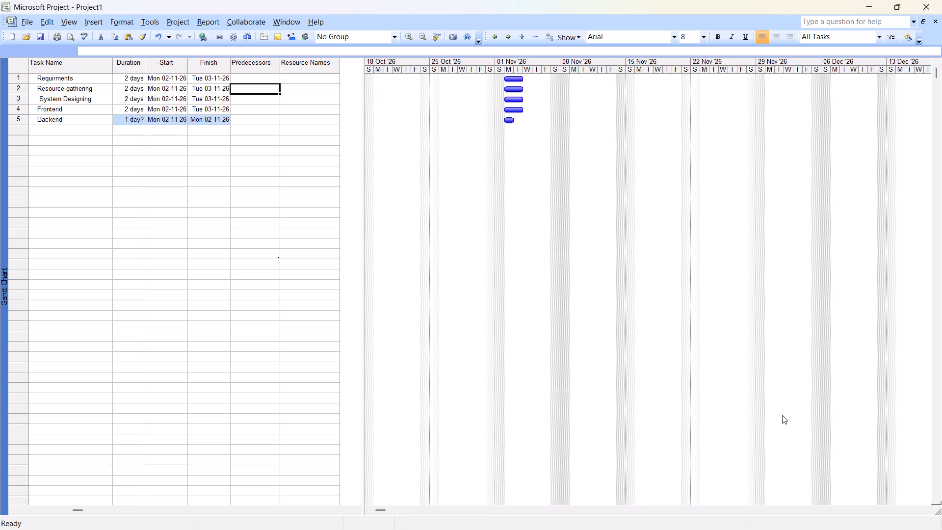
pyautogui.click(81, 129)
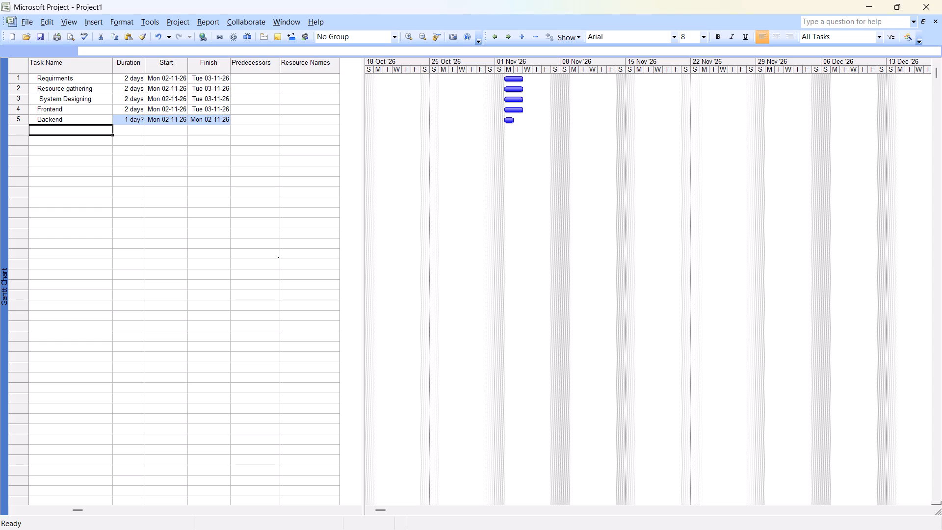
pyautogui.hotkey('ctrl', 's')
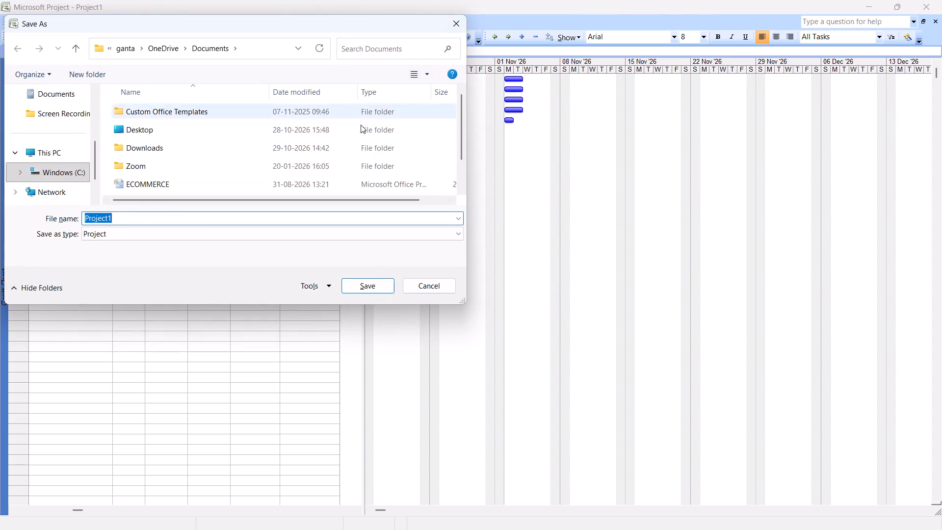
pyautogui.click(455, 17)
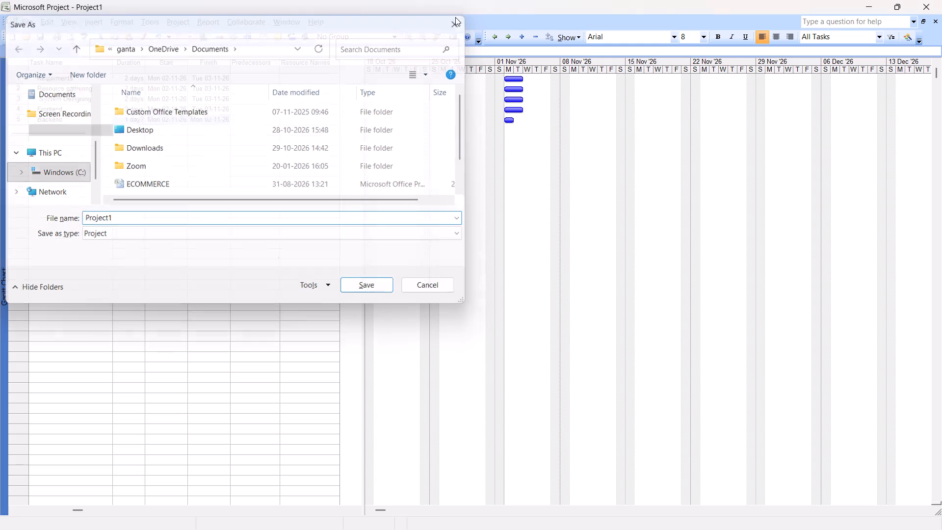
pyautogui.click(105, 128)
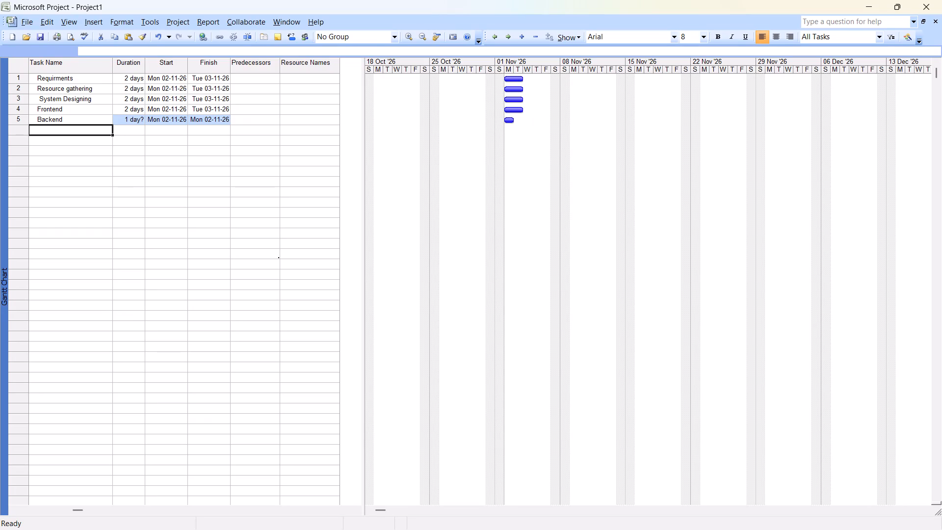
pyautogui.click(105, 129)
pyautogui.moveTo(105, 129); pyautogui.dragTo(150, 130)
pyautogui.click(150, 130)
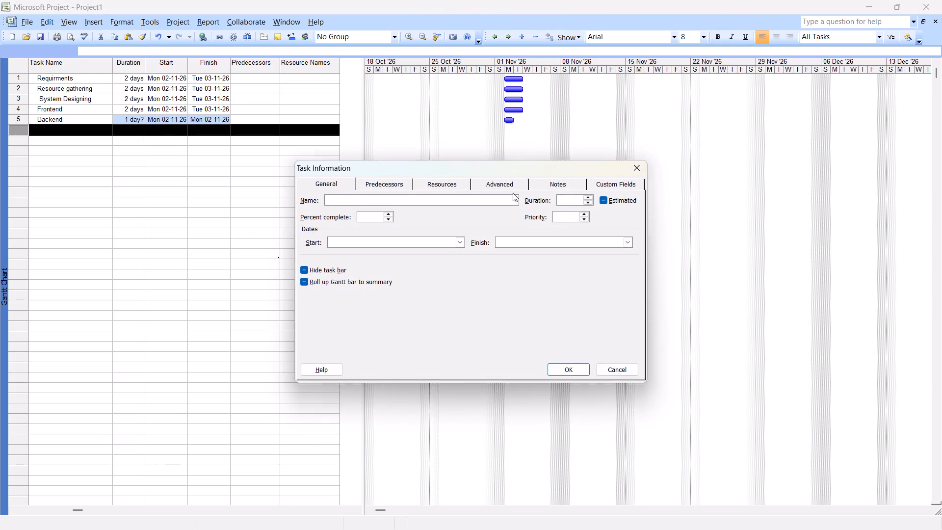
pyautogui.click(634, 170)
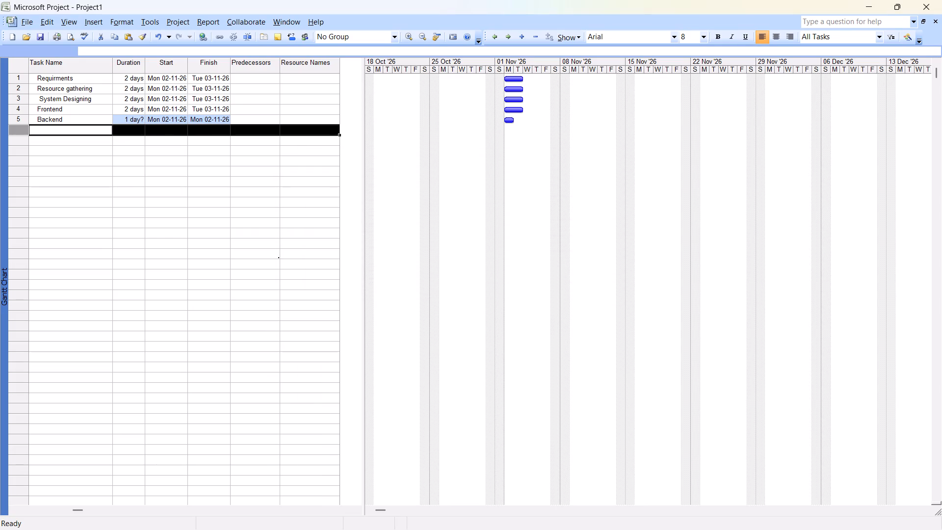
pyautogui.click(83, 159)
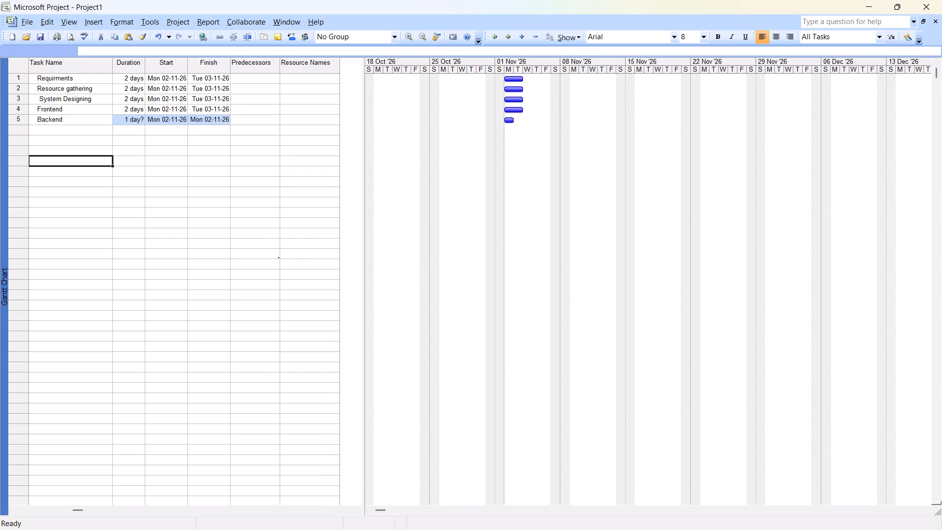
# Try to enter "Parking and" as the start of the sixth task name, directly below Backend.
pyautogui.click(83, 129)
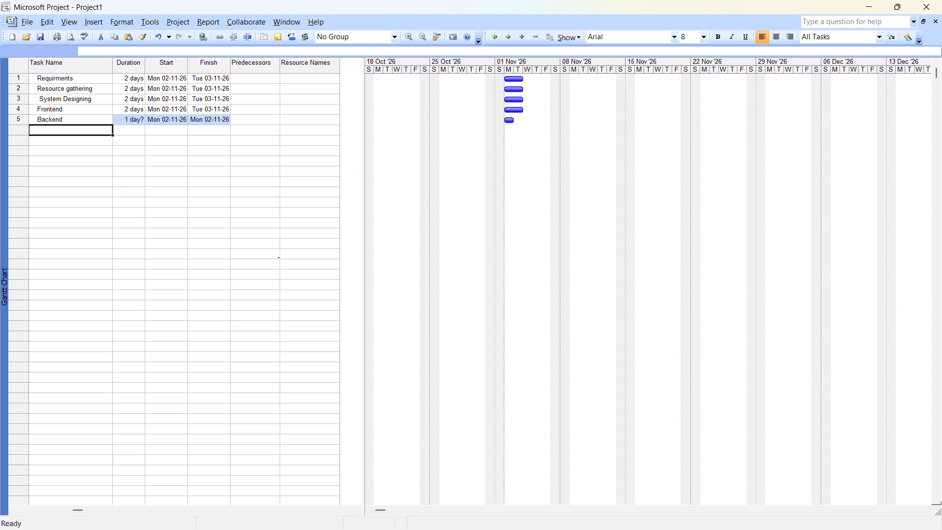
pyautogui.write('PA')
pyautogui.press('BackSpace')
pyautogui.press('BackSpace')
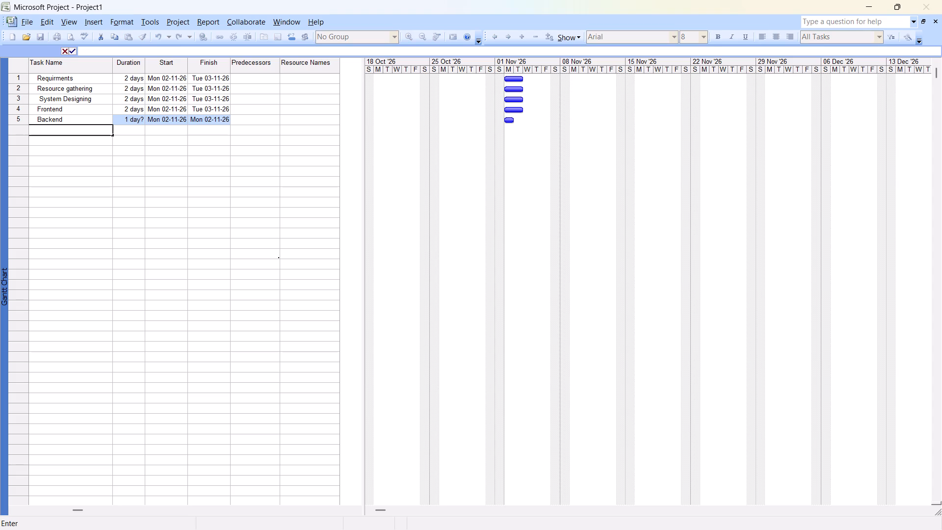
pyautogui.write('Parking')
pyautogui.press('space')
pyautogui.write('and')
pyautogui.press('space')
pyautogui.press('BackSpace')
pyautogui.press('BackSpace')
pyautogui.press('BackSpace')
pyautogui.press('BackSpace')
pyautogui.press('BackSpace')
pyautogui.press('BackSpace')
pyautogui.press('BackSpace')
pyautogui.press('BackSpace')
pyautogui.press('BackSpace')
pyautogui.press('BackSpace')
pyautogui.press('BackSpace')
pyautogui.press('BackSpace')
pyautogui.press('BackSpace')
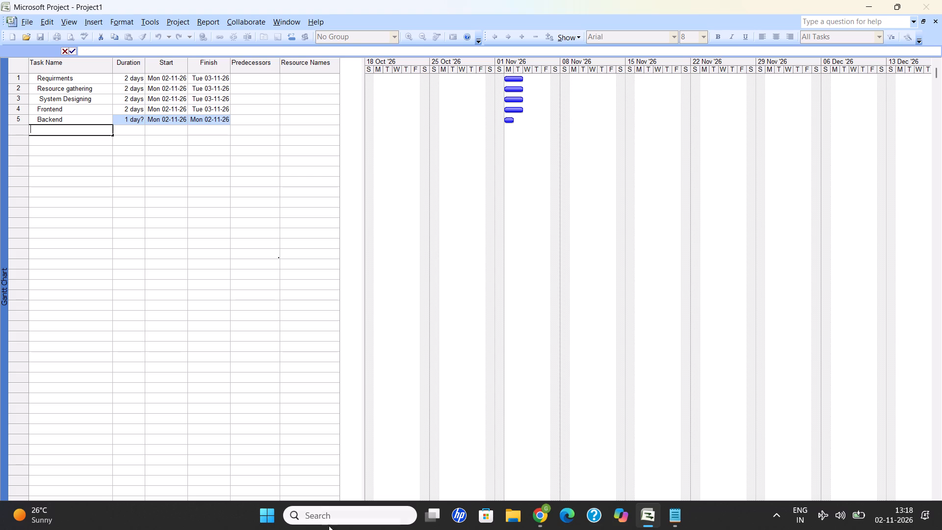
# Open the sixth task's name for editing, directly below Backend.
pyautogui.click(95, 134)
pyautogui.write('de')
pyautogui.press('BackSpace')
pyautogui.press('BackSpace')
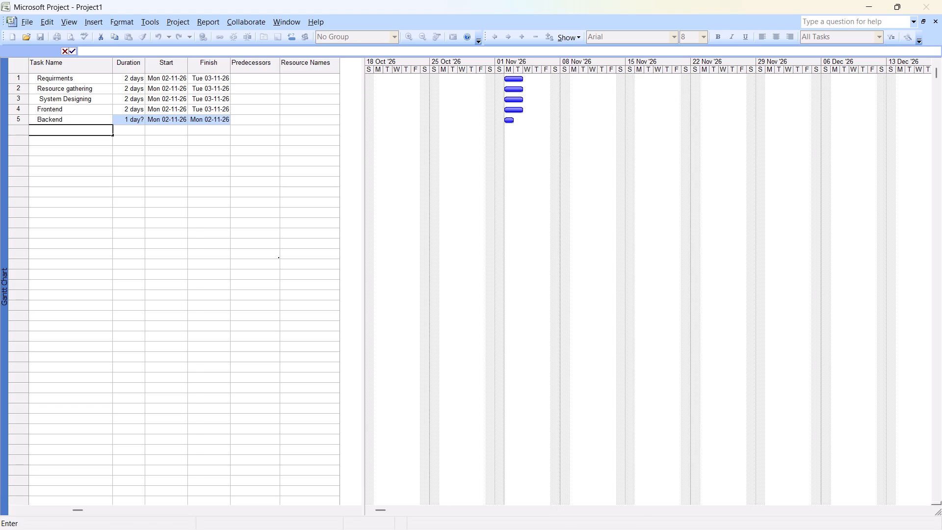
pyautogui.click(79, 130)
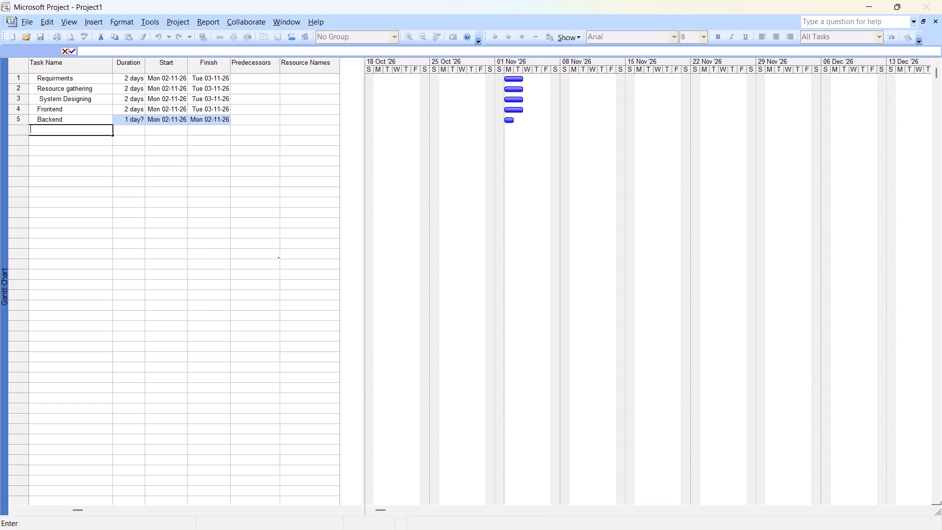
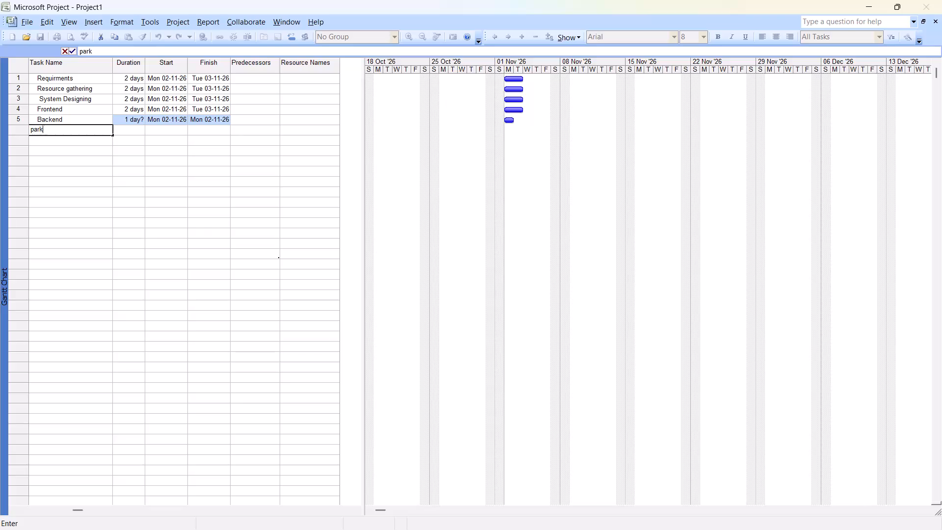
# Clear the partial entry directly below Backend and name the sixth task "Parking".
pyautogui.press('BackSpace')
pyautogui.press('BackSpace')
pyautogui.press('BackSpace')
pyautogui.press('BackSpace')
pyautogui.press('BackSpace')
pyautogui.press('BackSpace')
pyautogui.press('BackSpace')
pyautogui.press('BackSpace')
pyautogui.press('BackSpace')
pyautogui.press('BackSpace')
pyautogui.press('BackSpace')
pyautogui.press('BackSpace')
pyautogui.write('Parking')
pyautogui.press('space')
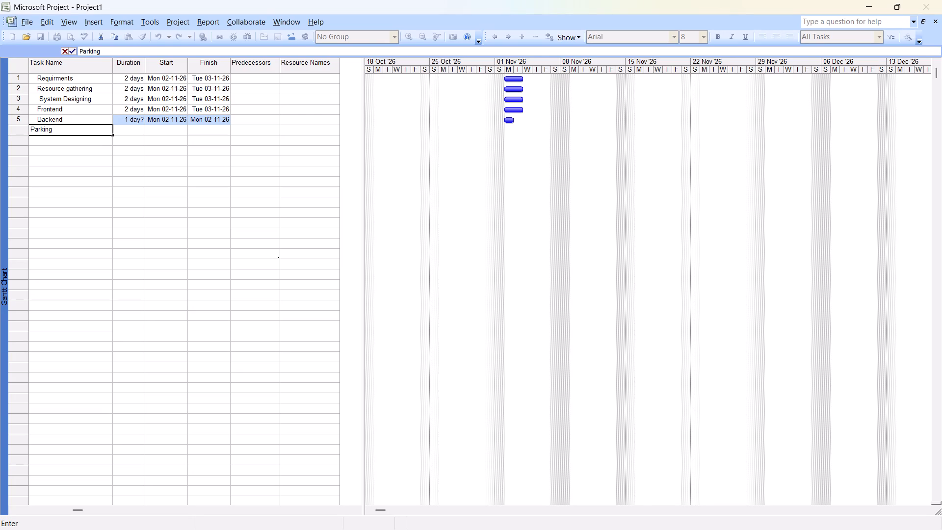
pyautogui.write('whe')
pyautogui.press('BackSpace')
pyautogui.press('BackSpace')
pyautogui.press('BackSpace')
pyautogui.press('BackSpace')
pyautogui.click(57, 135)
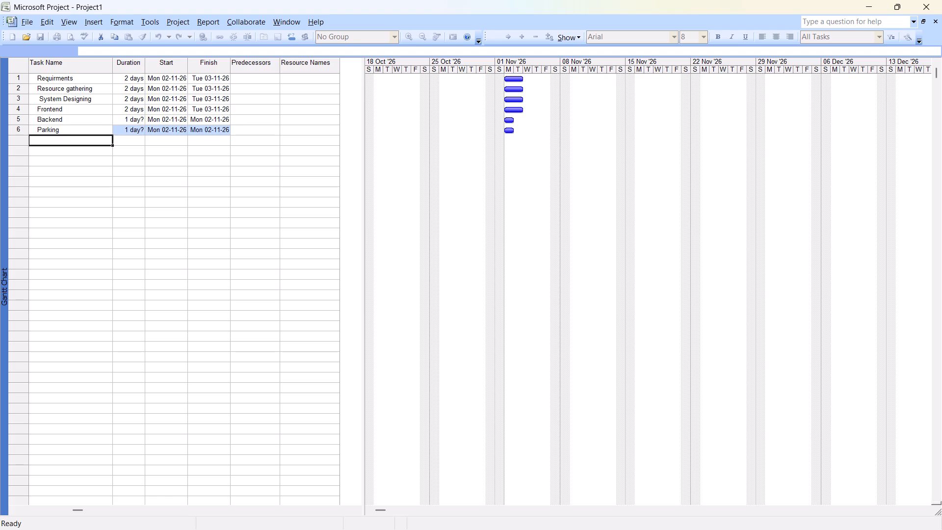
# Set the durations of three tasks: Frontend to 3 days, Backend to 2 days and Parking to 1 day.
pyautogui.click(132, 111)
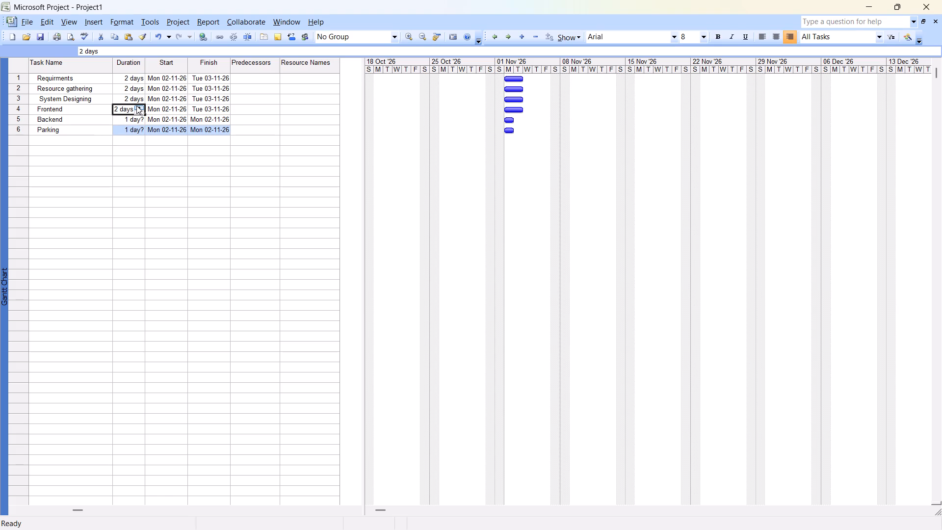
pyautogui.click(136, 106)
pyautogui.click(141, 118)
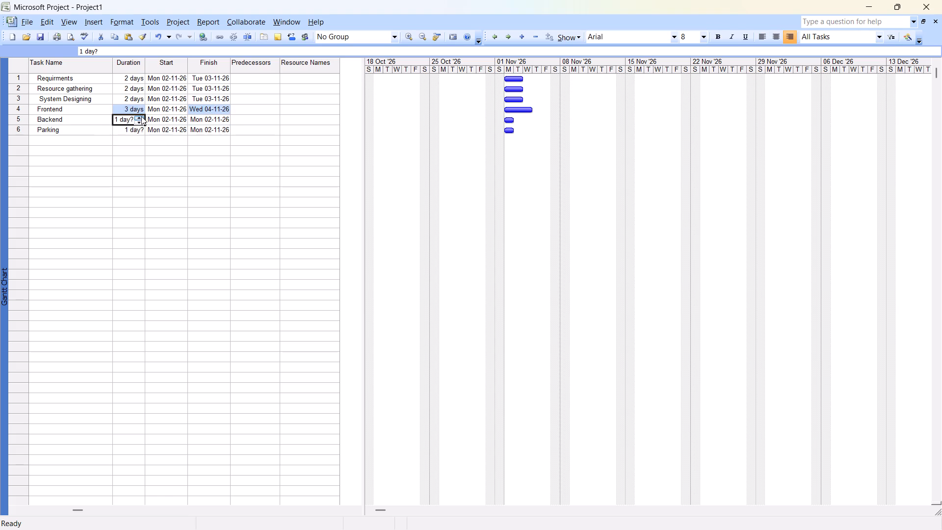
pyautogui.click(141, 116)
pyautogui.click(137, 132)
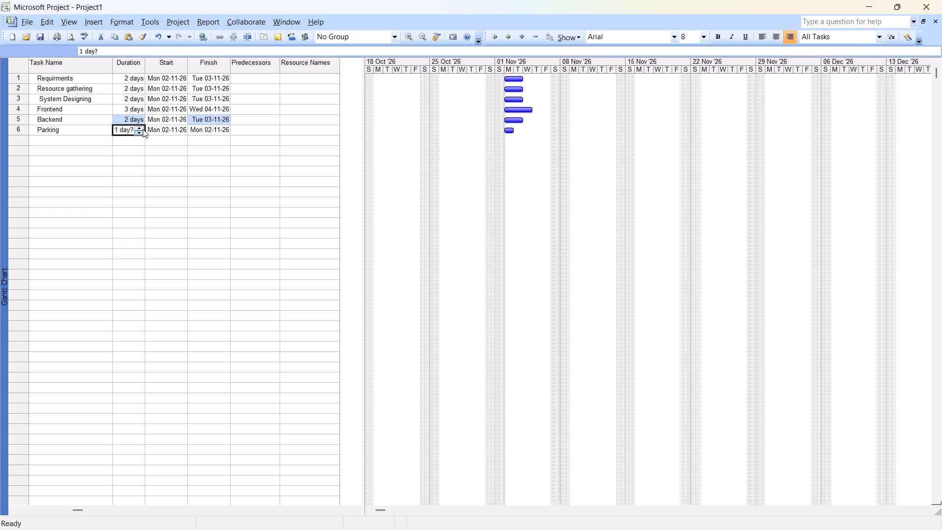
pyautogui.click(141, 132)
pyautogui.click(140, 126)
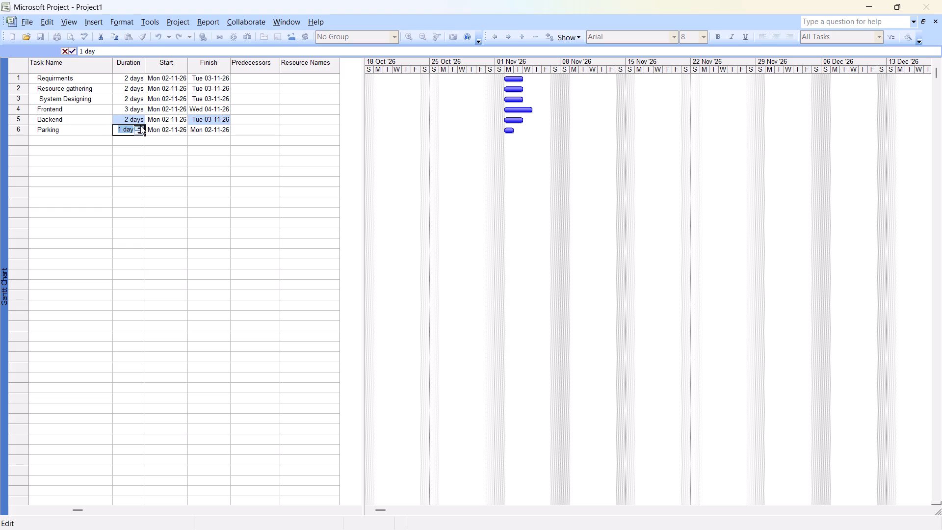
pyautogui.click(74, 146)
# Add two tasks directly below Parking, named "Entry Details" and "Exit details".
pyautogui.click(77, 138)
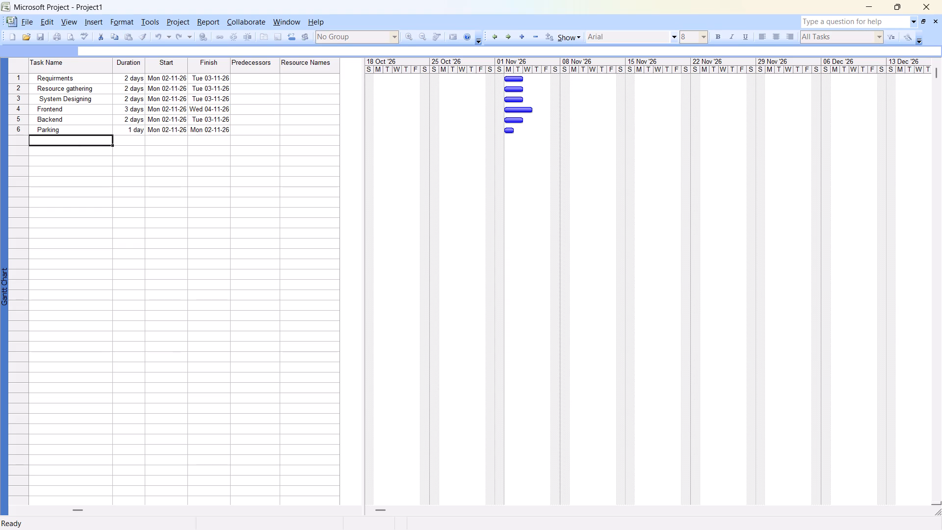
pyautogui.write('ENtry')
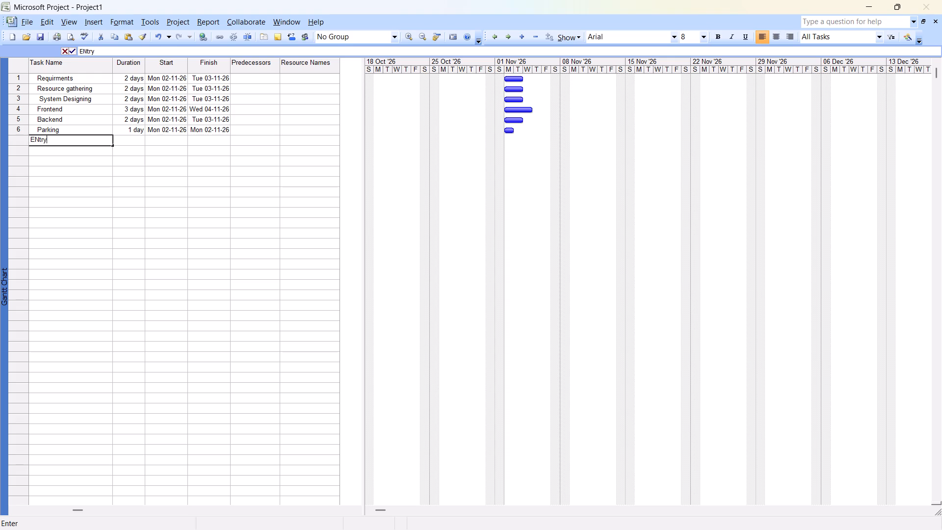
pyautogui.press('space')
pyautogui.write('Details')
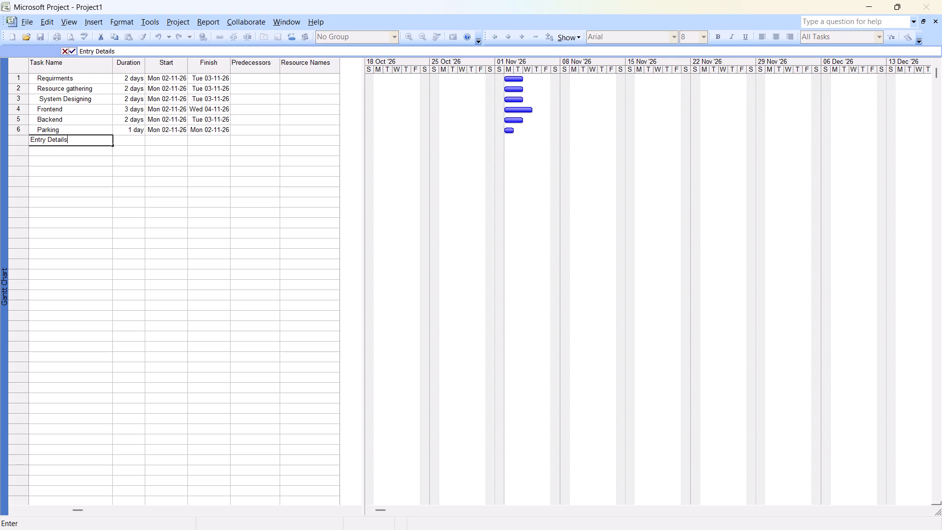
pyautogui.click(69, 150)
pyautogui.write('Exir')
pyautogui.press('BackSpace')
pyautogui.write('t details')
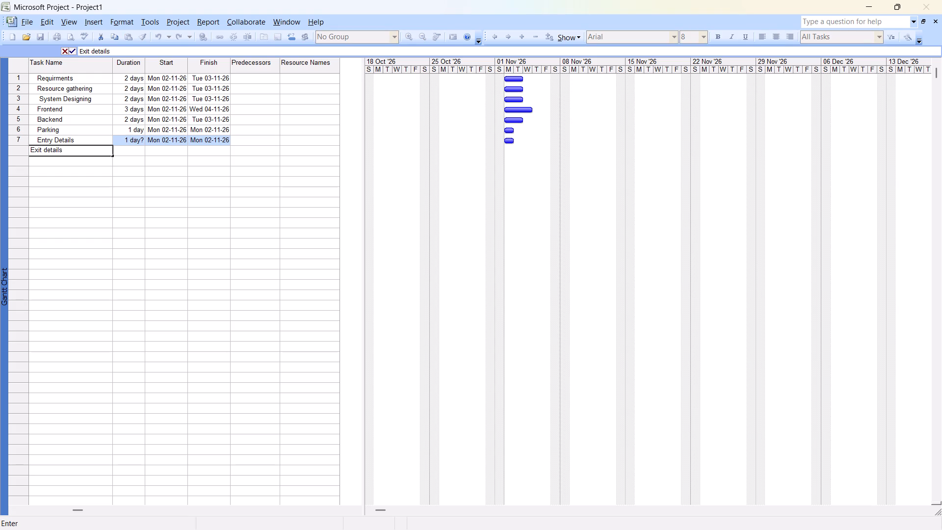
pyautogui.click(61, 169)
pyautogui.click(62, 164)
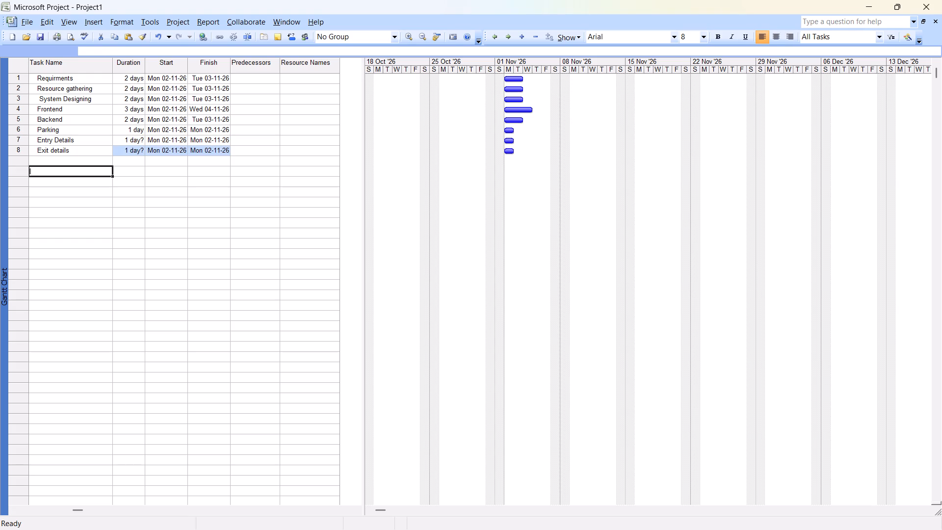
# Set the durations of Entry Details and Exit details to 1 day each.
pyautogui.click(129, 142)
pyautogui.click(141, 137)
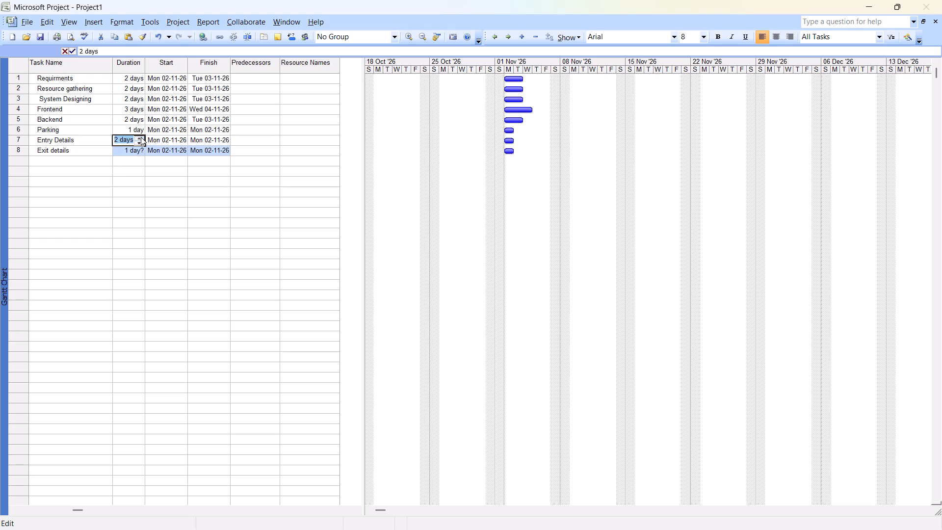
pyautogui.click(139, 142)
pyautogui.click(140, 152)
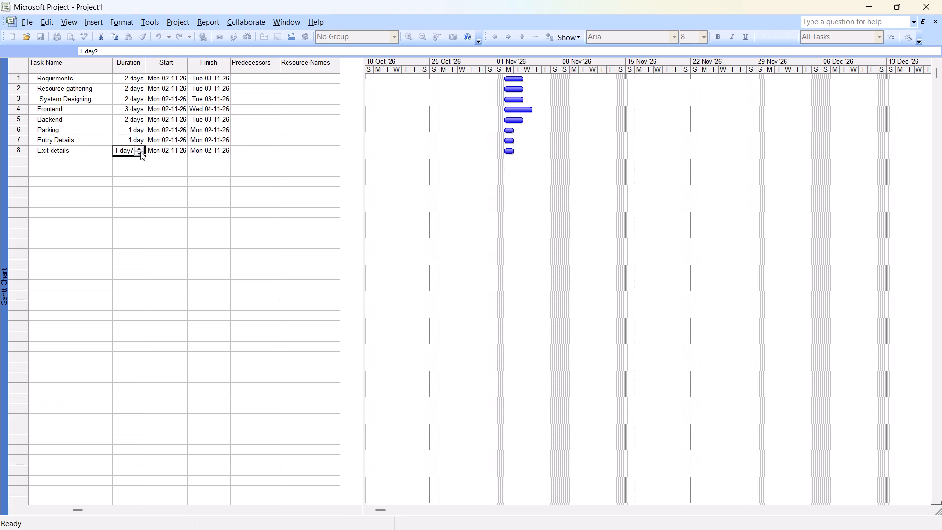
pyautogui.click(141, 147)
pyautogui.click(141, 151)
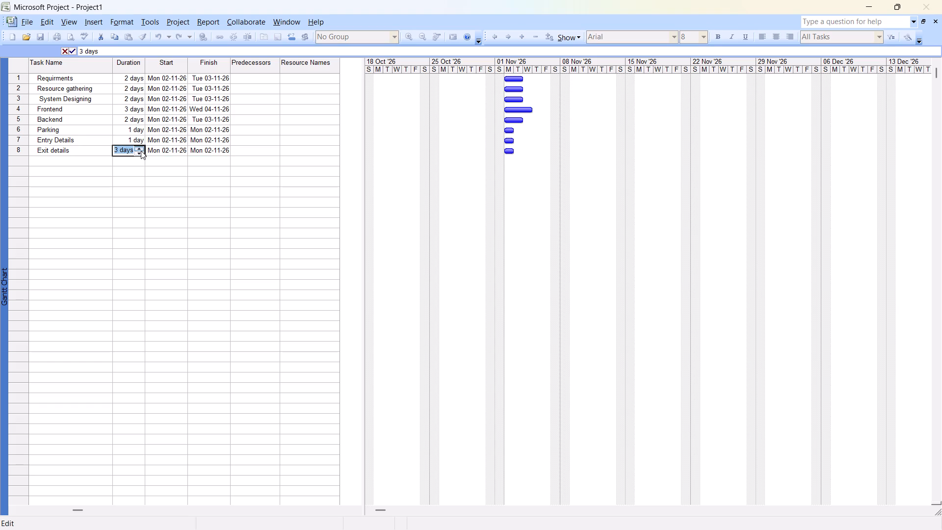
pyautogui.doubleClick(139, 152)
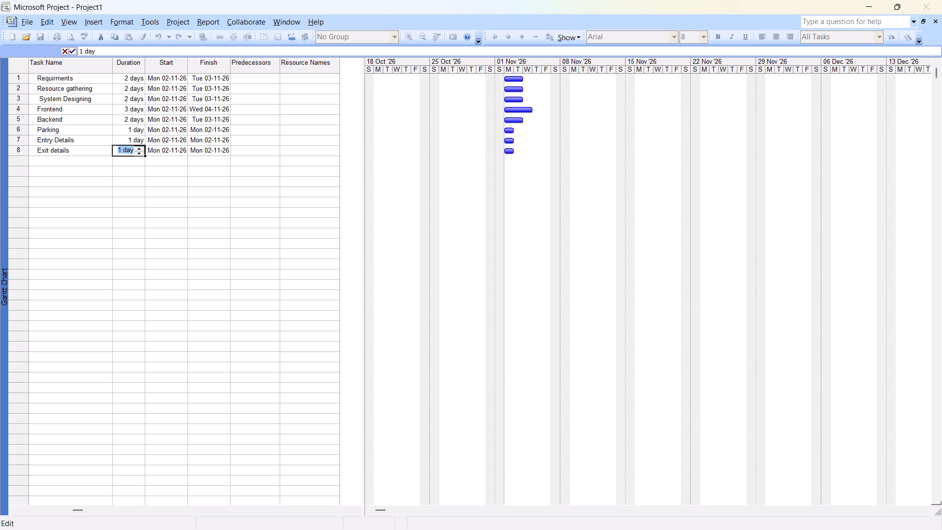
pyautogui.click(78, 163)
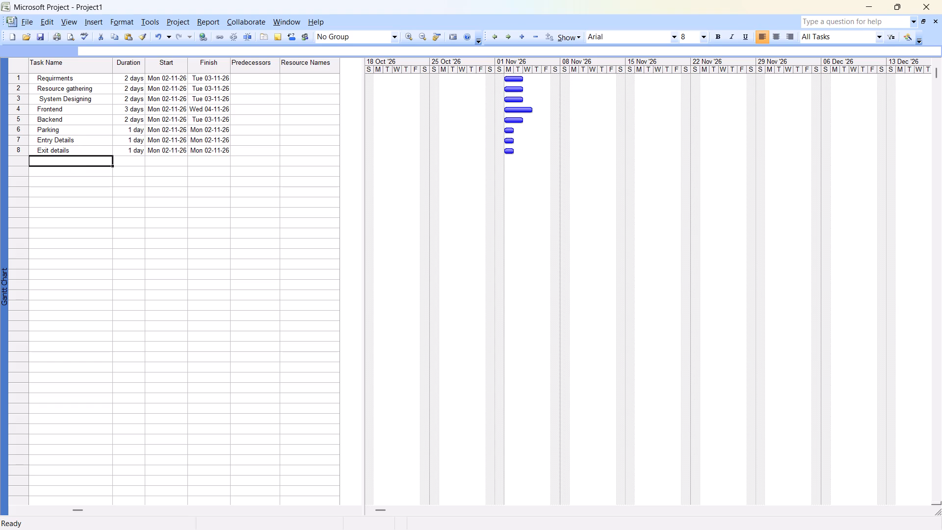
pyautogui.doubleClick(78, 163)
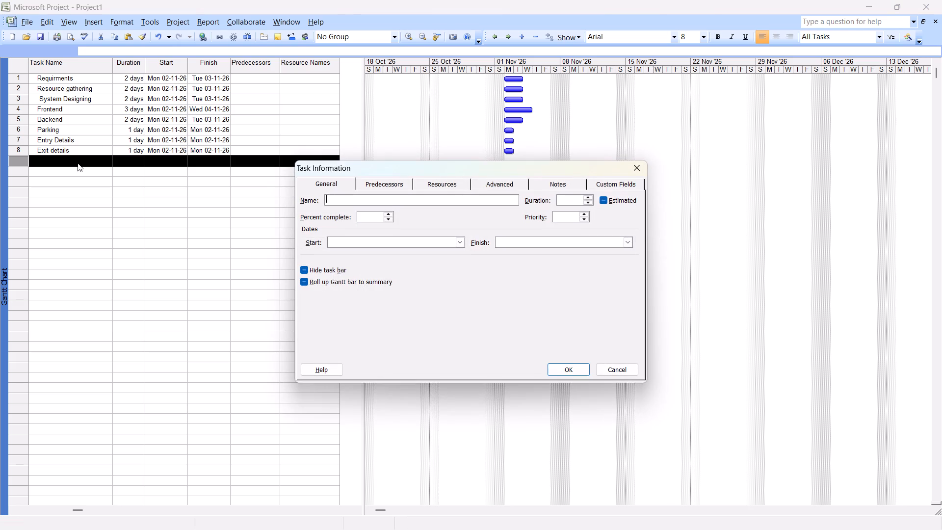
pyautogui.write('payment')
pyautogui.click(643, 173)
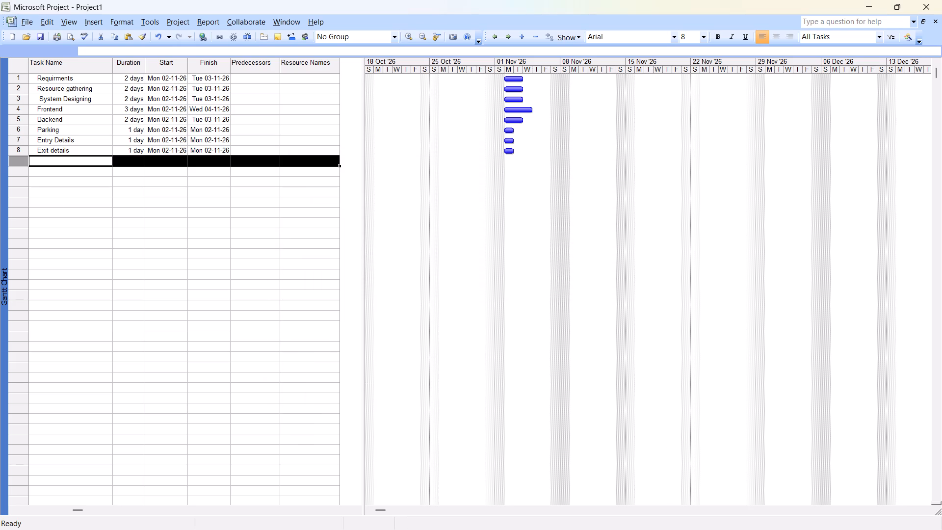
# Add a ninth task named "Payment Gateway" directly below Exit details.
pyautogui.click(82, 163)
pyautogui.write('Payment')
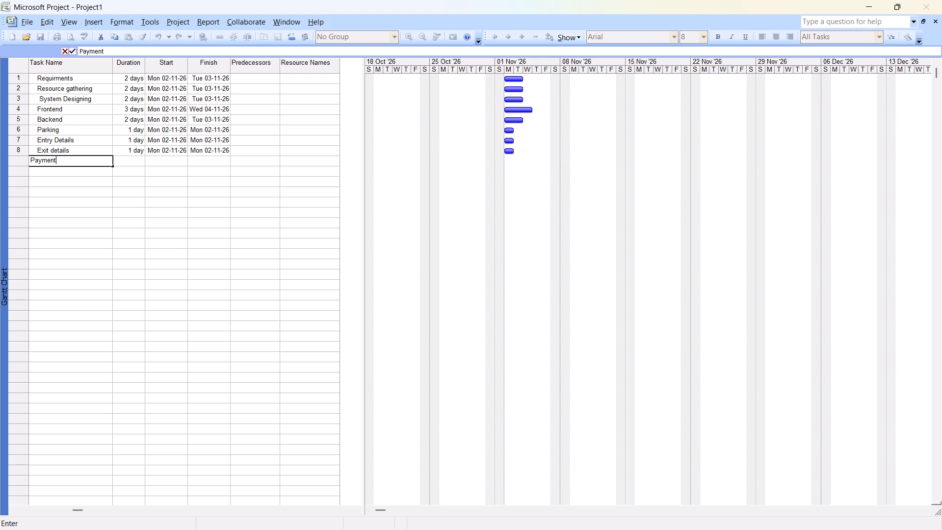
pyautogui.press('space')
pyautogui.hotkey('shift', 'd')
pyautogui.press('BackSpace')
pyautogui.press('BackSpace')
pyautogui.press('space')
pyautogui.write('Gateway')
pyautogui.click(73, 176)
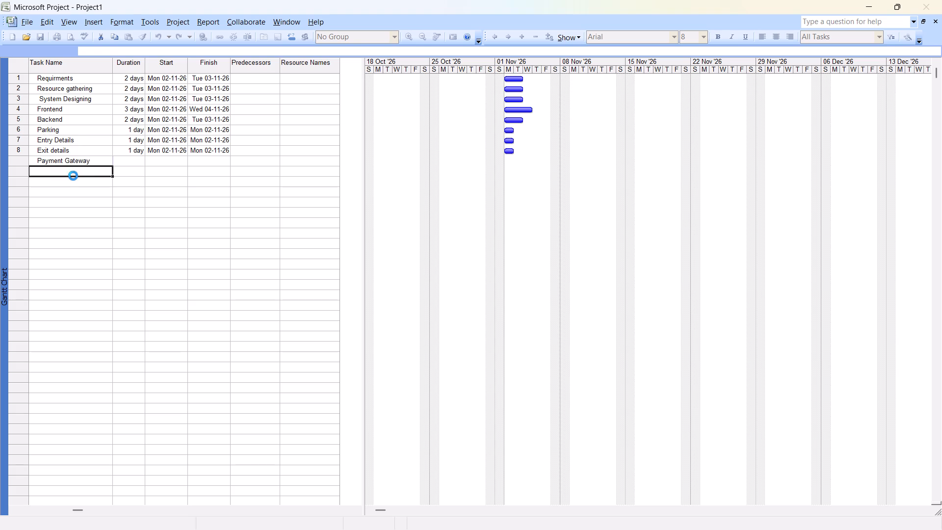
# Set the duration of Payment Gateway to 1 day.
pyautogui.click(142, 162)
pyautogui.click(142, 159)
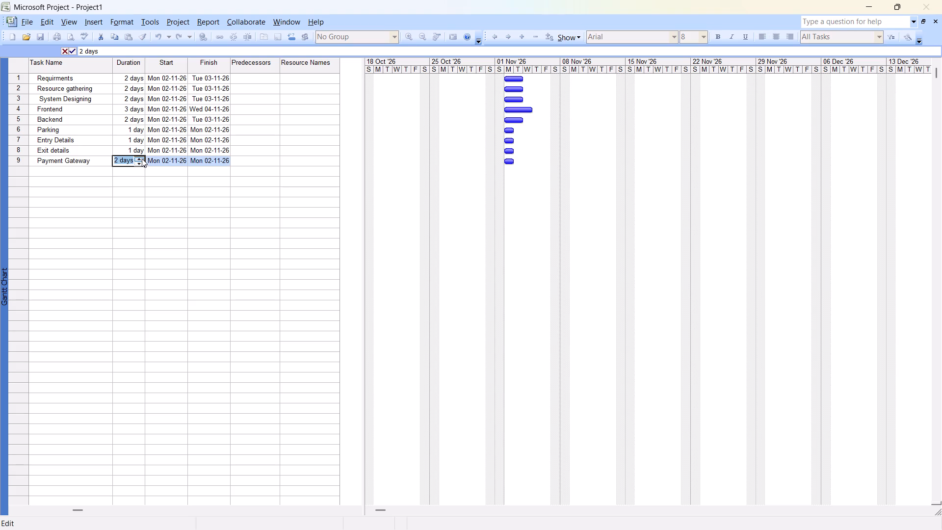
pyautogui.click(141, 162)
pyautogui.click(73, 172)
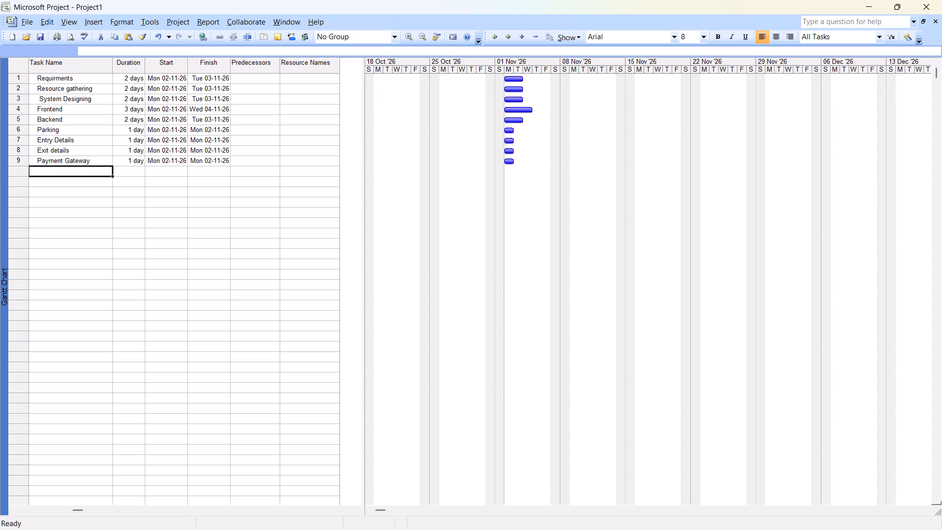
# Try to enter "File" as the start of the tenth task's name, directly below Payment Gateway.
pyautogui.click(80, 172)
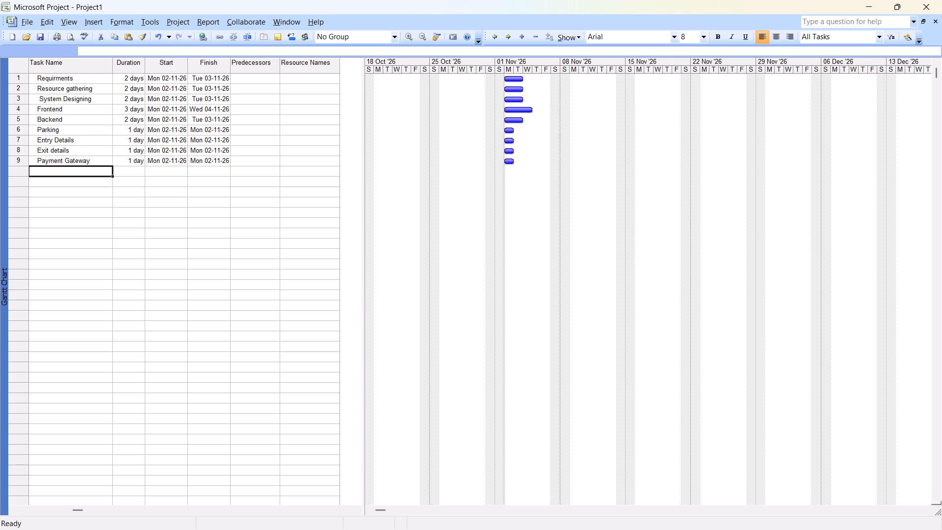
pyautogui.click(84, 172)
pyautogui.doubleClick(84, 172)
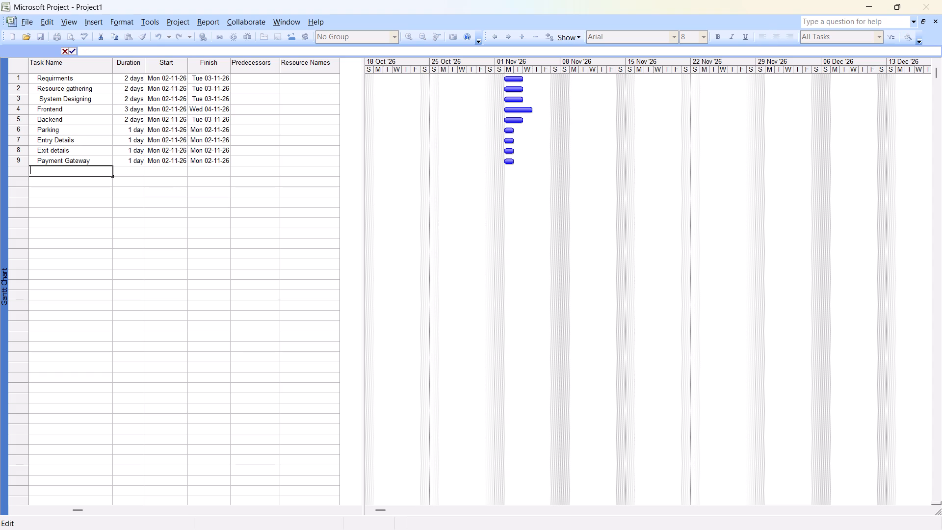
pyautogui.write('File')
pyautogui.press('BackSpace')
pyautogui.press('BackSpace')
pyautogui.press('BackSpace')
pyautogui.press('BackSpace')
# Try "Closin" as the start of the tenth task's name, clear it and accept the blank name.
pyautogui.write('Closin')
pyautogui.press('BackSpace')
pyautogui.press('BackSpace')
pyautogui.press('BackSpace')
pyautogui.press('BackSpace')
pyautogui.press('BackSpace')
pyautogui.press('BackSpace')
pyautogui.press('BackSpace')
pyautogui.press('BackSpace')
pyautogui.click(236, 291)
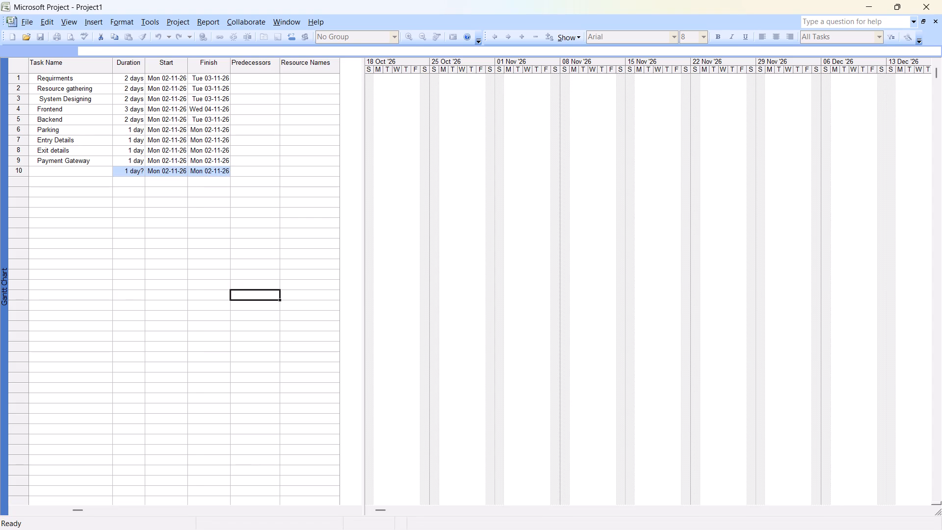
# Set the duration of the unnamed tenth task below Payment Gateway to 1 day.
pyautogui.click(77, 168)
pyautogui.click(137, 170)
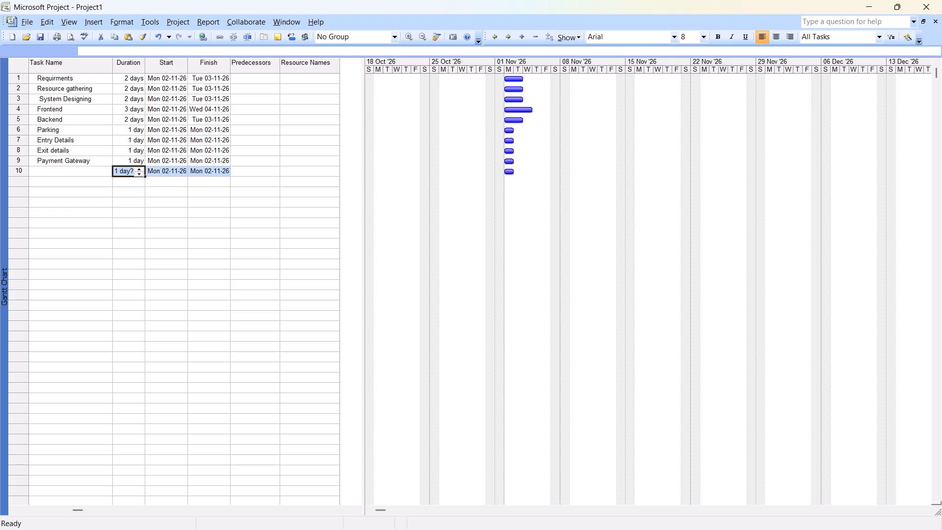
pyautogui.click(140, 175)
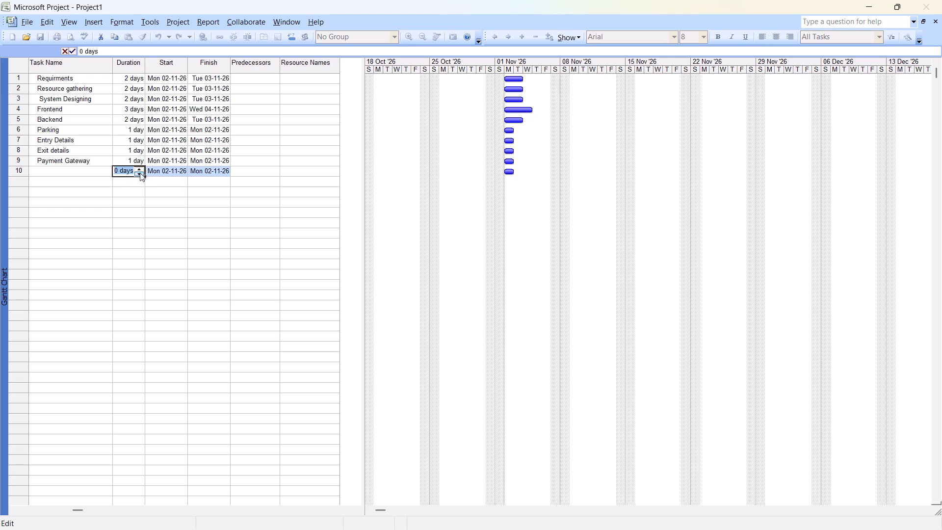
pyautogui.click(140, 167)
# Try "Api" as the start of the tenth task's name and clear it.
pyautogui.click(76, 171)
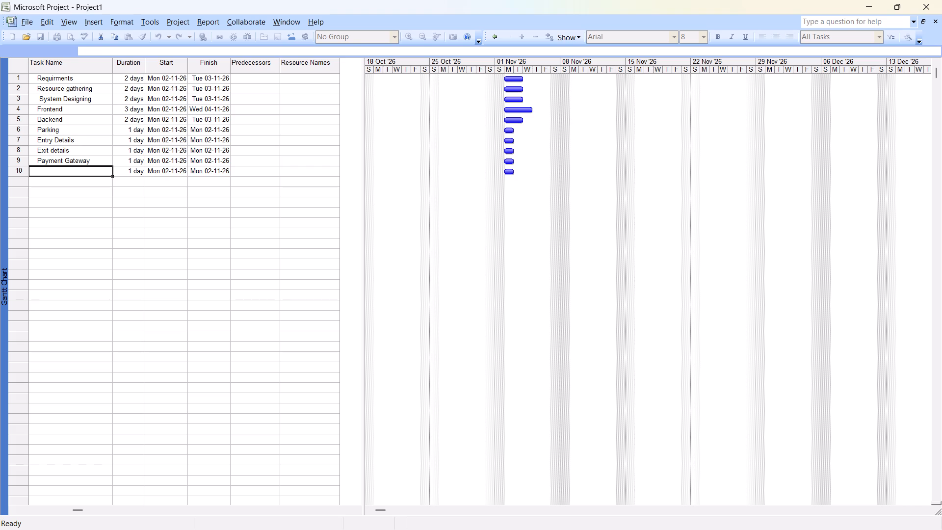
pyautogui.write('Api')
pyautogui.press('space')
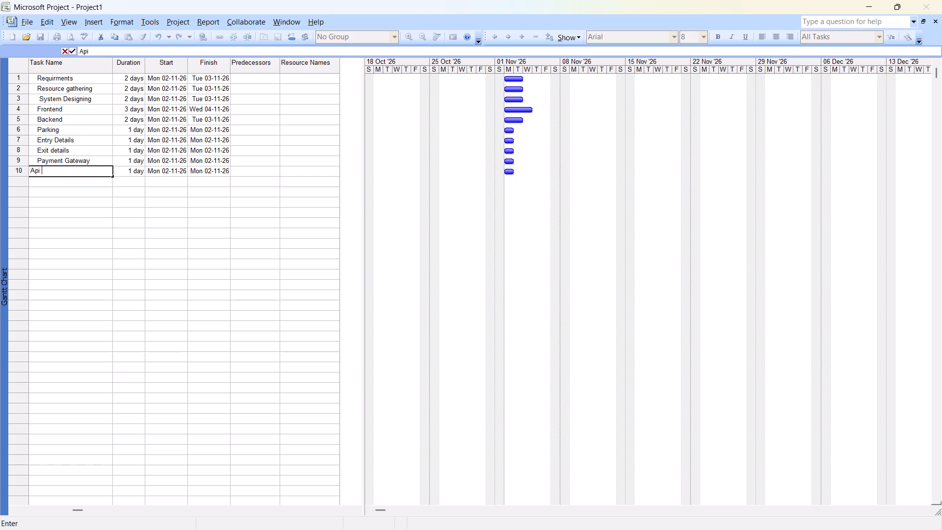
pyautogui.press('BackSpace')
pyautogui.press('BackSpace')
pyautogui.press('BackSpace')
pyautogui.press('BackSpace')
# Name the blank tenth task "Database", directly below Payment Gateway.
pyautogui.press('space')
pyautogui.write('Data =')
pyautogui.press('BackSpace')
pyautogui.press('BackSpace')
pyautogui.write('base')
pyautogui.press('space')
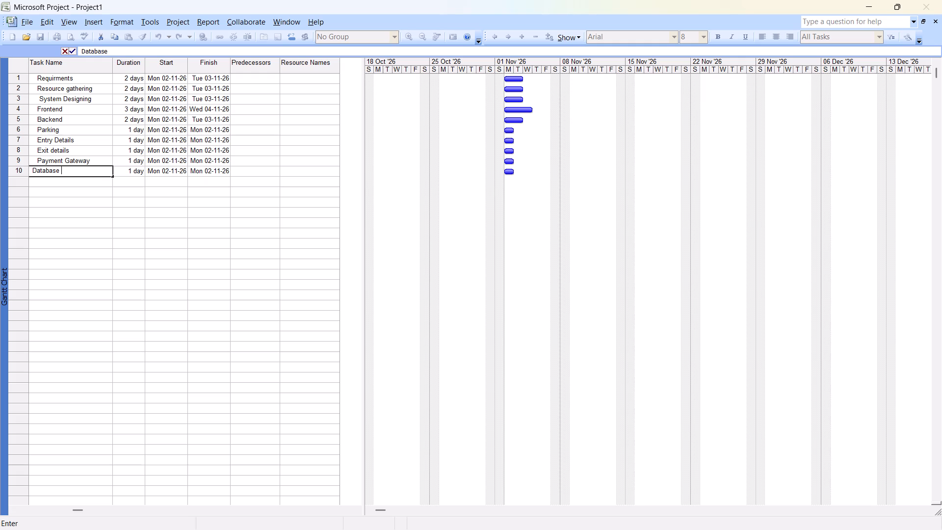
pyautogui.click(75, 197)
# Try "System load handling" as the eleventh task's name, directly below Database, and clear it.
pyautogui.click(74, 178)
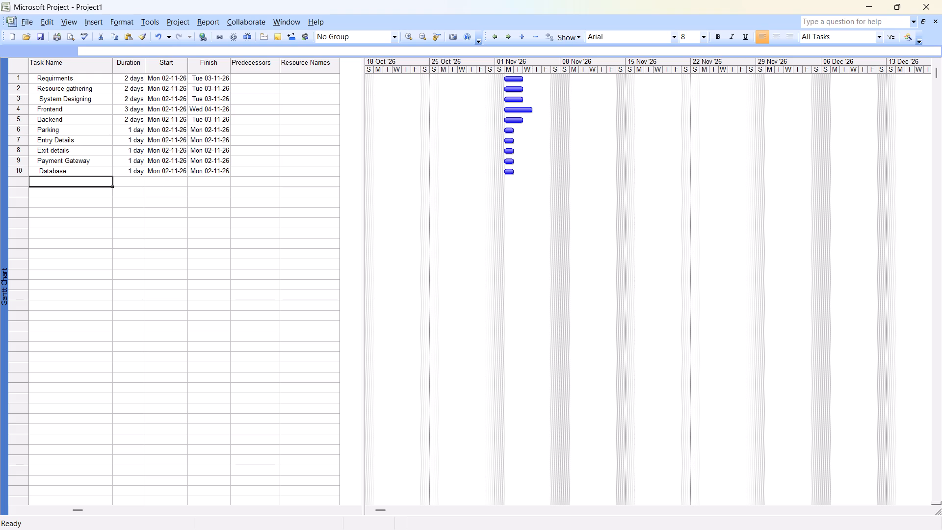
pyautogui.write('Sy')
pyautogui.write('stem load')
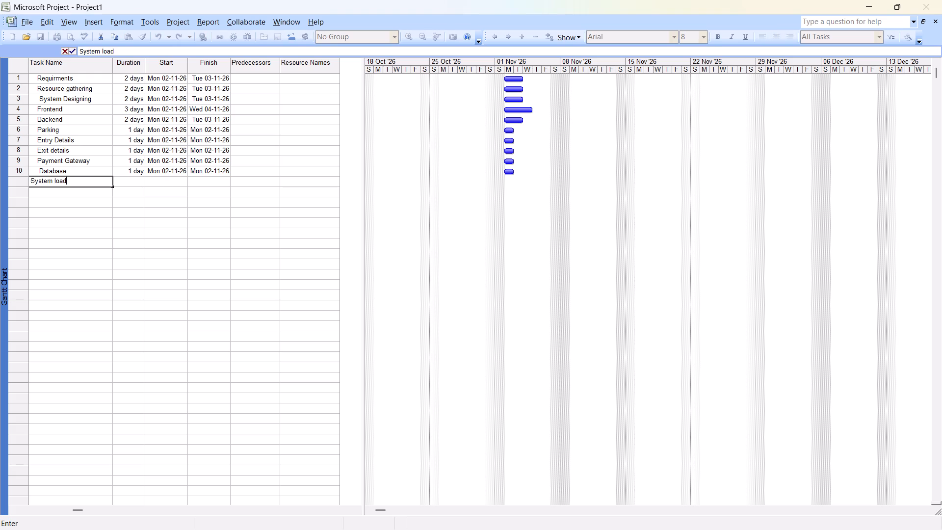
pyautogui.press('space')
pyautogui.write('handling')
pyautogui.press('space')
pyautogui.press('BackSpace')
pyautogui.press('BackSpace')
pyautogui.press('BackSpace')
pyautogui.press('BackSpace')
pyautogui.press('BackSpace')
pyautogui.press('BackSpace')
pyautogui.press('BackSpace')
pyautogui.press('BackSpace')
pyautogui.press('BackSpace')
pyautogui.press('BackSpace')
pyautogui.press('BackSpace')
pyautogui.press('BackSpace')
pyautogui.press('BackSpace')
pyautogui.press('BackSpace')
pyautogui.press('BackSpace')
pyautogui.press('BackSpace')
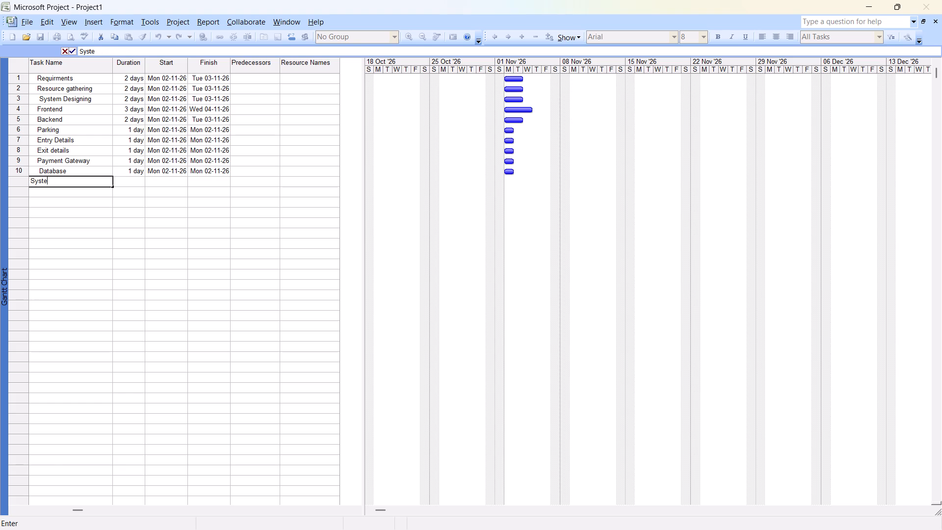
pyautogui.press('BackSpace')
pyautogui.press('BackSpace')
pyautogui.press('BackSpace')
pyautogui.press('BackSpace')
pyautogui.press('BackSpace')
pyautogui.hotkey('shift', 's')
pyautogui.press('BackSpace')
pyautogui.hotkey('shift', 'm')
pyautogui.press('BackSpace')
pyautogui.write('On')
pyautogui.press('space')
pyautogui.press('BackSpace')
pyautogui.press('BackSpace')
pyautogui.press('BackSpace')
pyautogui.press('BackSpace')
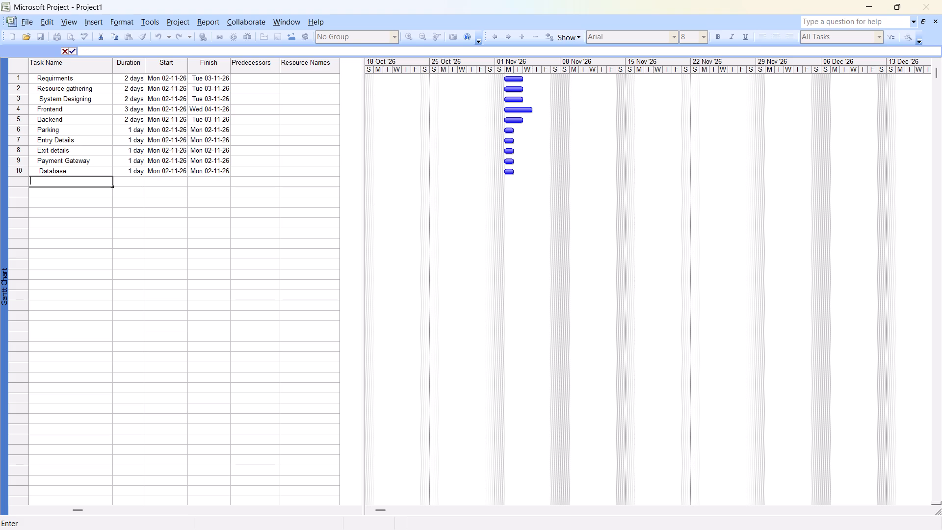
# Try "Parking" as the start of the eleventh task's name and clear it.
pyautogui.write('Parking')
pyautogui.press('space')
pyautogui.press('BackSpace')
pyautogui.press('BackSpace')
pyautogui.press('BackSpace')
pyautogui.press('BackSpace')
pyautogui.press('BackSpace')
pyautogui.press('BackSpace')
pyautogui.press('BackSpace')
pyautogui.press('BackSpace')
# Add an eleventh task named "Admin Setup" directly below Database.
pyautogui.write('Admin')
pyautogui.press('space')
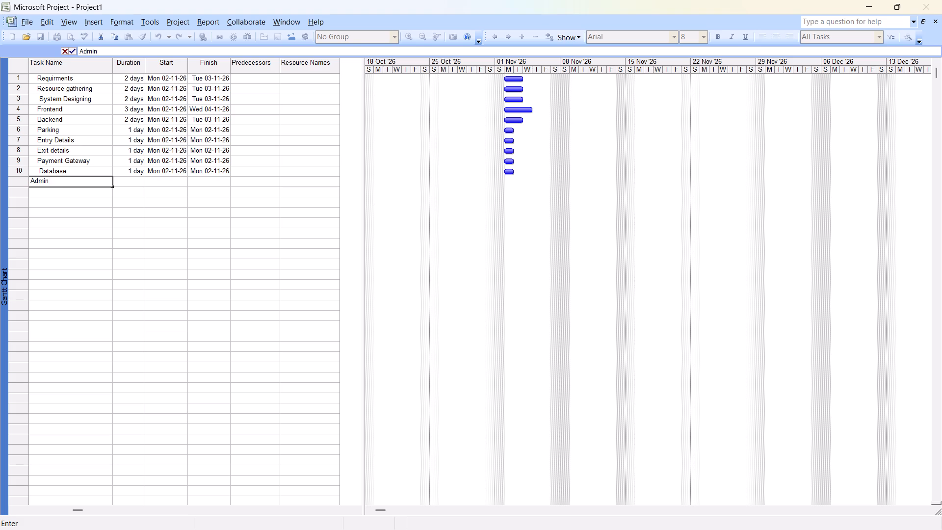
pyautogui.write('Set')
pyautogui.write('up')
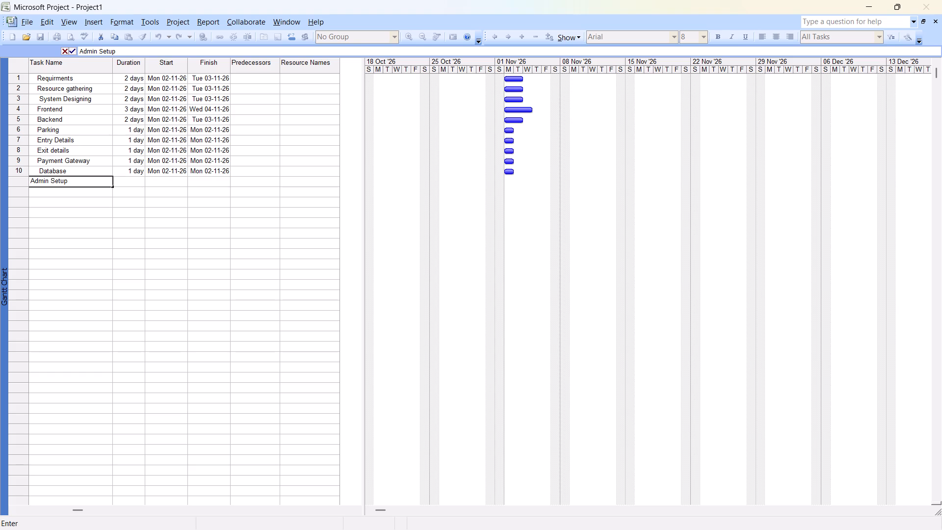
pyautogui.click(75, 187)
# Add a twelfth task named "Staff Setup" directly below Admin Setup.
pyautogui.click(75, 188)
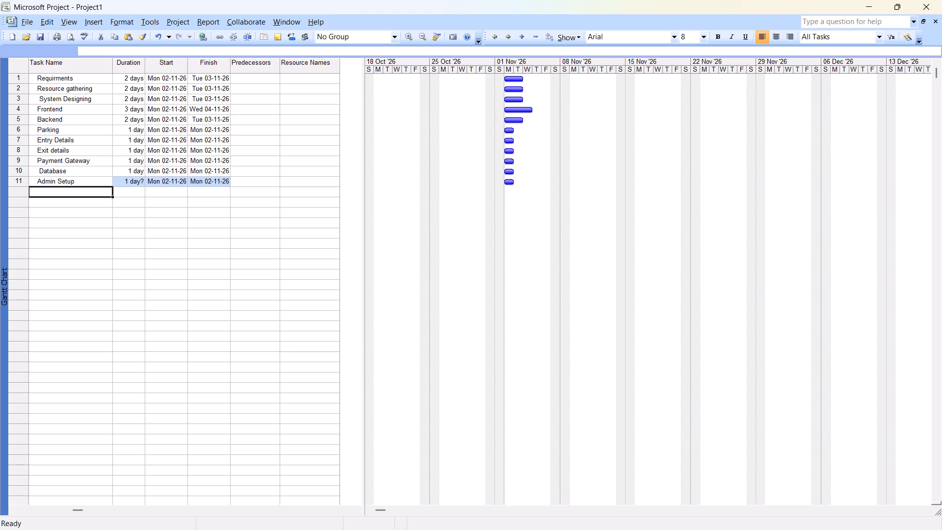
pyautogui.write('Staff')
pyautogui.press('space')
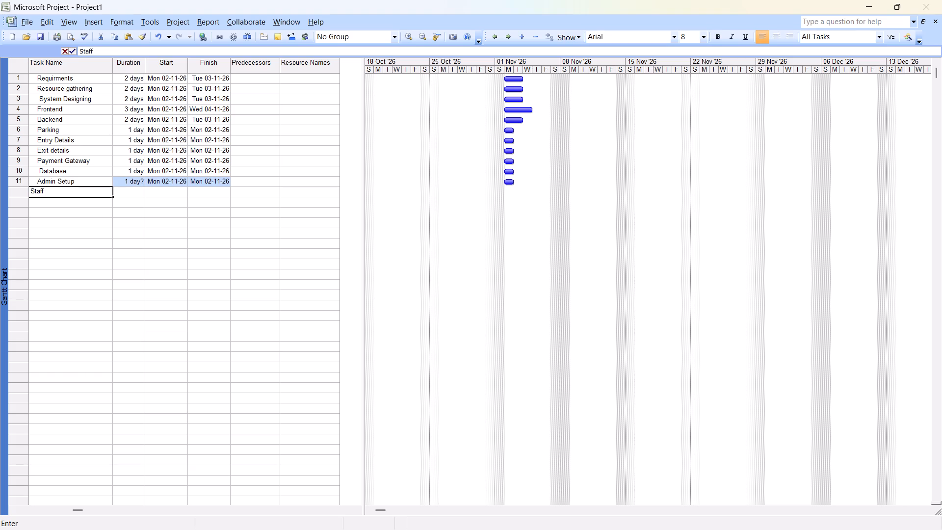
pyautogui.write('Setup')
pyautogui.click(72, 201)
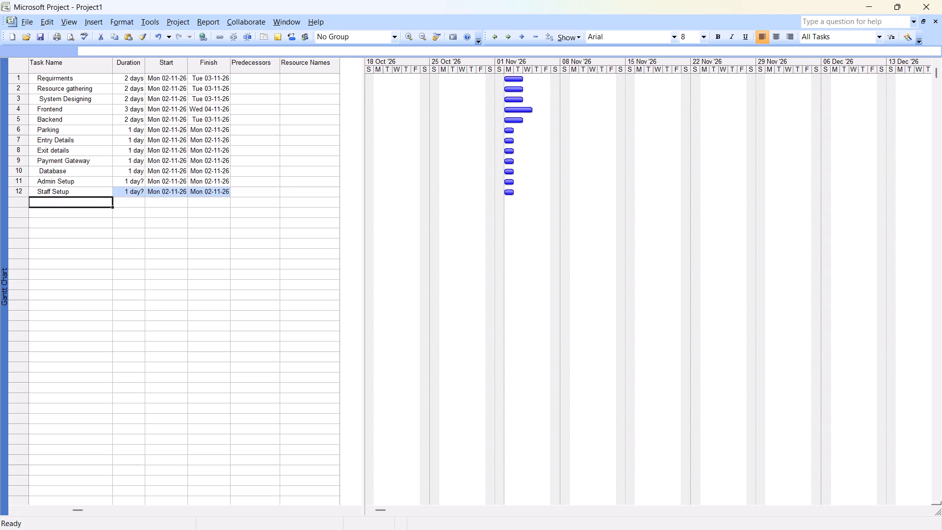
# Add a thirteenth task named "User/Customer Setup" directly below Staff Setup.
pyautogui.write('User')
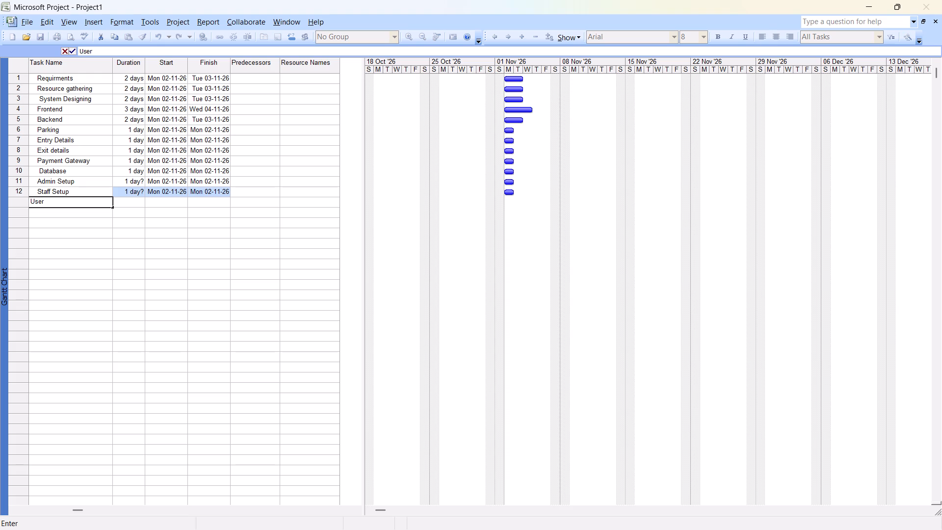
pyautogui.press('/')
pyautogui.write('Customw')
pyautogui.press('BackSpace')
pyautogui.write('er')
pyautogui.press('space')
pyautogui.hotkey('shift', 's')
pyautogui.write('etu')
pyautogui.press('p')
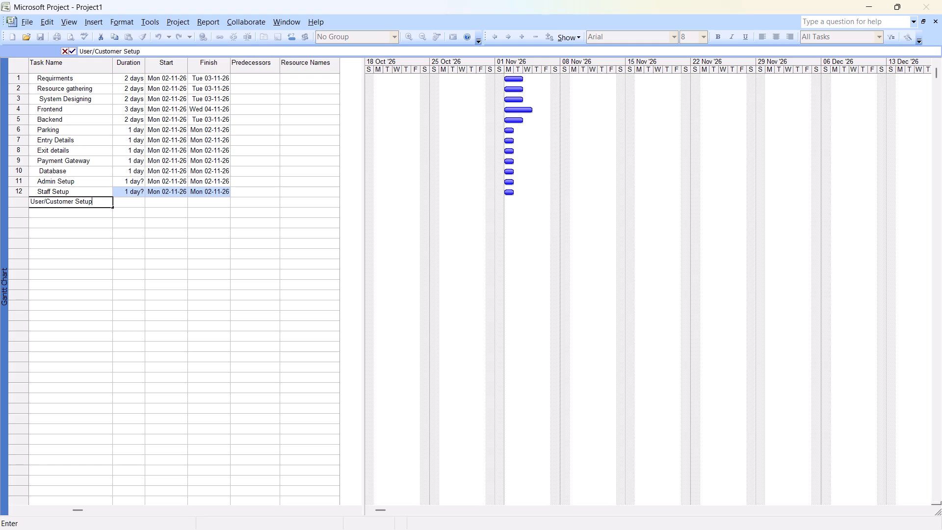
pyautogui.click(70, 214)
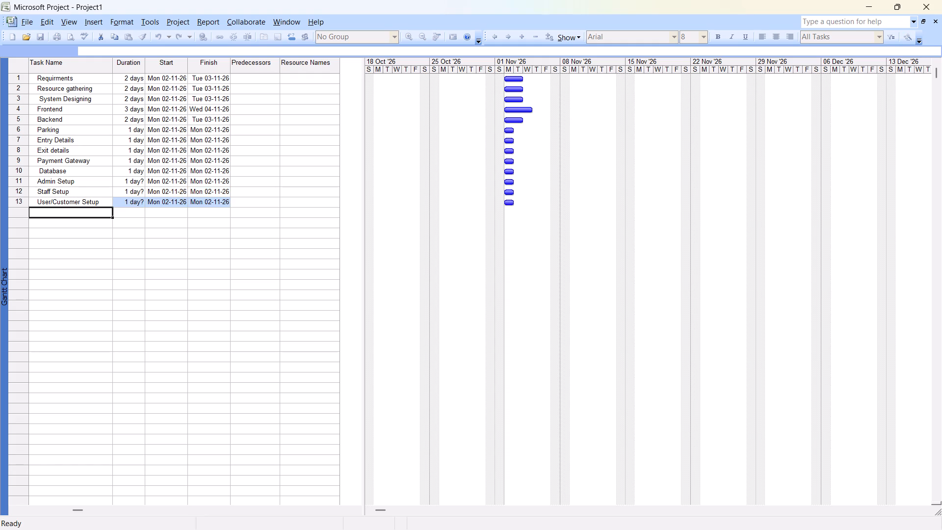
# Add a fourteenth task named "Razorpay Setup" directly below User/Customer Setup.
pyautogui.click(105, 228)
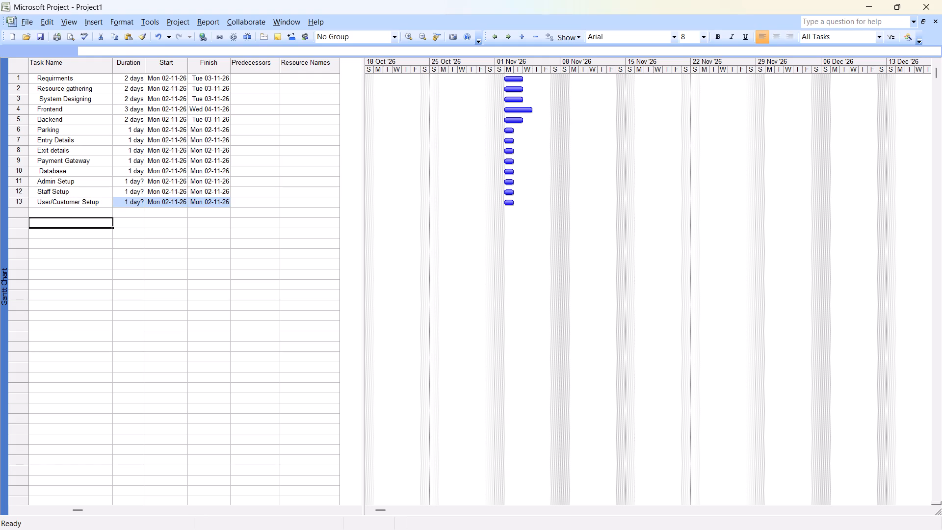
pyautogui.click(72, 218)
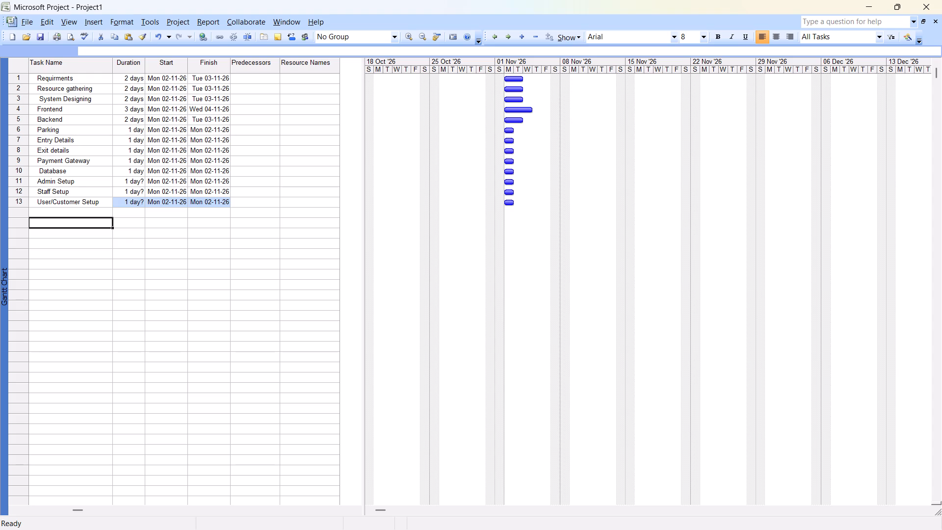
pyautogui.click(77, 209)
pyautogui.write('Razorpay')
pyautogui.press('space')
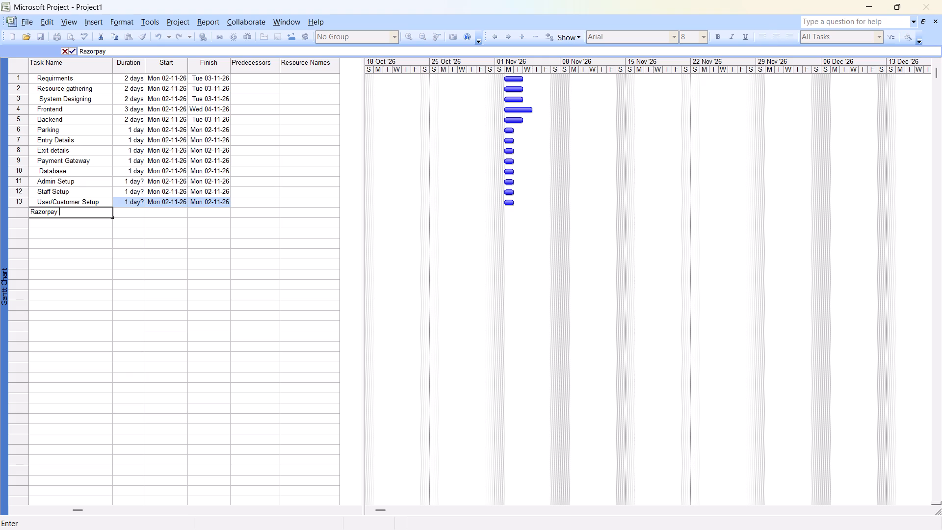
pyautogui.write('Setup')
pyautogui.click(78, 223)
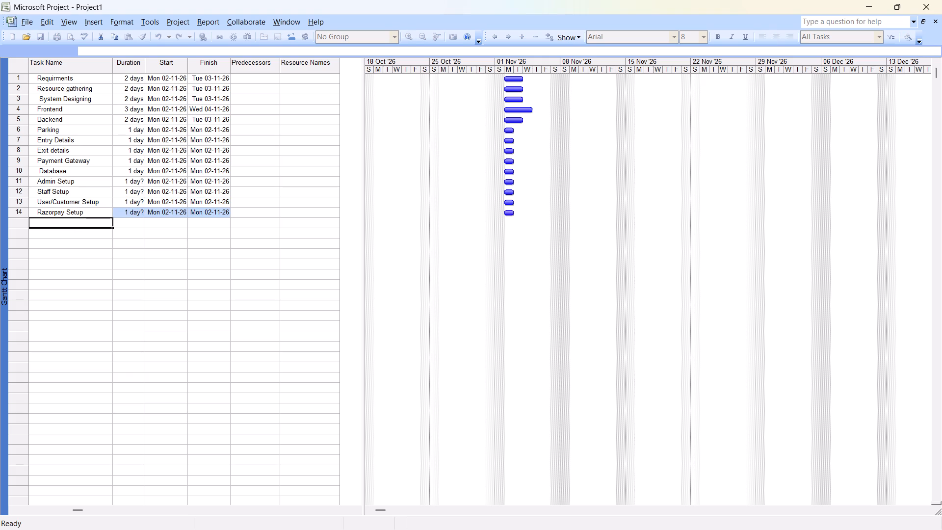
# Set the duration of Admin Setup to 2 days.
pyautogui.click(137, 183)
pyautogui.click(138, 177)
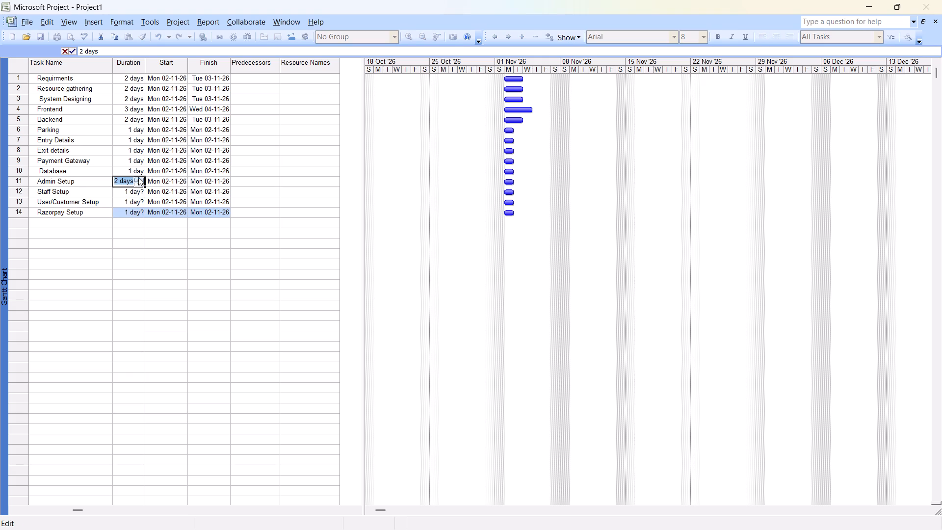
pyautogui.click(141, 191)
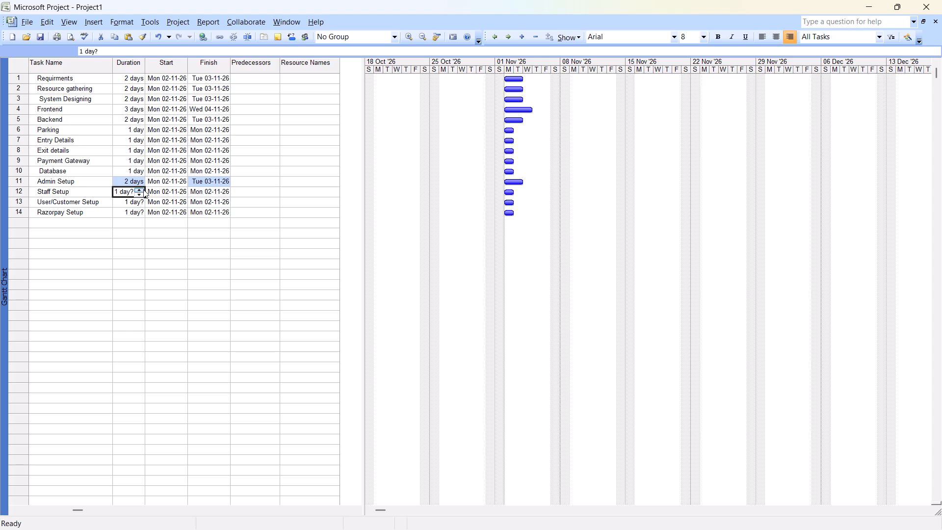
# Set the duration of Staff Setup to 2 days.
pyautogui.click(143, 189)
# Set the duration of User/Customer Setup to a firm 1 day, without the estimate mark.
pyautogui.click(141, 199)
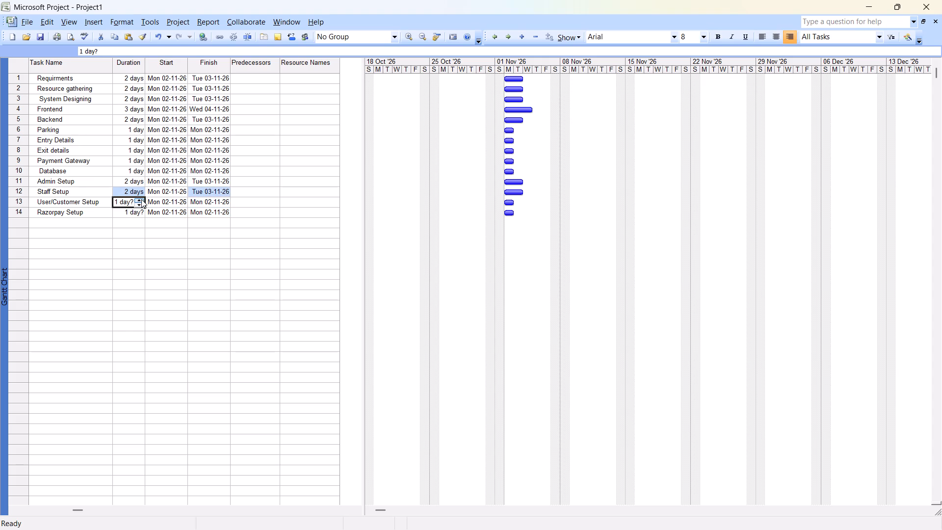
pyautogui.click(141, 199)
pyautogui.click(141, 206)
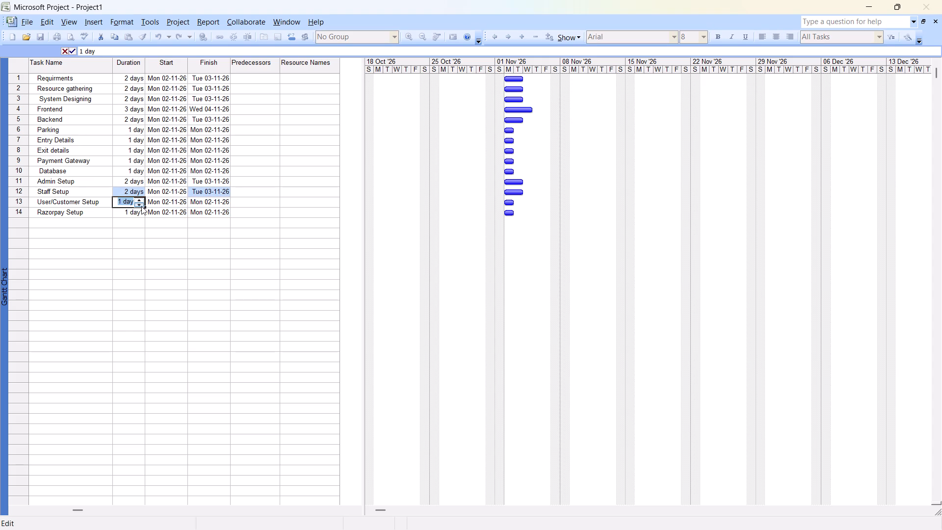
# Set the duration of Razorpay Setup to a firm 1 day, without the estimate mark.
pyautogui.click(139, 216)
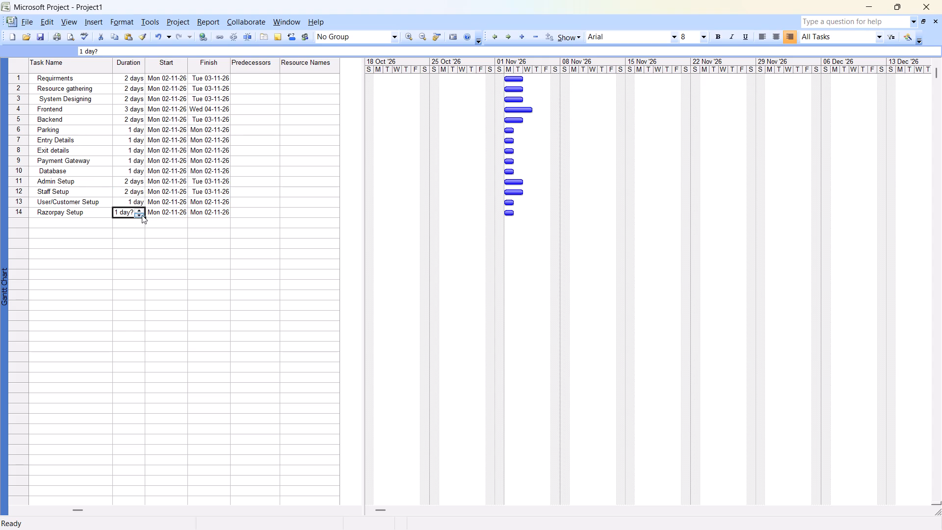
pyautogui.click(140, 217)
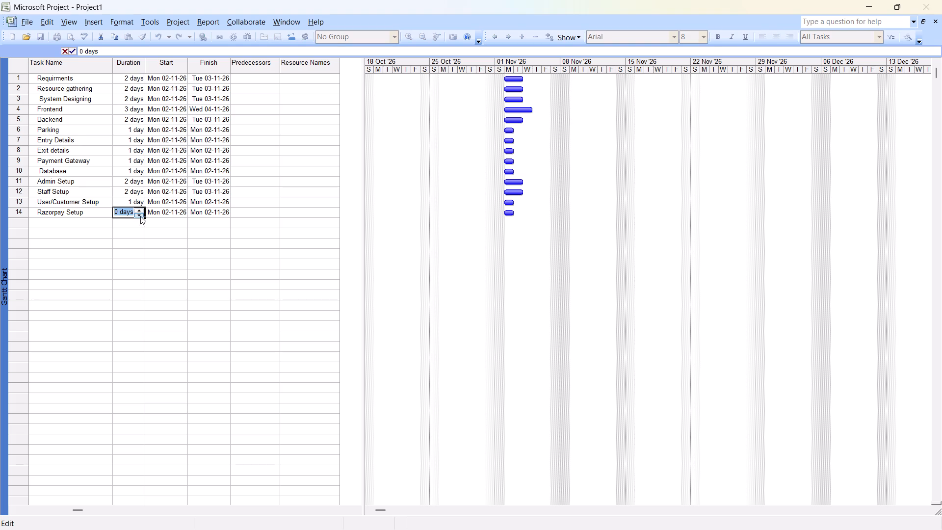
pyautogui.click(140, 212)
# Add a fifteenth task named "CI/CD module" directly below Razorpay Setup.
pyautogui.click(63, 220)
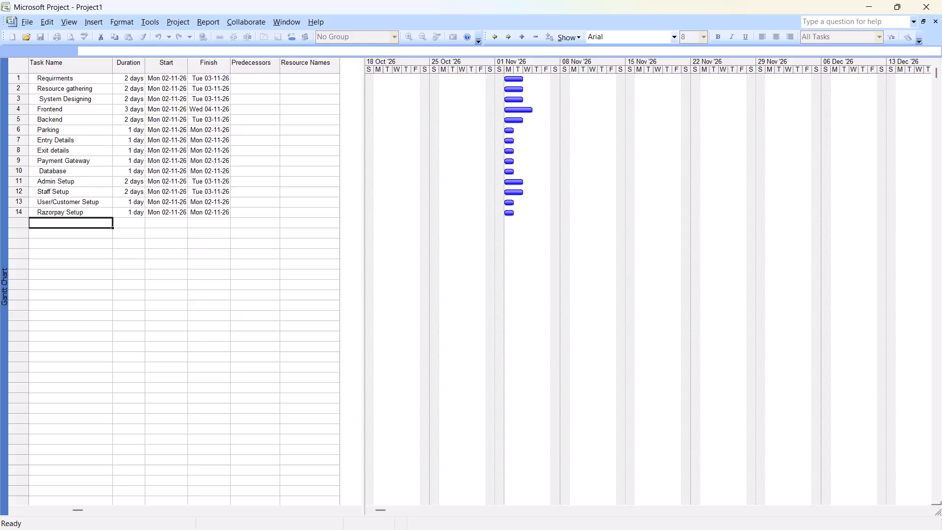
pyautogui.write('CI')
pyautogui.write('? CD')
pyautogui.press('space')
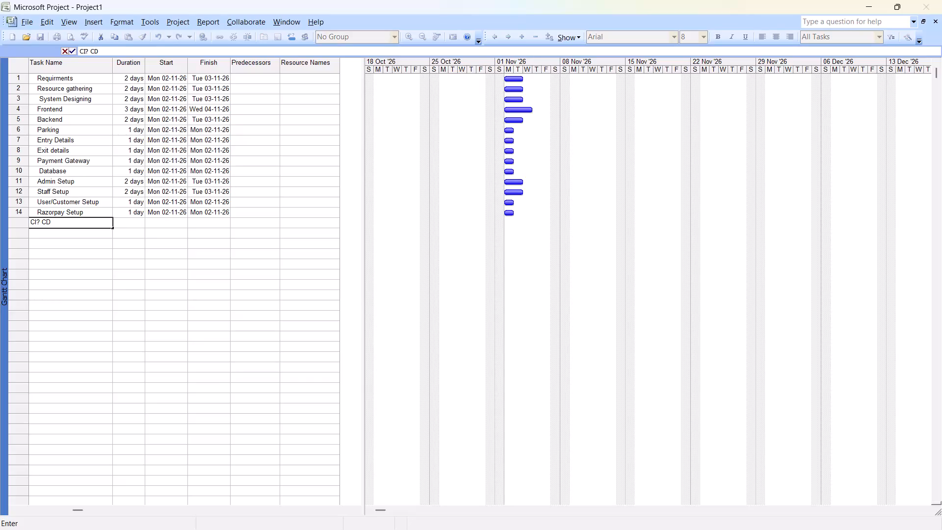
pyautogui.press('BackSpace')
pyautogui.press('BackSpace')
pyautogui.press('BackSpace')
pyautogui.press('BackSpace')
pyautogui.press('BackSpace')
pyautogui.write('?CD')
pyautogui.press('space')
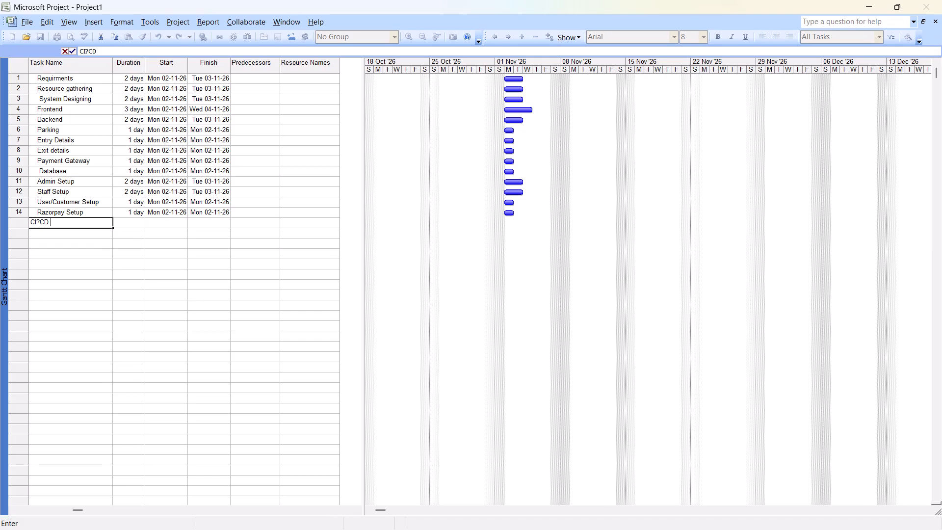
pyautogui.press('BackSpace')
pyautogui.press('BackSpace')
pyautogui.press('BackSpace')
pyautogui.press('BackSpace')
pyautogui.write('/CD')
pyautogui.press('space')
pyautogui.write('modul')
pyautogui.write('e')
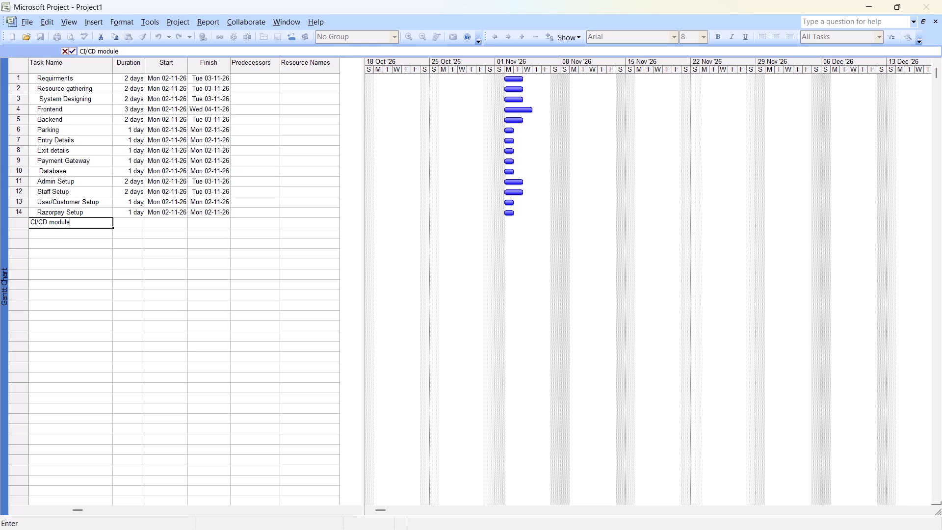
pyautogui.press('space')
# Add a sixteenth task named "Integration" directly below CI/CD module.
pyautogui.click(61, 231)
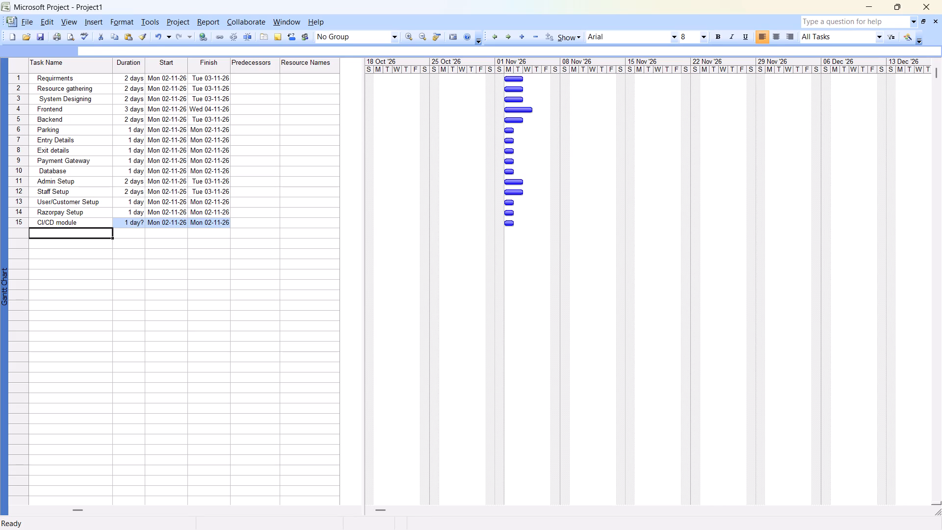
pyautogui.hotkey('shift', 'd')
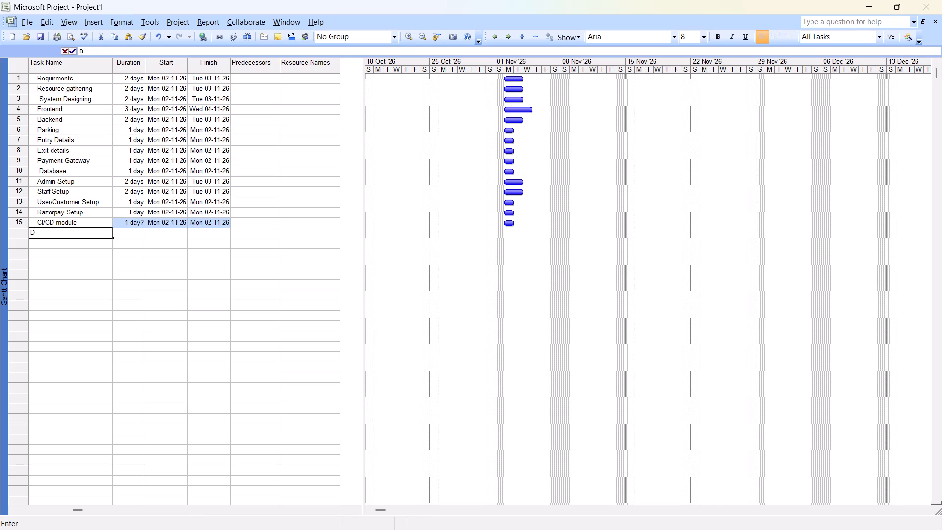
pyautogui.press('BackSpace')
pyautogui.write('Integra')
pyautogui.write('tion')
# Add a seventeenth task named "Deployment" directly below Integration.
pyautogui.click(59, 246)
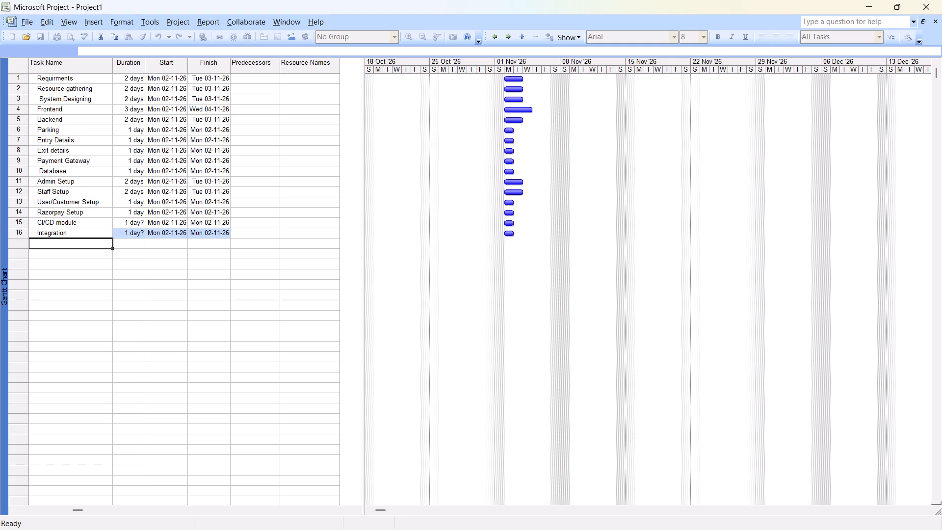
pyautogui.write('DE')
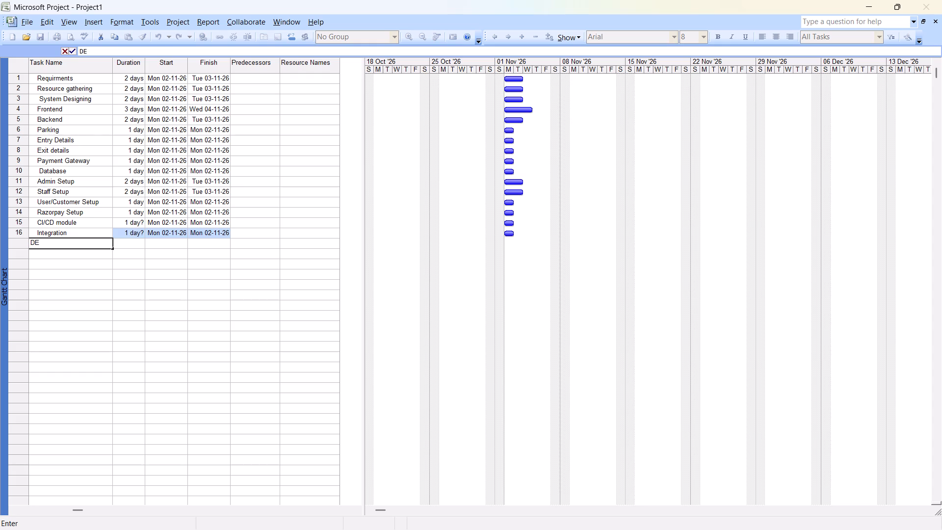
pyautogui.press('BackSpace')
pyautogui.press('e')
pyautogui.write('ployment')
pyautogui.press('space')
# Add an eighteenth task named "Testing and debugging" directly below Deployment.
pyautogui.click(63, 254)
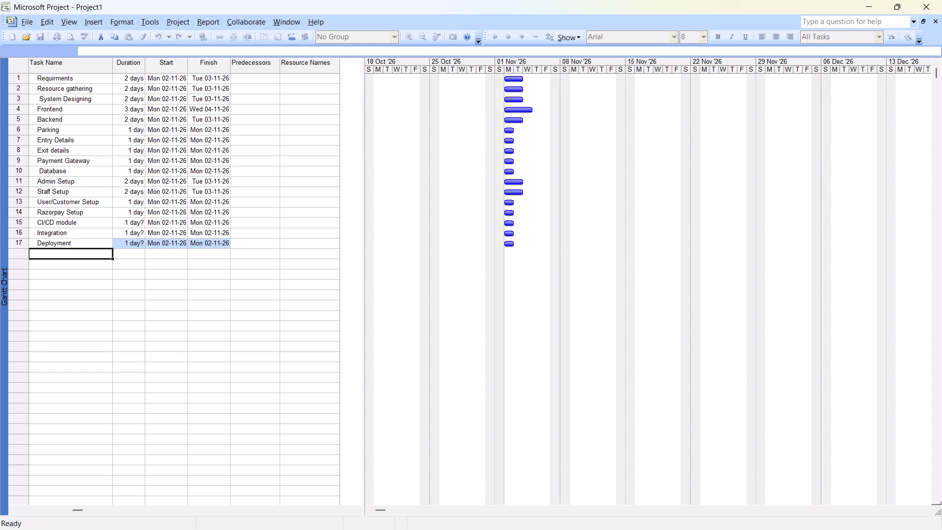
pyautogui.click(69, 254)
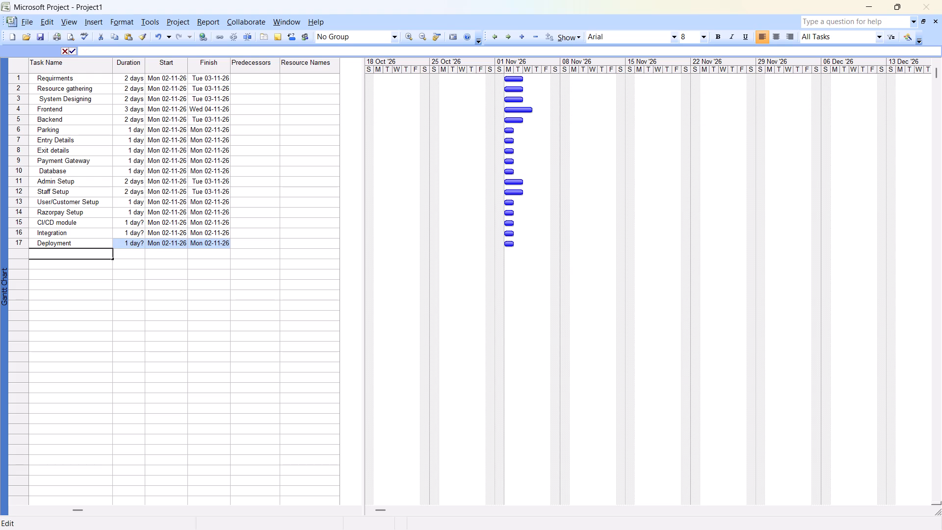
pyautogui.write('Testing')
pyautogui.press('space')
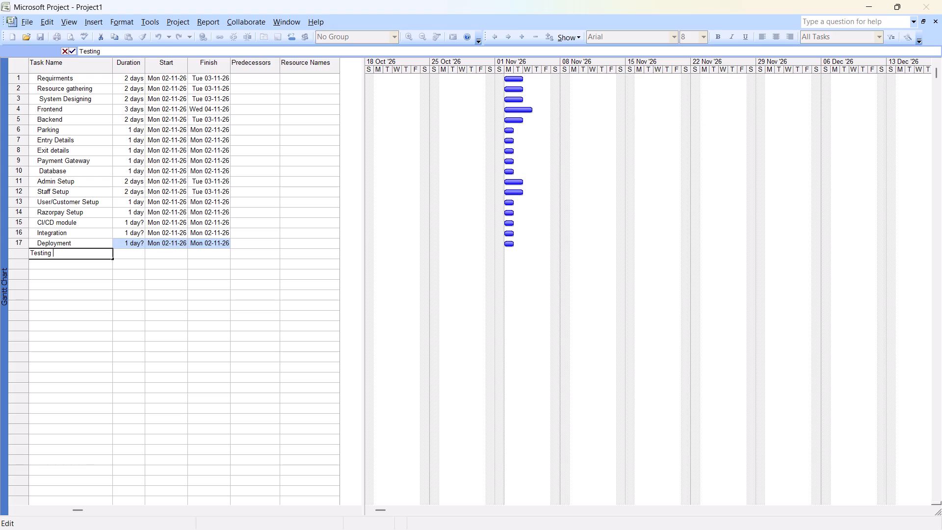
pyautogui.write('and')
pyautogui.press('space')
pyautogui.write('de')
pyautogui.write('bugging')
pyautogui.click(59, 269)
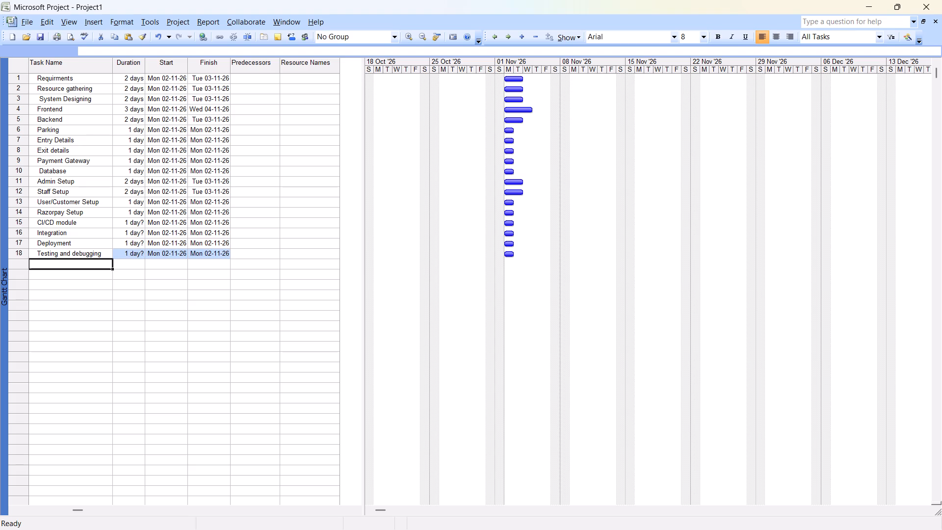
# Add a nineteenth task with a blank name directly below Testing and debugging.
pyautogui.click(67, 270)
pyautogui.click(68, 267)
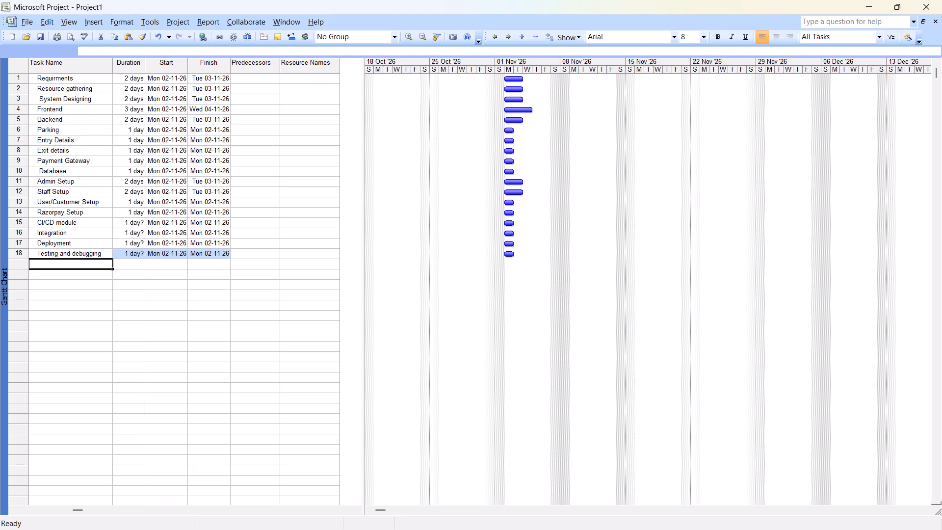
pyautogui.click(68, 267)
pyautogui.click(72, 265)
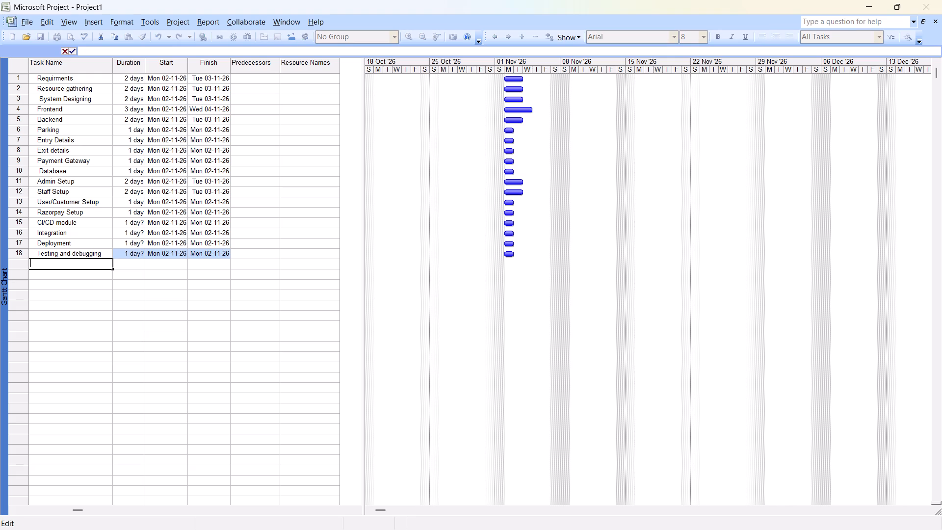
pyautogui.click(79, 239)
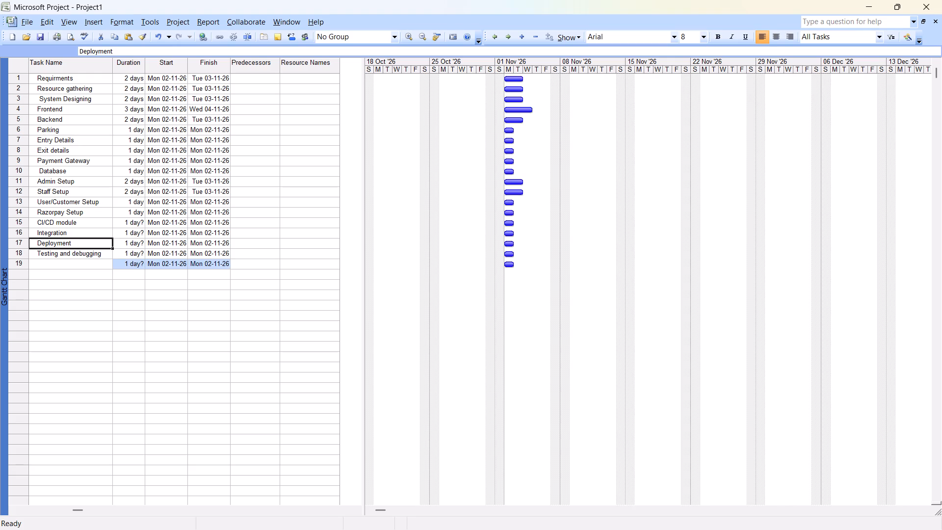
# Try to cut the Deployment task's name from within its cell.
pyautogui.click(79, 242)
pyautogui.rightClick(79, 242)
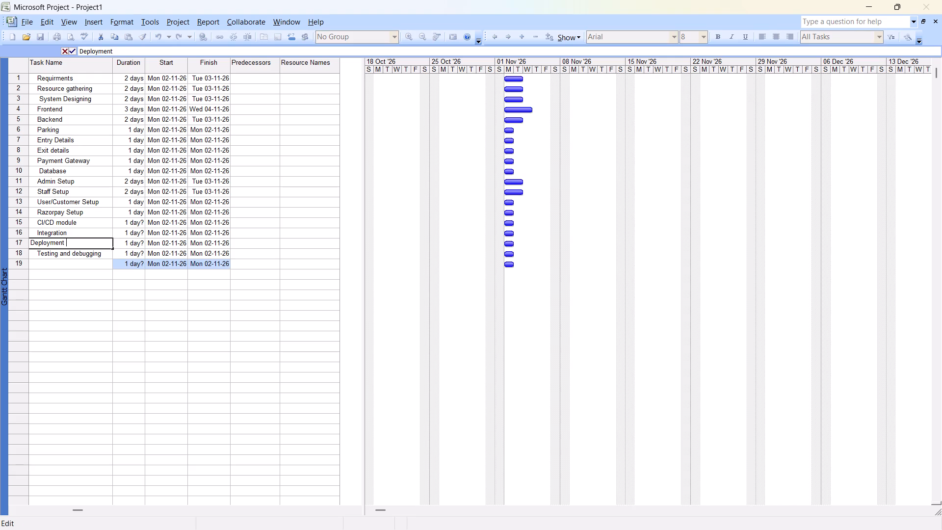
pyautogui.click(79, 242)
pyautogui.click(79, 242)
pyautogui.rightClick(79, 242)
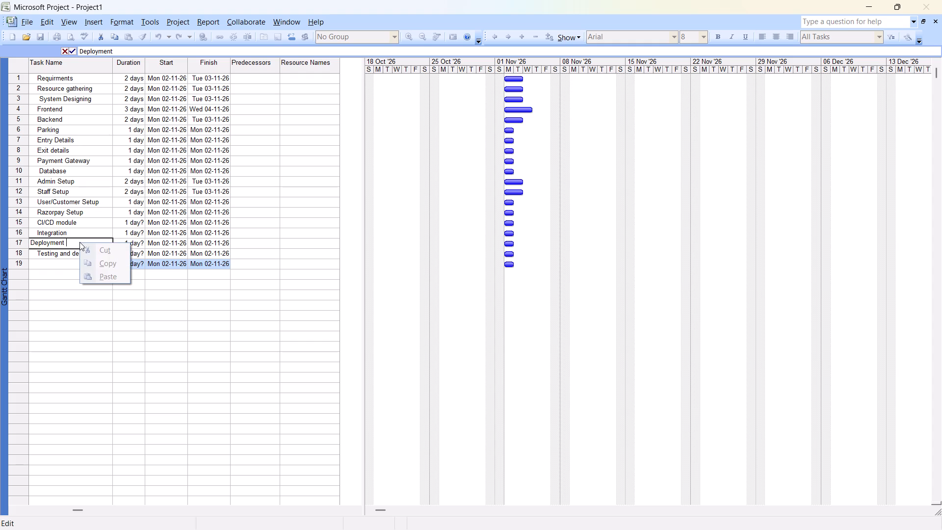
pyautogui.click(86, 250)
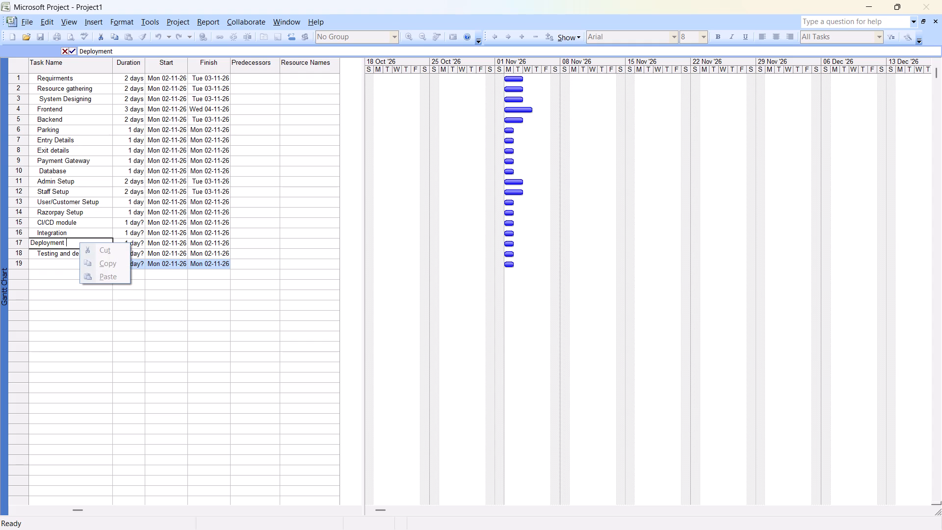
# Cut the entire Deployment task row out of the schedule, leaving its task information unchanged.
pyautogui.doubleClick(26, 240)
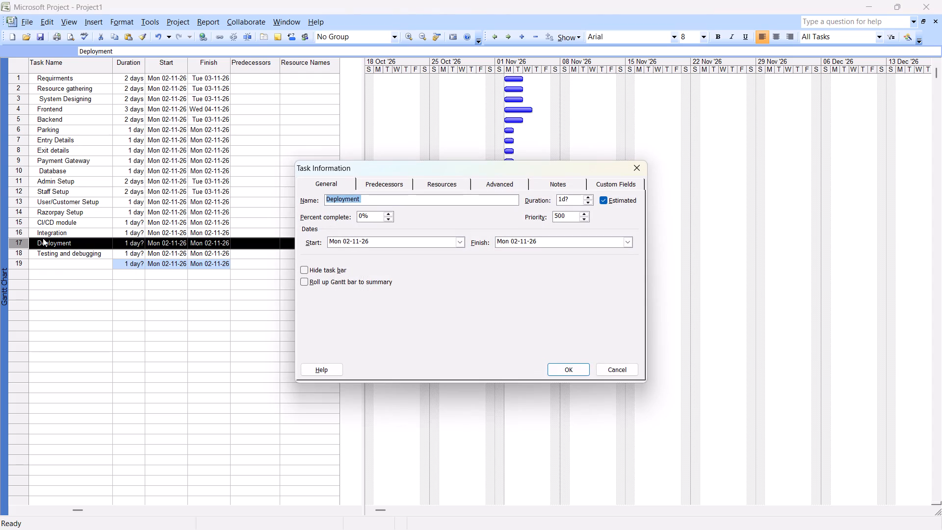
pyautogui.click(638, 170)
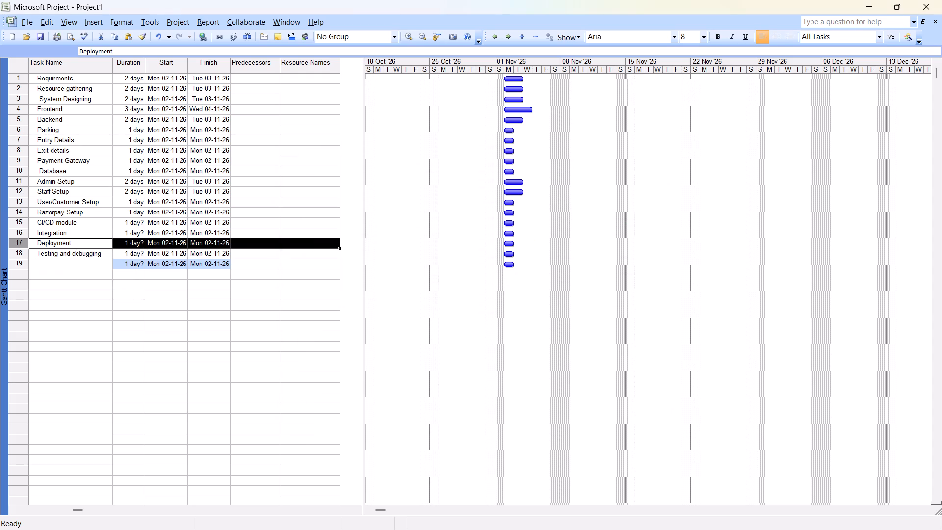
pyautogui.rightClick(274, 243)
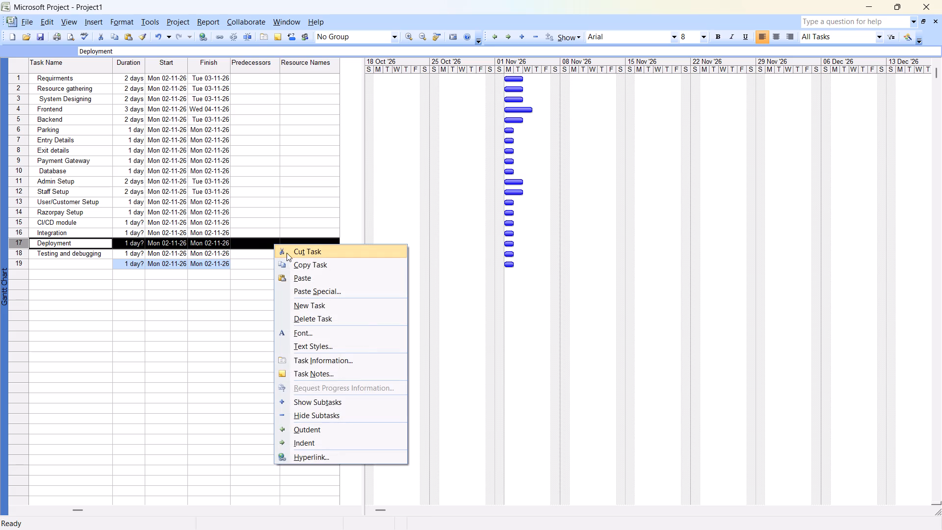
pyautogui.click(288, 251)
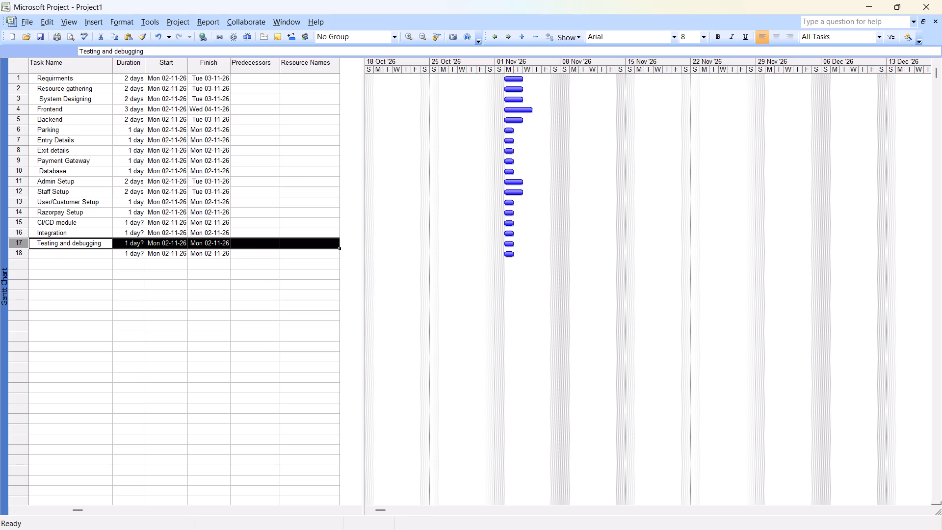
# Name the blank eighteenth task, directly below Testing and debugging, "Deployment".
pyautogui.click(103, 255)
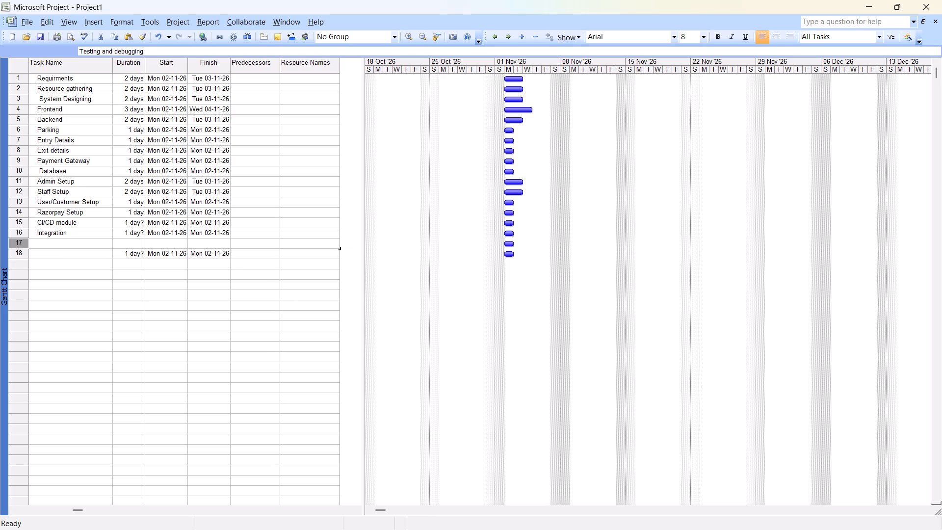
pyautogui.write('Deployment')
pyautogui.click(88, 267)
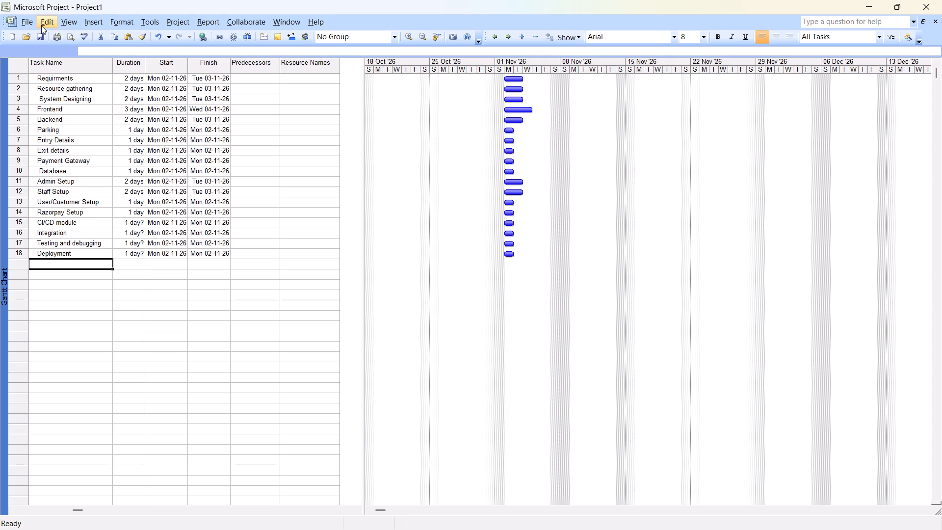
# Switch the project from the Gantt Chart to the Network Diagram view.
pyautogui.click(69, 21)
pyautogui.click(81, 66)
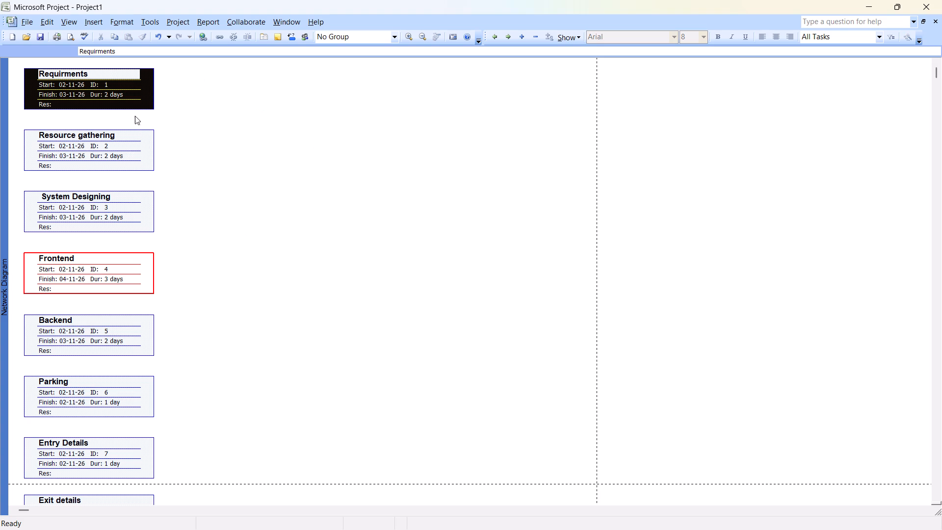
# Link the Requirments task to Resource gathering, and Resource gathering to System Designing, as a sequential chain.
pyautogui.moveTo(120, 99); pyautogui.dragTo(118, 117)
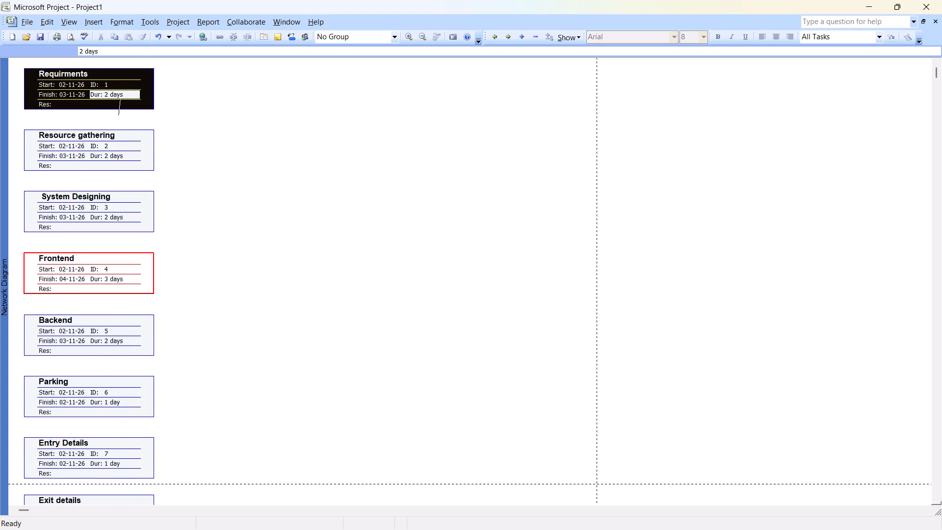
pyautogui.moveTo(118, 117); pyautogui.dragTo(116, 131)
pyautogui.moveTo(238, 99); pyautogui.dragTo(118, 137)
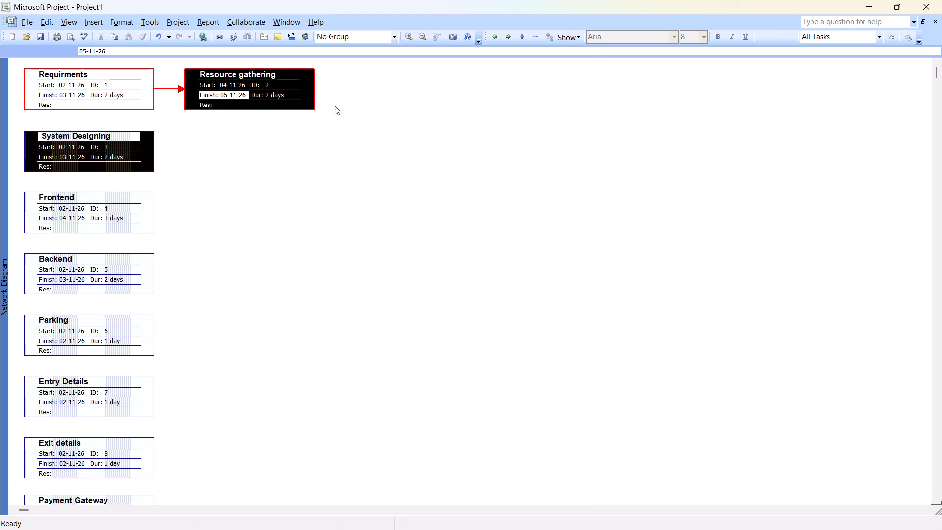
# Link System Designing as the predecessor of both the Frontend and Backend tasks.
pyautogui.moveTo(361, 97); pyautogui.dragTo(183, 131)
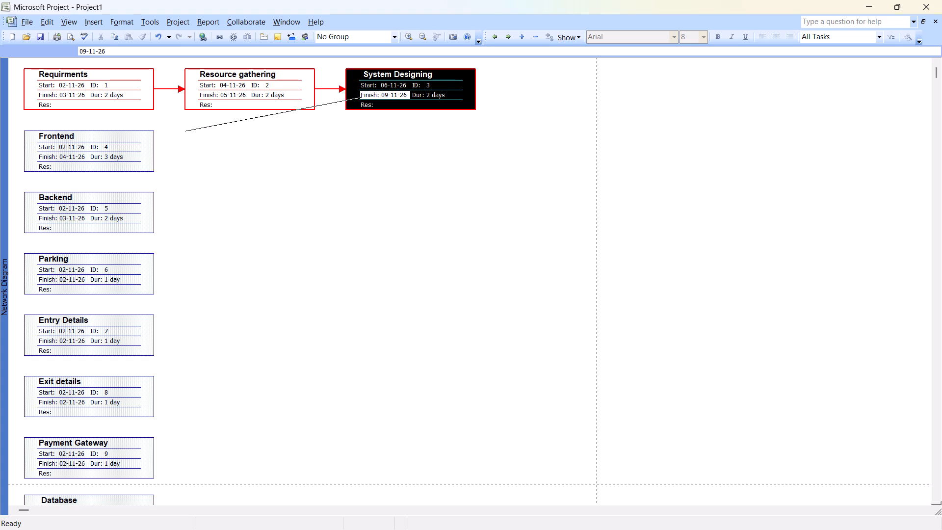
pyautogui.moveTo(183, 131); pyautogui.dragTo(122, 145)
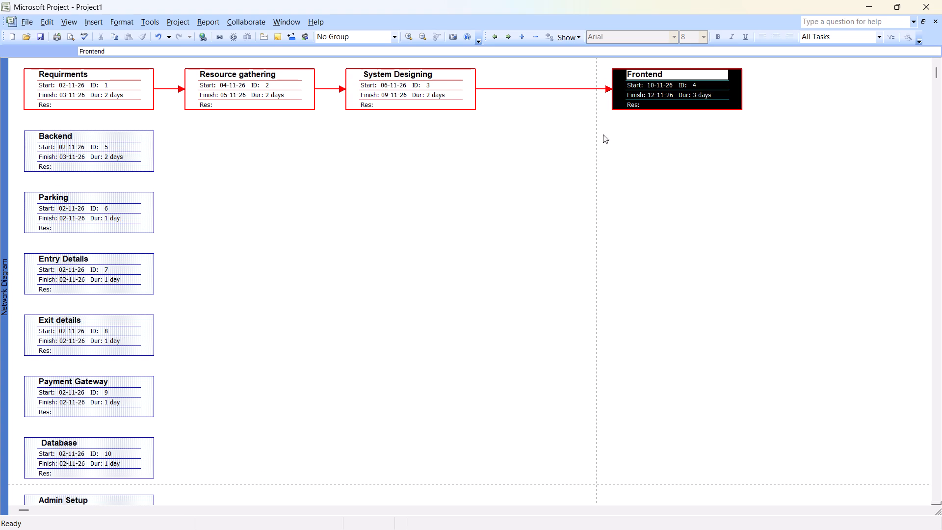
pyautogui.moveTo(641, 105); pyautogui.dragTo(702, 99)
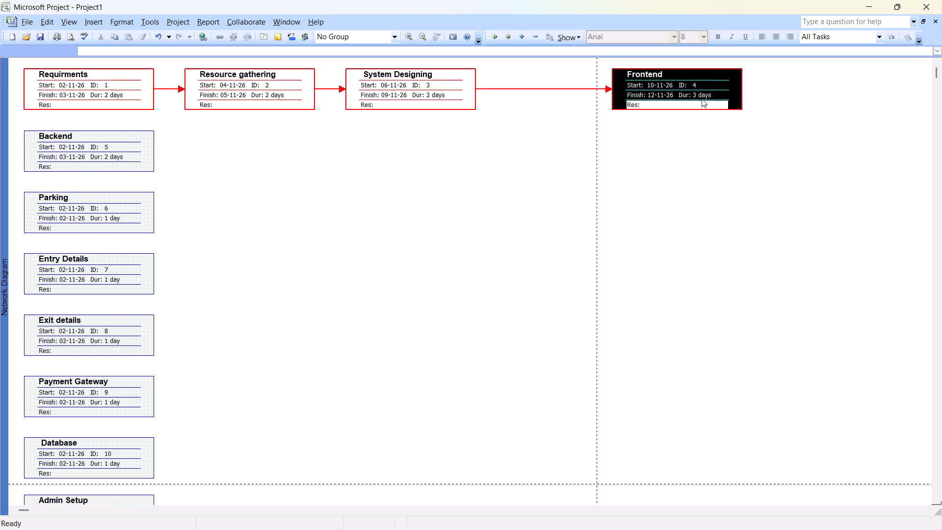
pyautogui.moveTo(702, 99); pyautogui.dragTo(697, 97)
pyautogui.moveTo(387, 87); pyautogui.dragTo(102, 145)
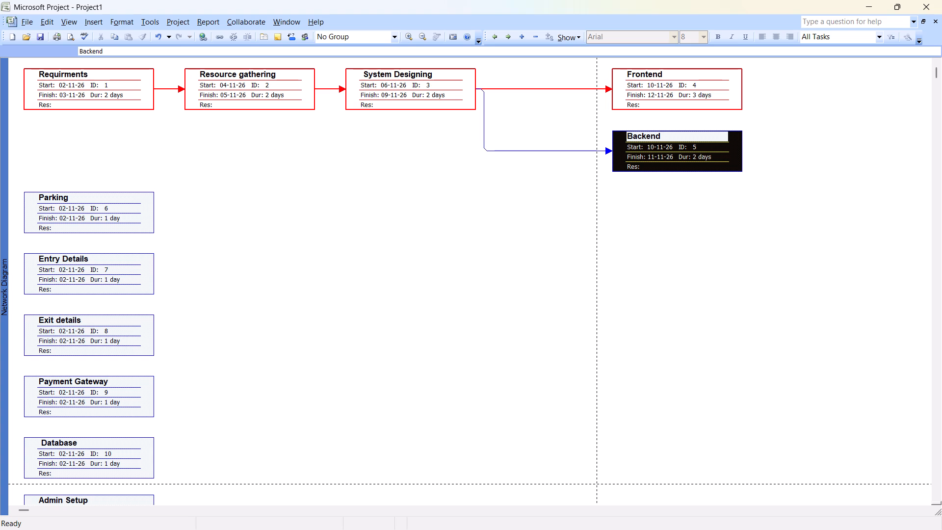
# Link Backend as the predecessor of the Parking, Entry Details, Exit details and Payment Gateway tasks.
pyautogui.moveTo(699, 159); pyautogui.dragTo(107, 212)
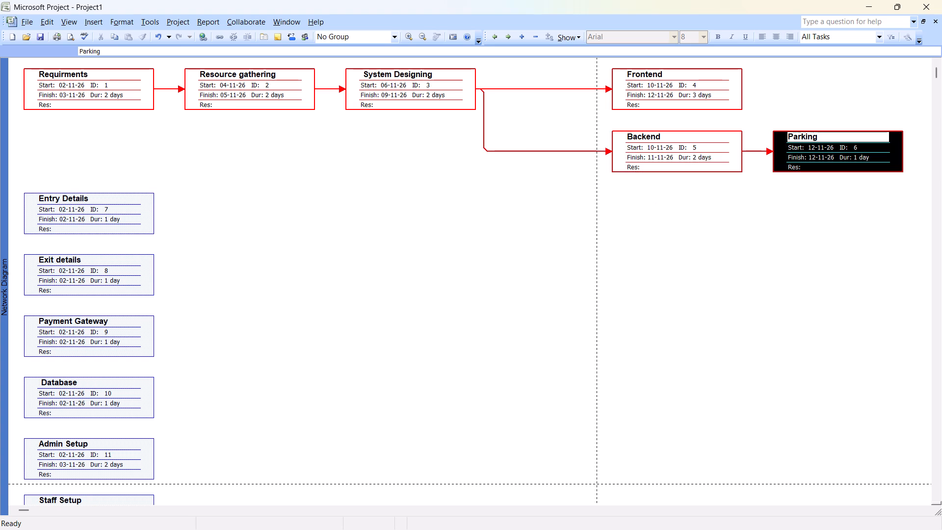
pyautogui.moveTo(663, 138); pyautogui.dragTo(110, 211)
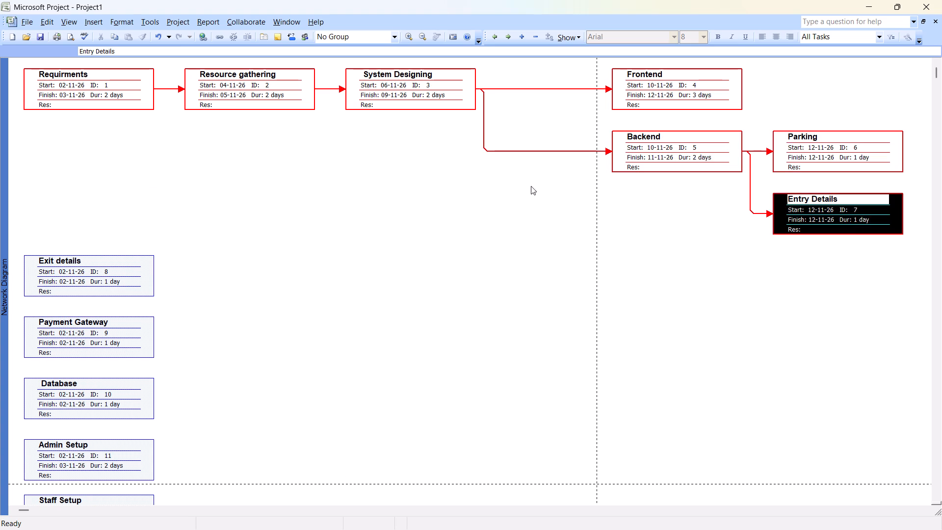
pyautogui.click(662, 126)
pyautogui.moveTo(655, 141); pyautogui.dragTo(107, 267)
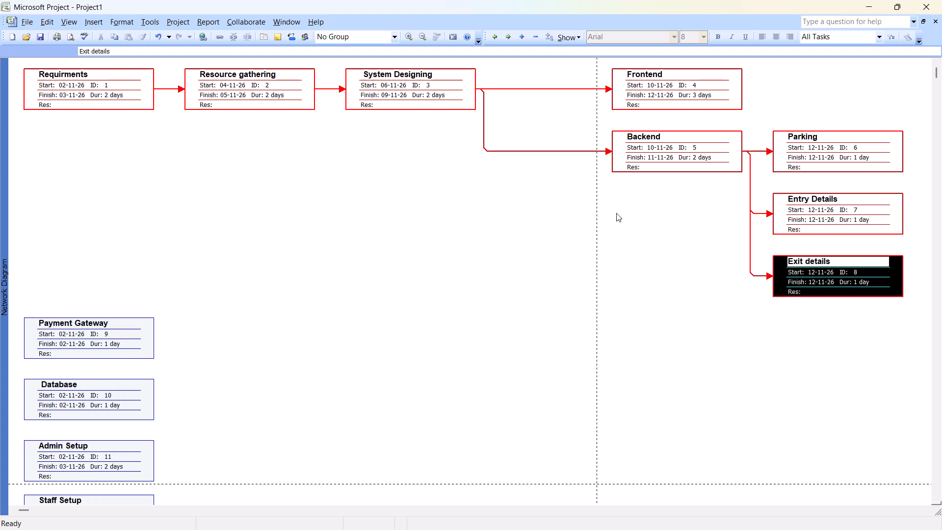
pyautogui.moveTo(652, 151); pyautogui.dragTo(141, 323)
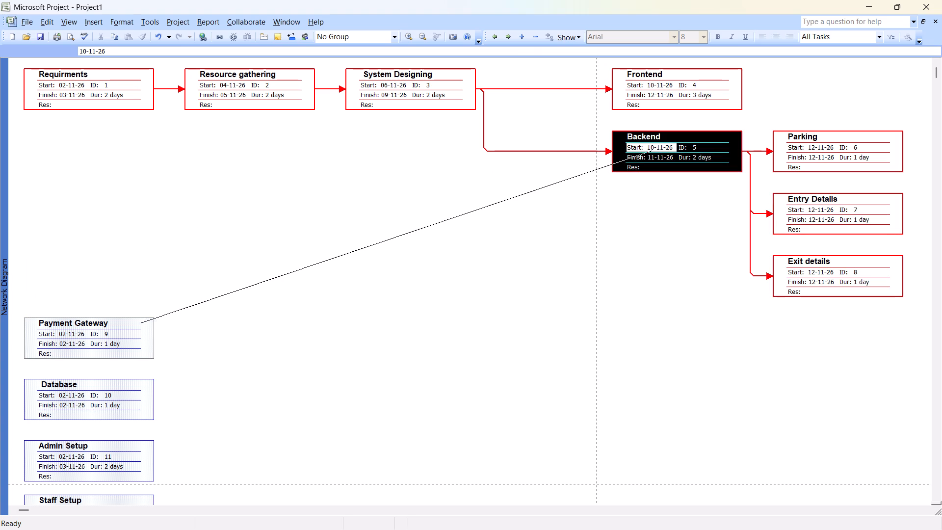
pyautogui.moveTo(141, 323); pyautogui.dragTo(140, 326)
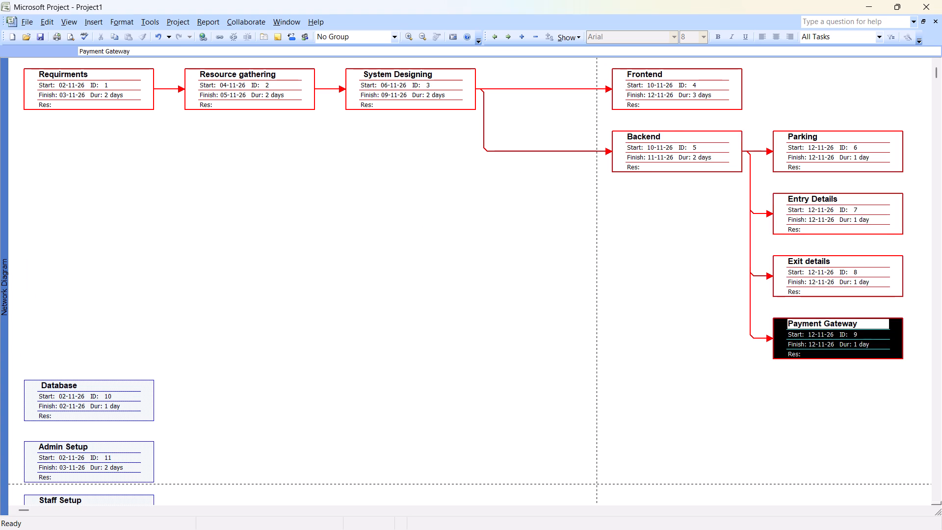
# Link System Designing as the predecessor of the Database task.
pyautogui.moveTo(402, 85); pyautogui.dragTo(115, 379)
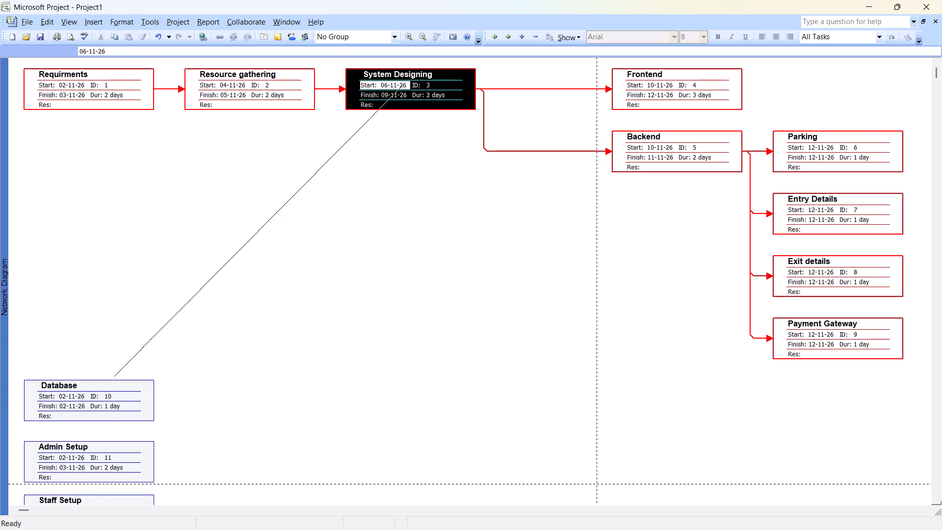
pyautogui.moveTo(115, 379); pyautogui.dragTo(116, 390)
# Link Database as the predecessor of the Admin Setup, Staff Setup, User/Customer Setup and Razorpay Setup tasks.
pyautogui.scroll(-2, 283, 342)
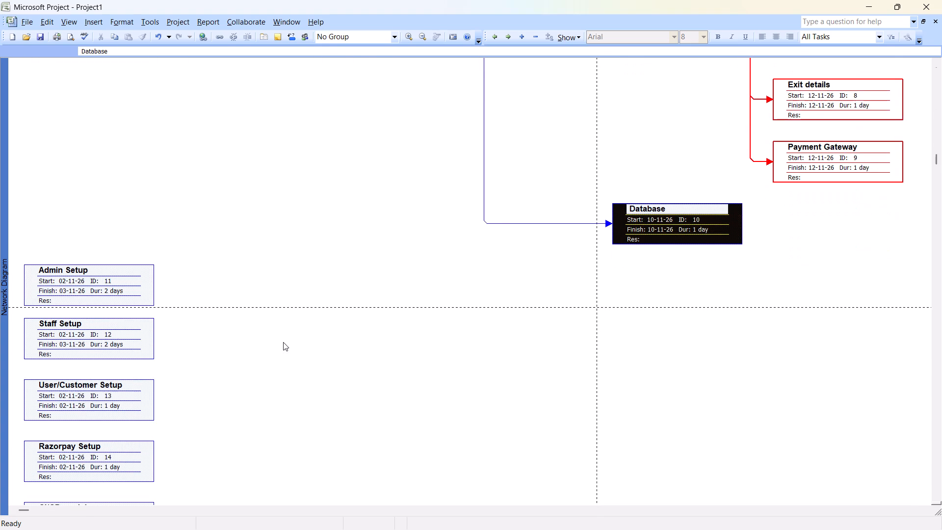
pyautogui.moveTo(621, 205); pyautogui.dragTo(270, 290)
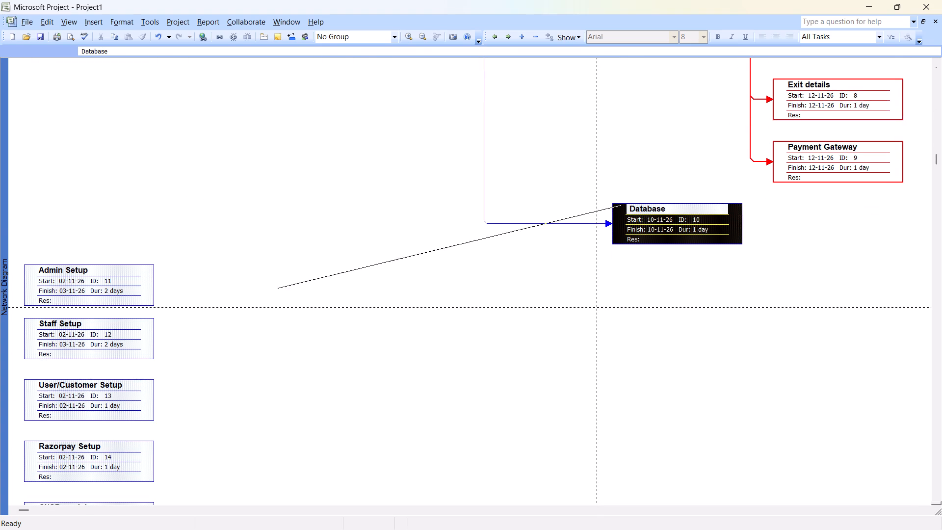
pyautogui.moveTo(270, 290); pyautogui.dragTo(110, 273)
pyautogui.moveTo(628, 234); pyautogui.dragTo(108, 280)
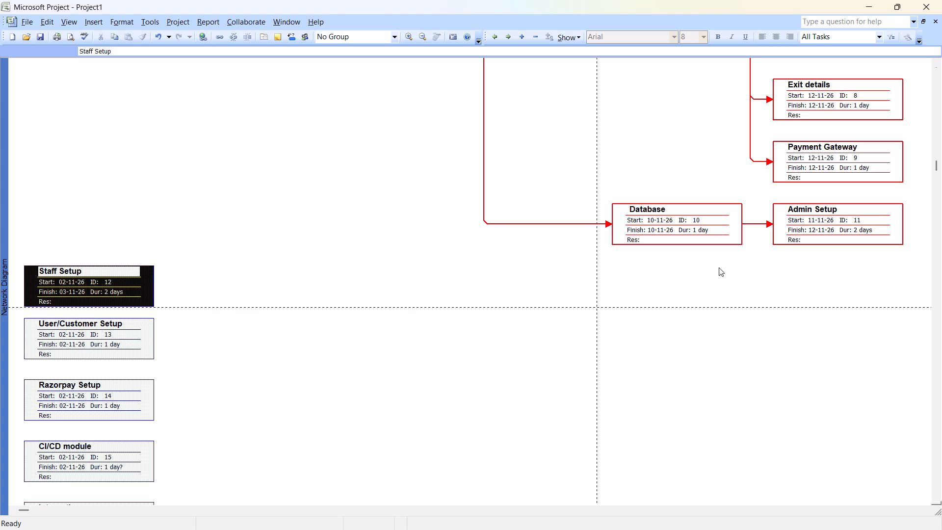
pyautogui.moveTo(722, 233); pyautogui.dragTo(137, 406)
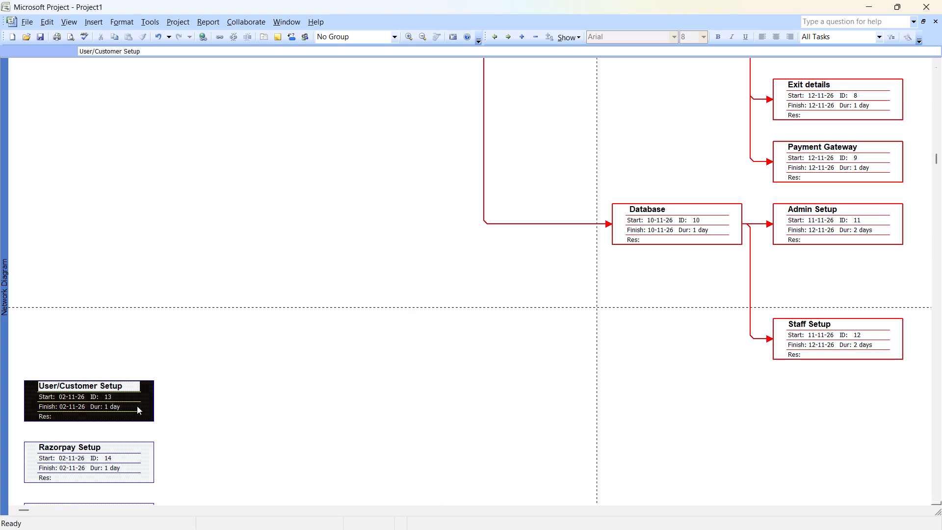
pyautogui.scroll(-1, 619, 265)
pyautogui.scroll(1, 623, 209)
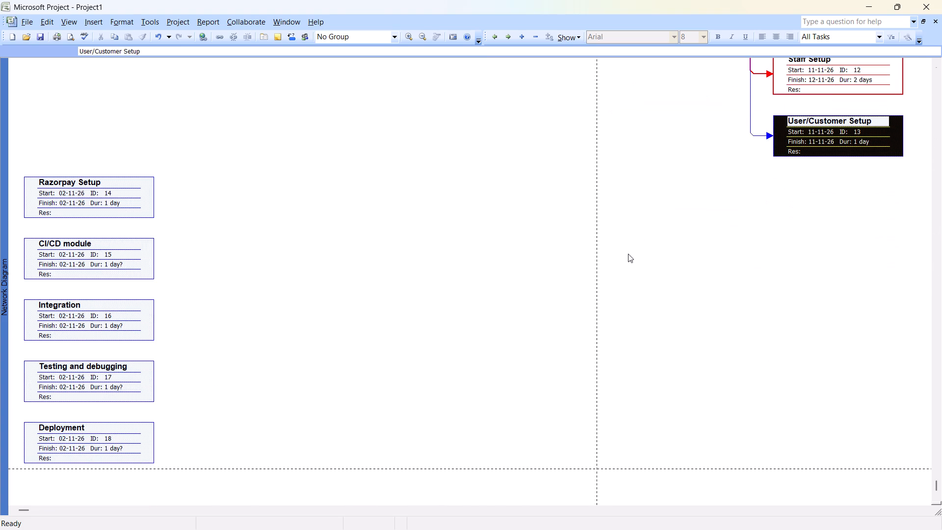
pyautogui.scroll(1, 628, 254)
pyautogui.moveTo(663, 154); pyautogui.dragTo(128, 340)
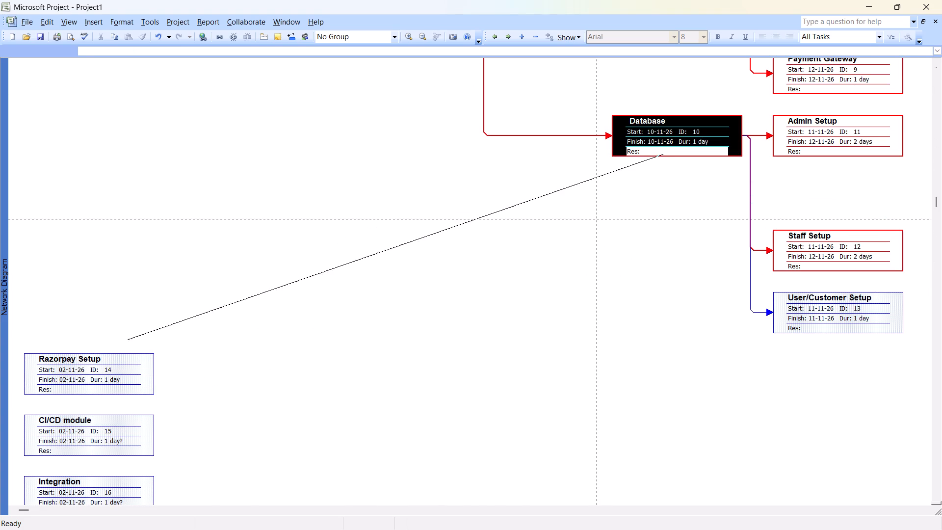
pyautogui.moveTo(128, 340); pyautogui.dragTo(124, 370)
# Link System Designing as the predecessor of the CI/CD module task.
pyautogui.scroll(1, 590, 194)
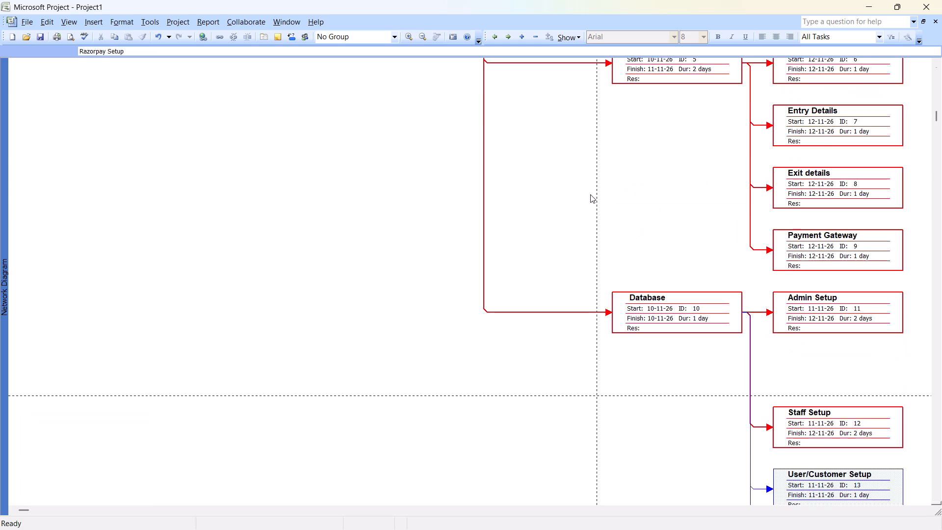
pyautogui.scroll(1, 590, 194)
pyautogui.scroll(-2, 590, 194)
pyautogui.scroll(1, 590, 194)
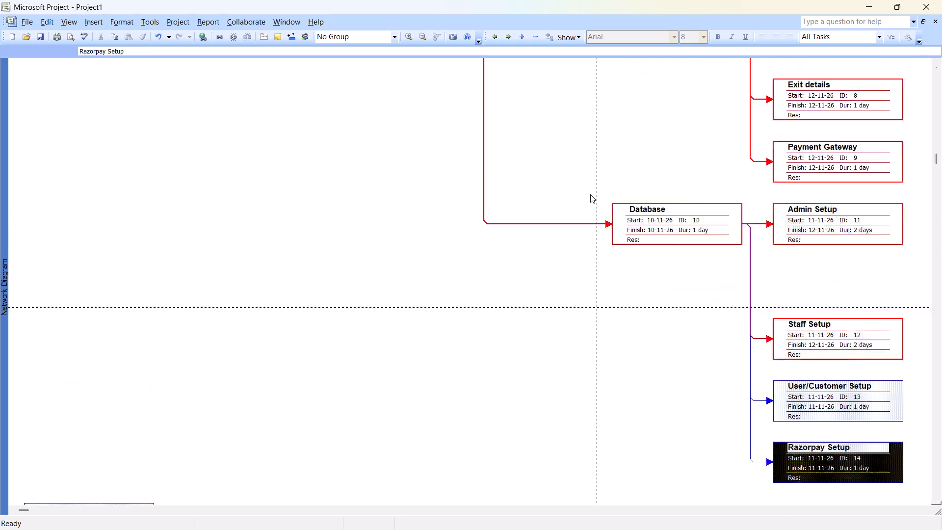
pyautogui.scroll(2, 590, 194)
pyautogui.moveTo(415, 106); pyautogui.dragTo(244, 202)
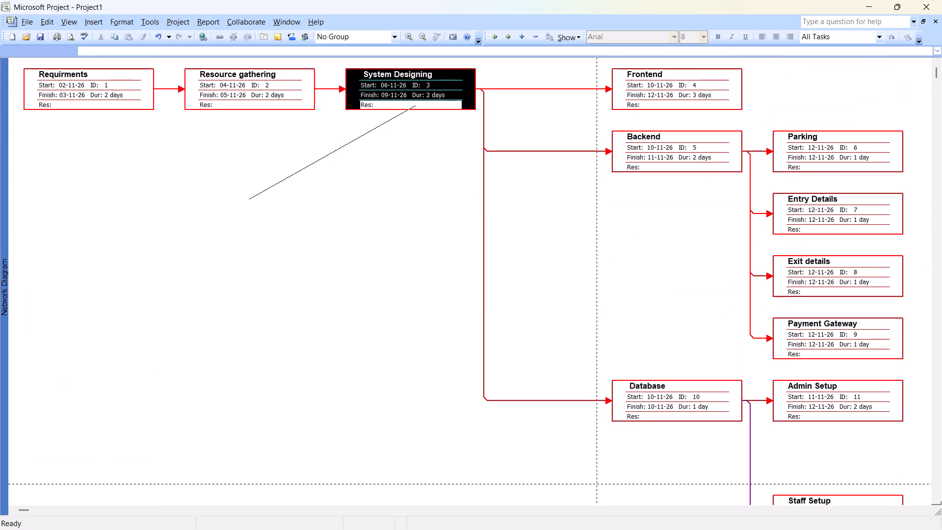
pyautogui.moveTo(244, 202); pyautogui.dragTo(53, 369)
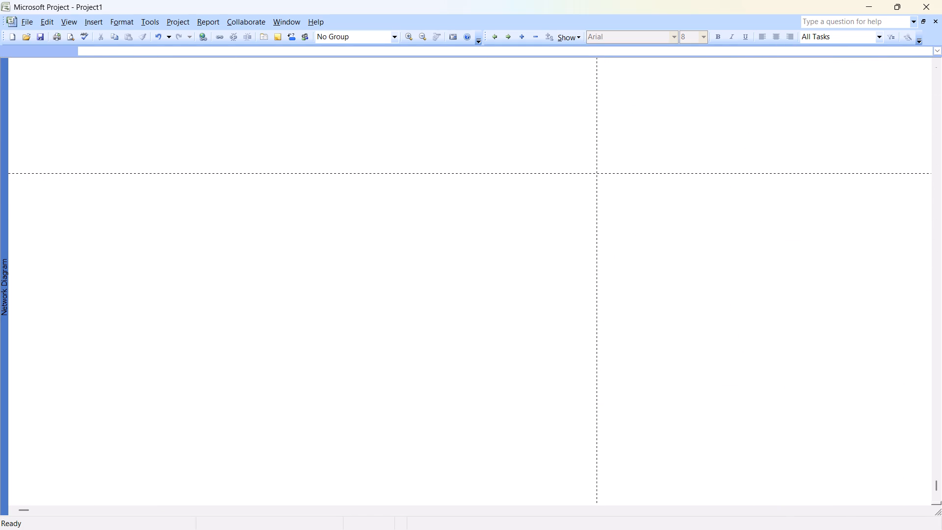
pyautogui.moveTo(53, 369); pyautogui.dragTo(94, 437)
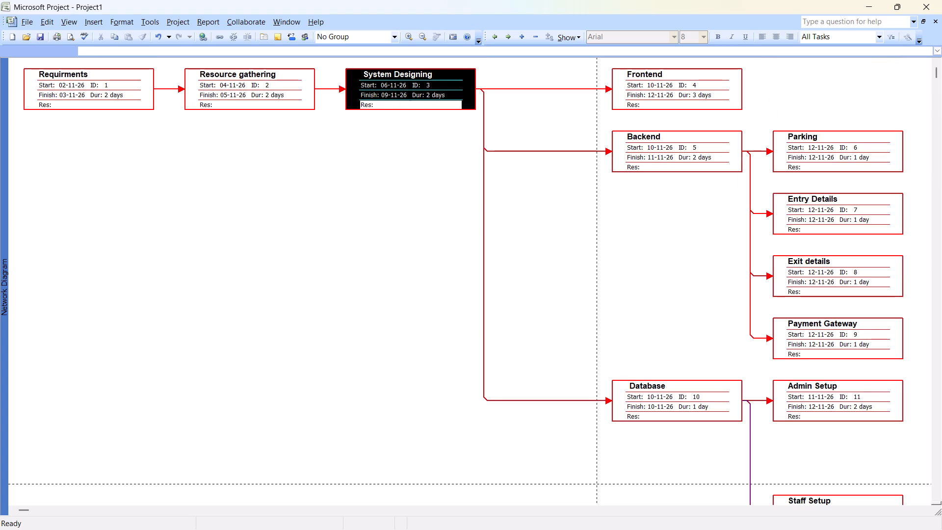
pyautogui.moveTo(94, 437); pyautogui.dragTo(66, 375)
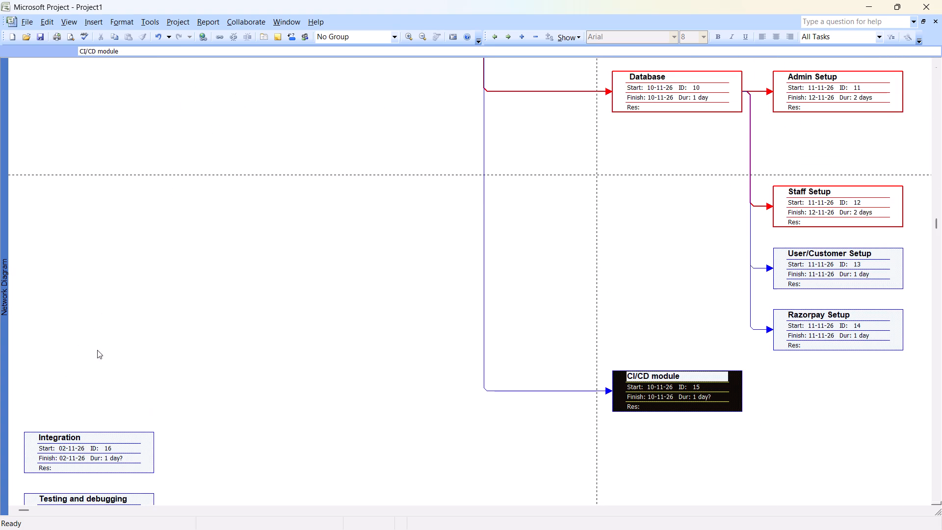
# Link both Frontend and Backend as predecessors of the Integration task.
pyautogui.scroll(1, 389, 233)
pyautogui.hscroll(-1, 389, 233)
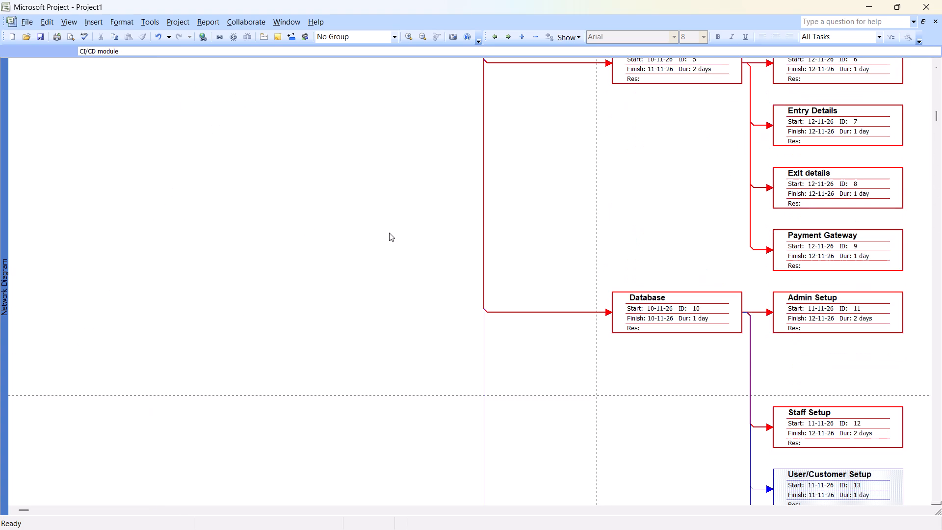
pyautogui.hscroll(-1, 389, 233)
pyautogui.hscroll(-2, 342, 249)
pyautogui.scroll(1, 420, 193)
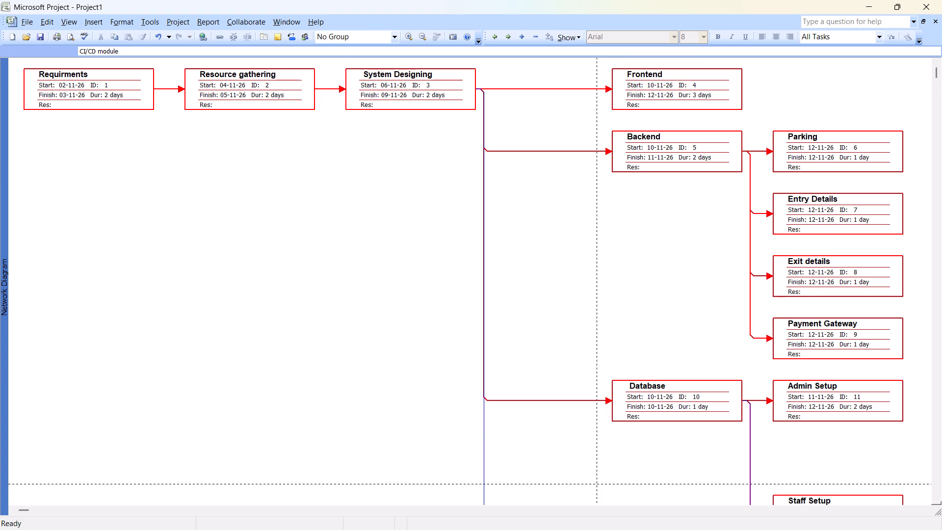
pyautogui.moveTo(665, 90); pyautogui.dragTo(242, 335)
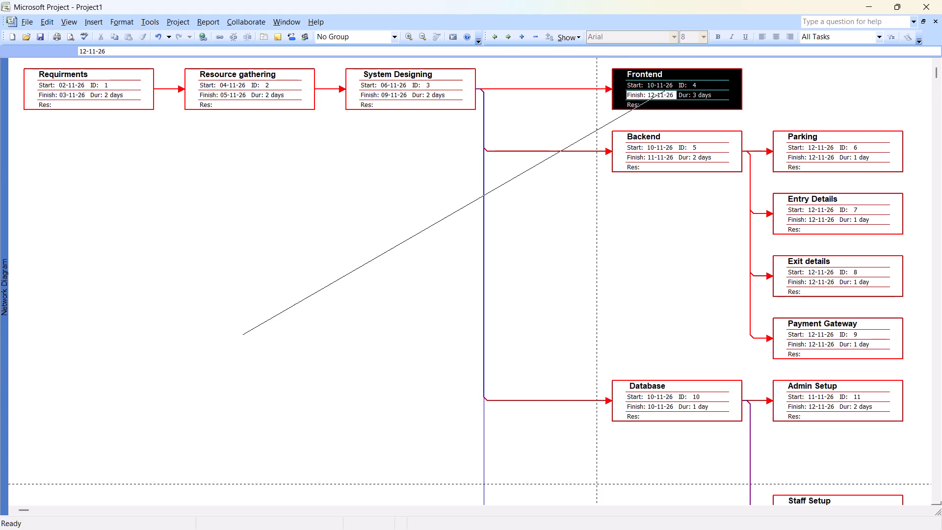
pyautogui.moveTo(242, 335); pyautogui.dragTo(115, 518)
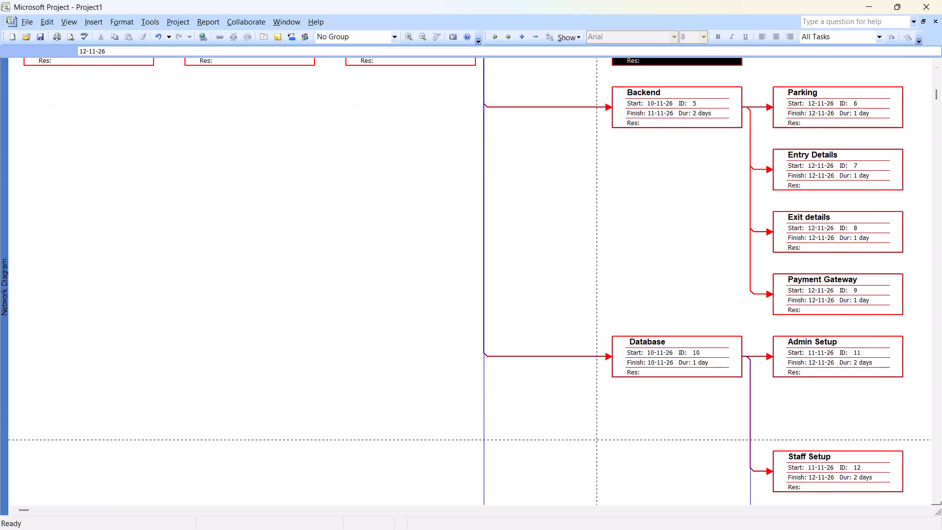
pyautogui.moveTo(115, 518); pyautogui.dragTo(71, 448)
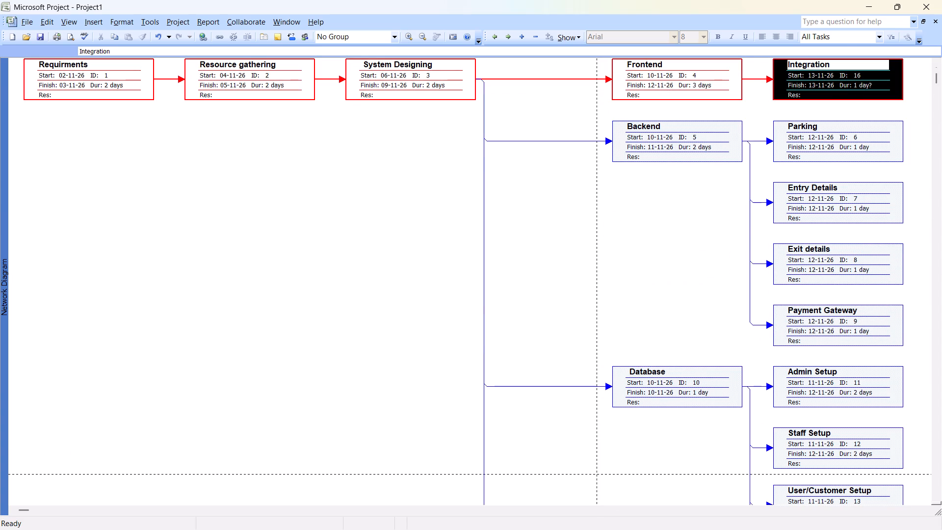
pyautogui.moveTo(704, 156); pyautogui.dragTo(786, 78)
# Link Database as a predecessor of the Integration task in the network diagram.
pyautogui.click(670, 366)
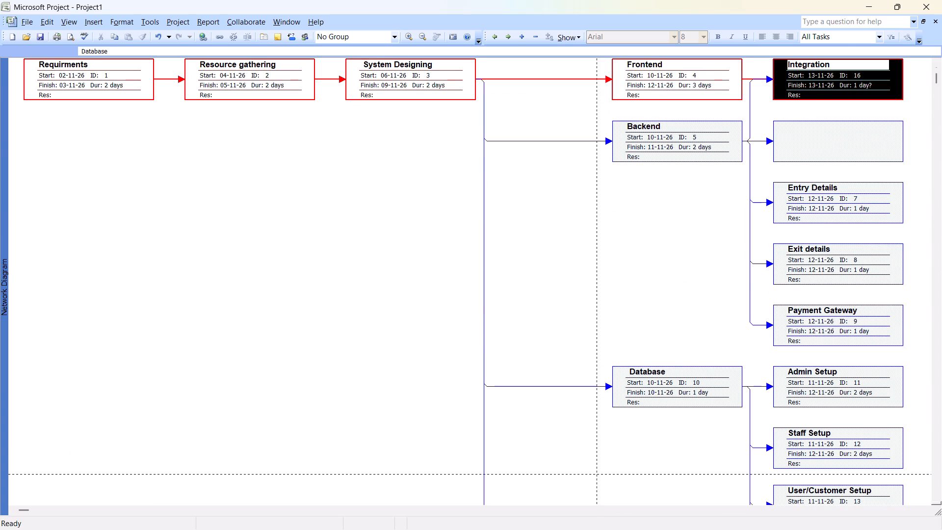
pyautogui.moveTo(670, 374); pyautogui.dragTo(796, 60)
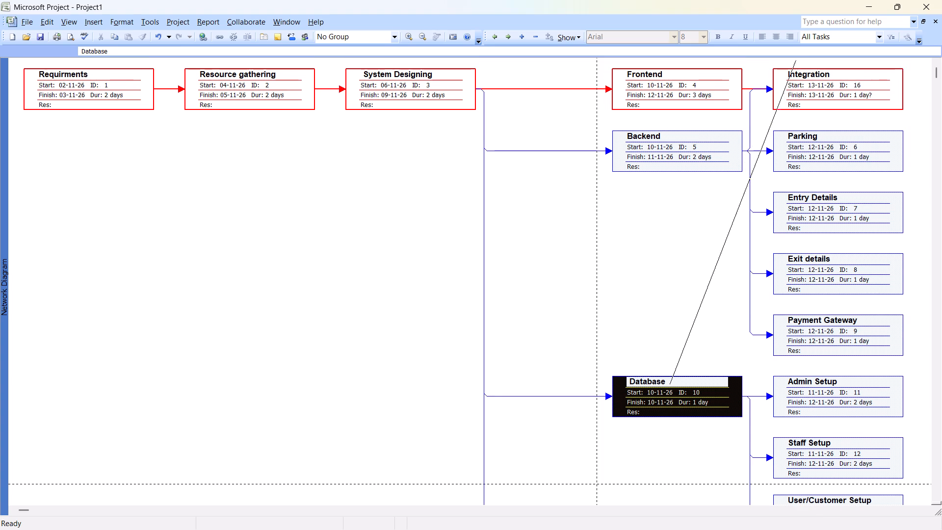
pyautogui.moveTo(796, 60); pyautogui.dragTo(787, 87)
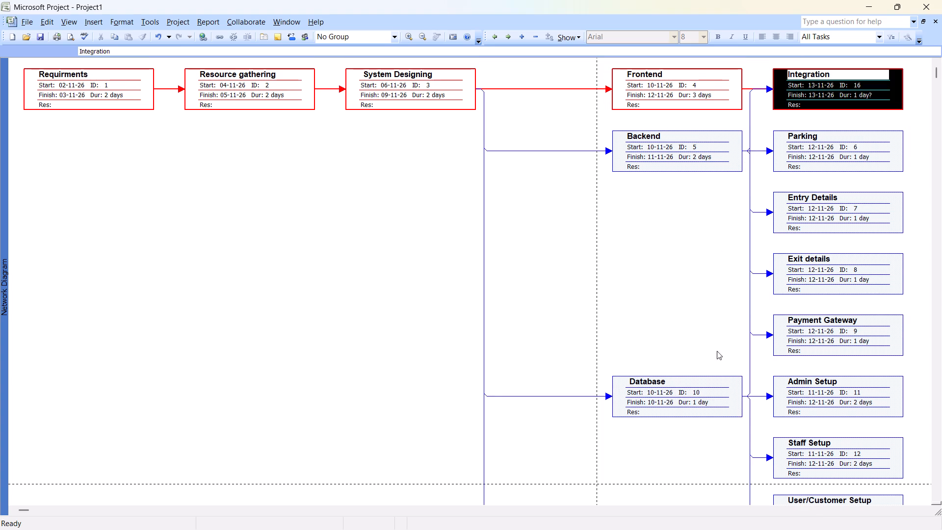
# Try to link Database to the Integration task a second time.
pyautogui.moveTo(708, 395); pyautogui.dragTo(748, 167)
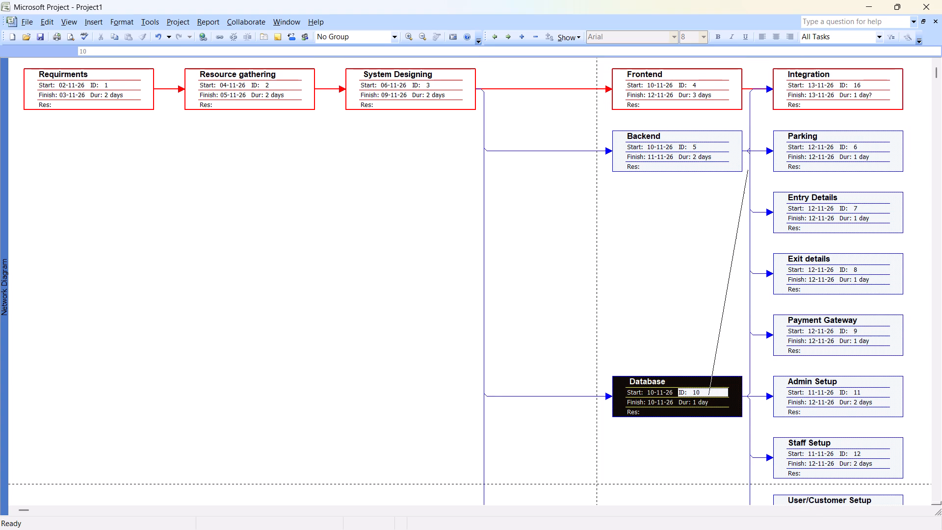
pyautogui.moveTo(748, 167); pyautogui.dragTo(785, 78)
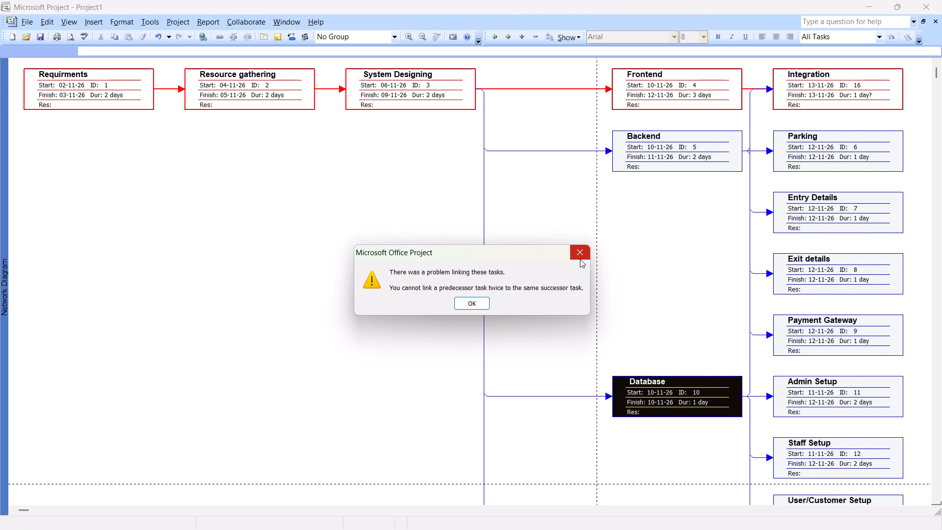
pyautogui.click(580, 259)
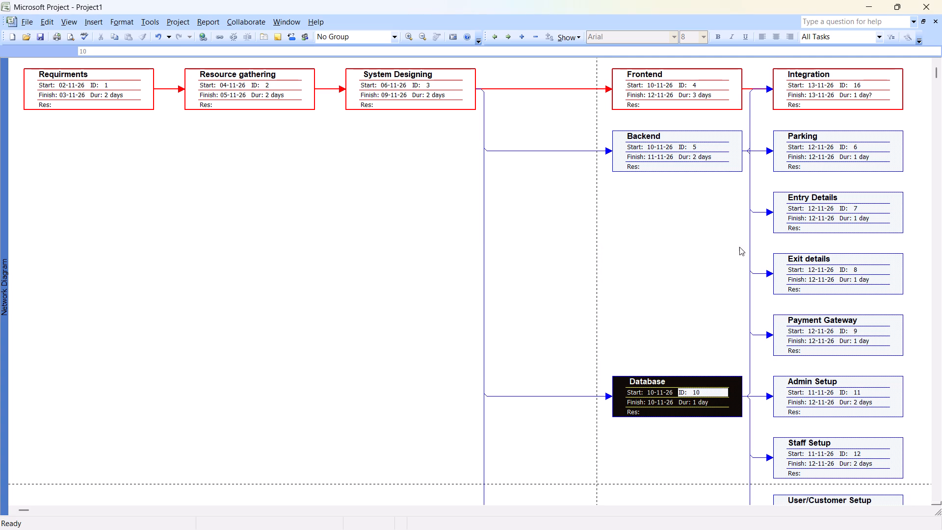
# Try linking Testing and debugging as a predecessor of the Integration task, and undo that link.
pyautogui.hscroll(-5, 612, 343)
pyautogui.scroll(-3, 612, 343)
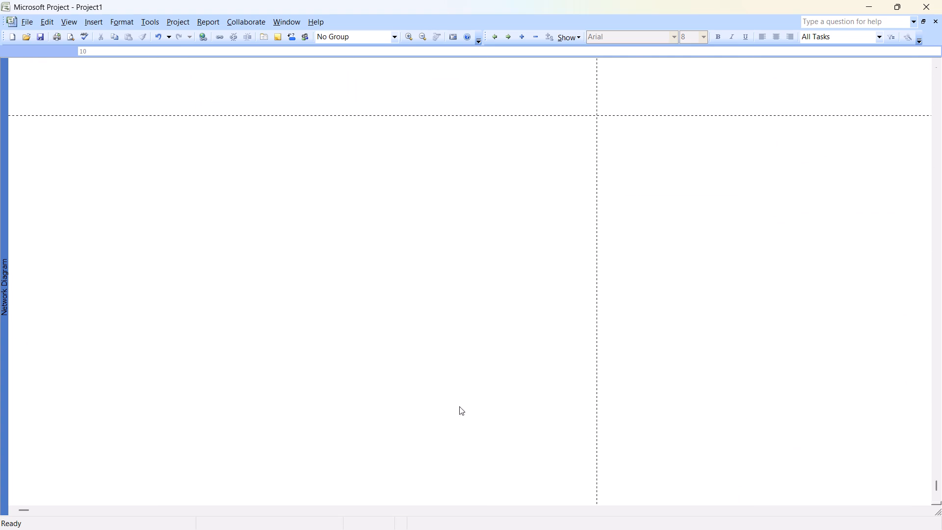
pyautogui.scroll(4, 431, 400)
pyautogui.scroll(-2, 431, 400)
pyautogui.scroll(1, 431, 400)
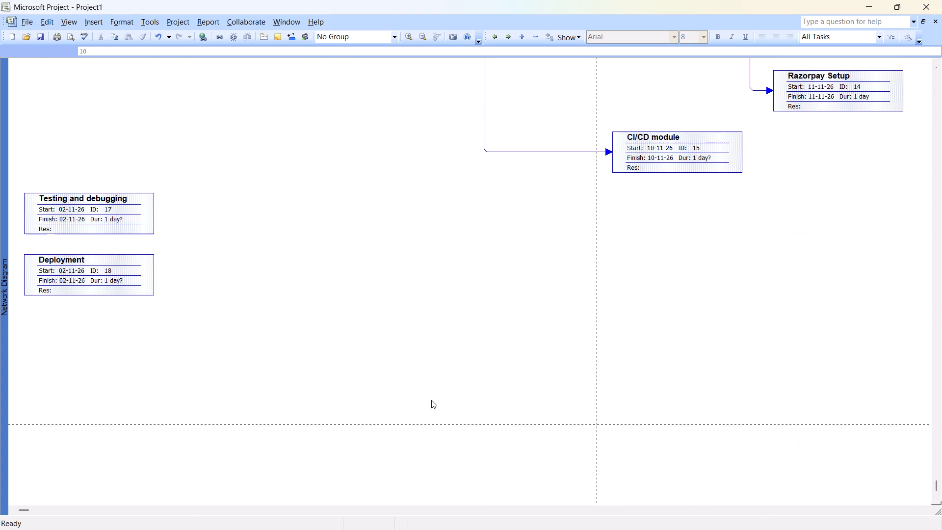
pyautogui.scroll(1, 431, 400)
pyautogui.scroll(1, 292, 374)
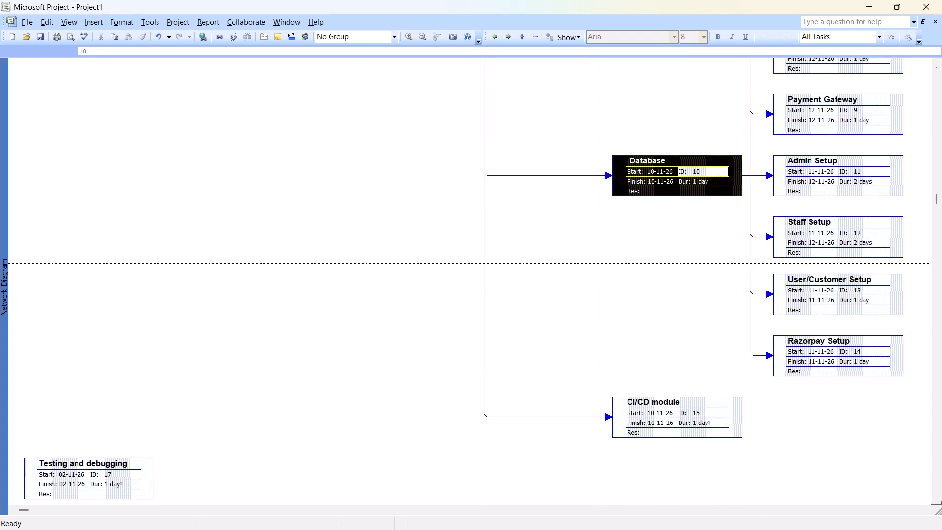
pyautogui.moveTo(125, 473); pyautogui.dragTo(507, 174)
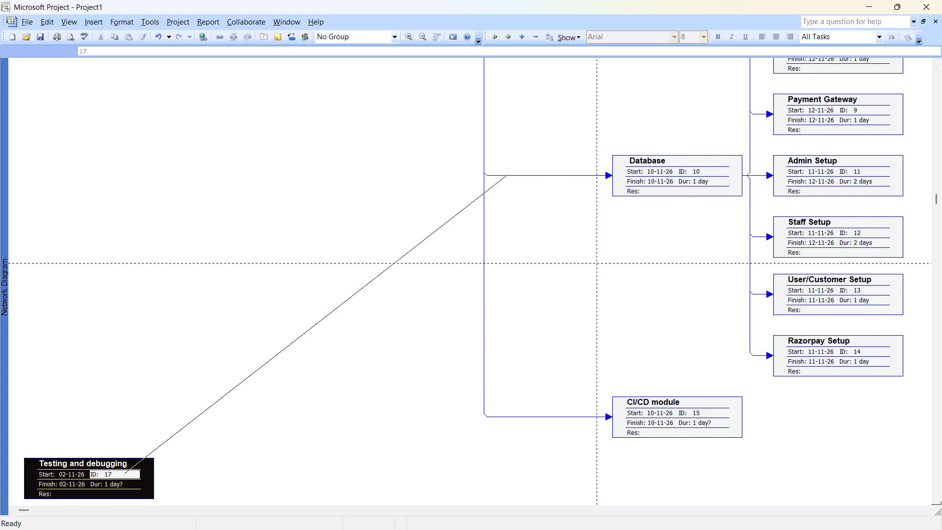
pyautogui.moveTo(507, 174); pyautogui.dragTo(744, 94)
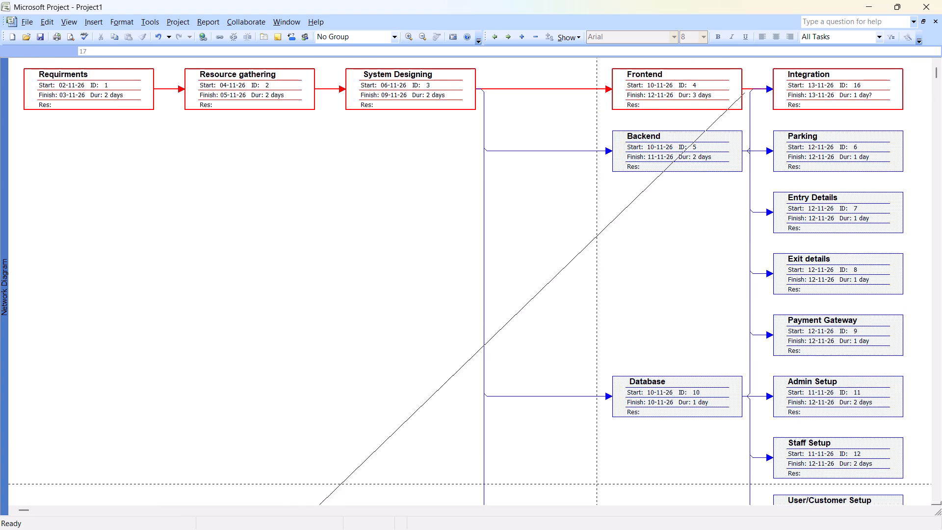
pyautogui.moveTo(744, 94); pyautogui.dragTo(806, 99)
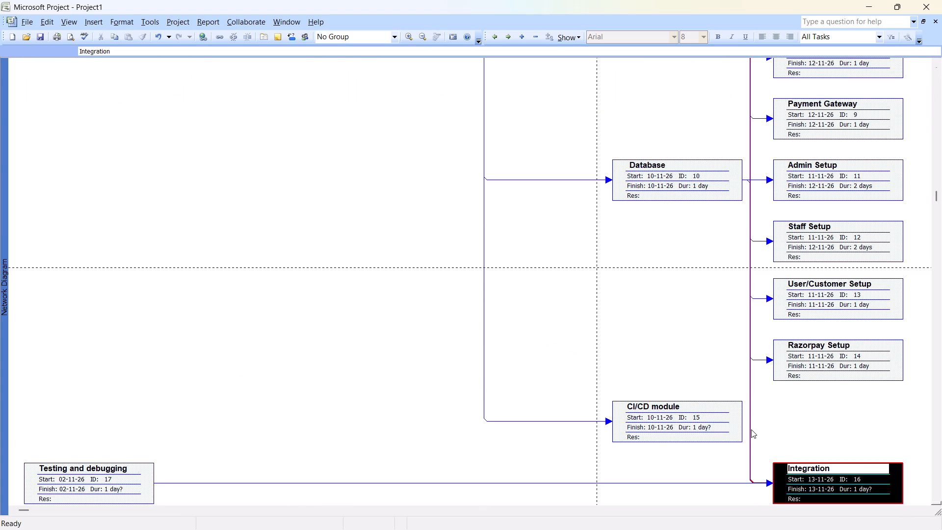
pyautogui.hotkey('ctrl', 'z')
# Link Integration as the predecessor of the Testing and debugging task.
pyautogui.scroll(1, 567, 361)
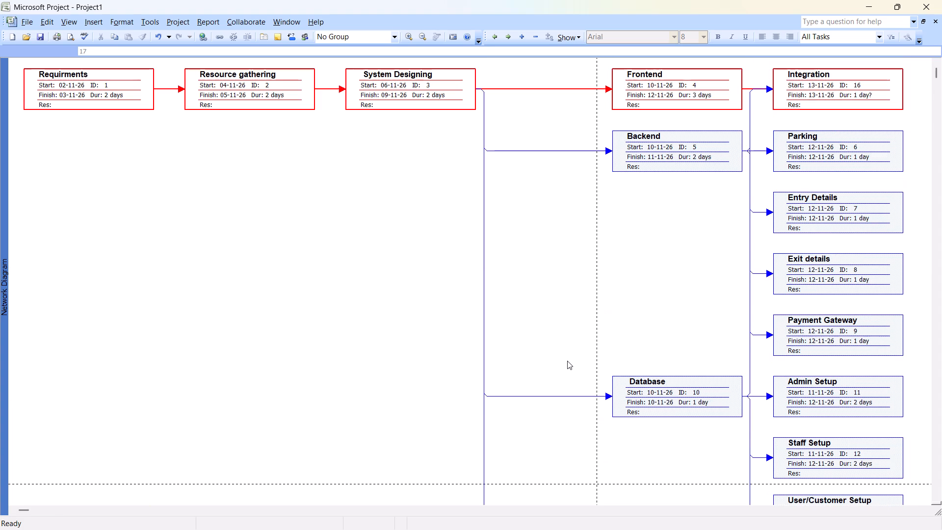
pyautogui.scroll(1, 567, 361)
pyautogui.moveTo(849, 81); pyautogui.dragTo(563, 216)
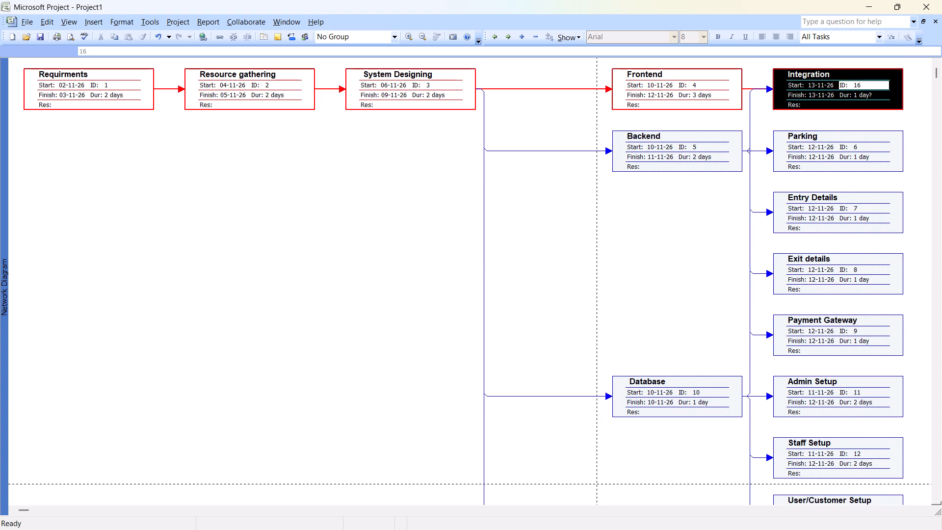
pyautogui.moveTo(563, 216); pyautogui.dragTo(286, 470)
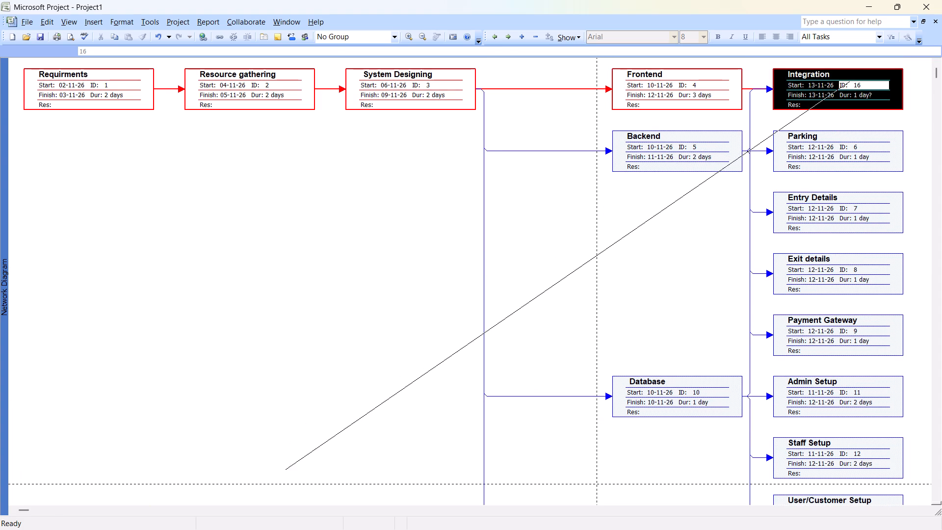
pyautogui.moveTo(286, 470); pyautogui.dragTo(155, 497)
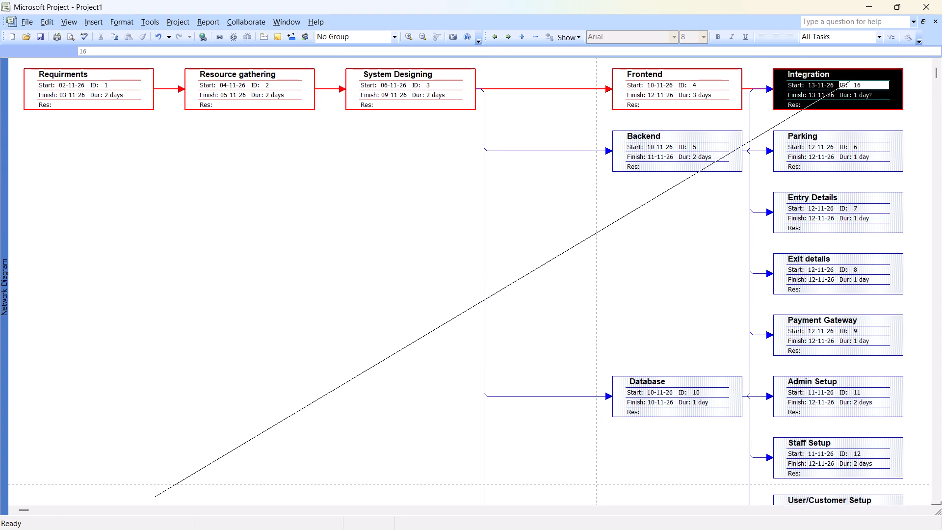
pyautogui.moveTo(155, 497); pyautogui.dragTo(81, 272)
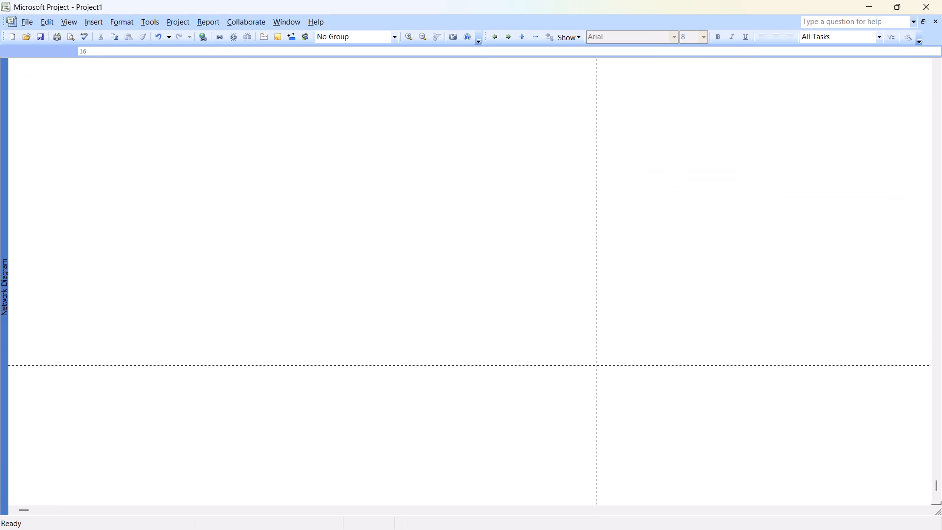
pyautogui.moveTo(81, 272); pyautogui.dragTo(146, 88)
pyautogui.moveTo(146, 88); pyautogui.dragTo(105, 159)
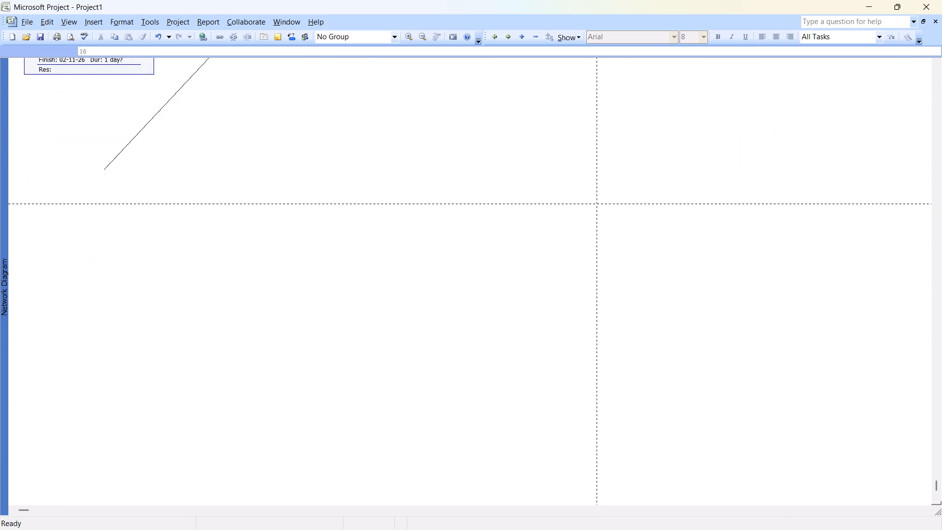
pyautogui.moveTo(105, 159); pyautogui.dragTo(73, 451)
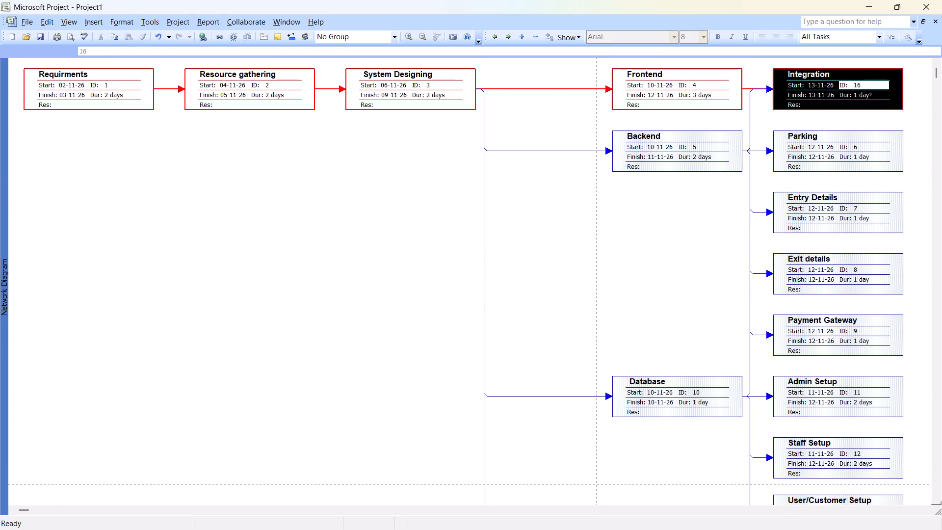
pyautogui.moveTo(73, 451); pyautogui.dragTo(75, 304)
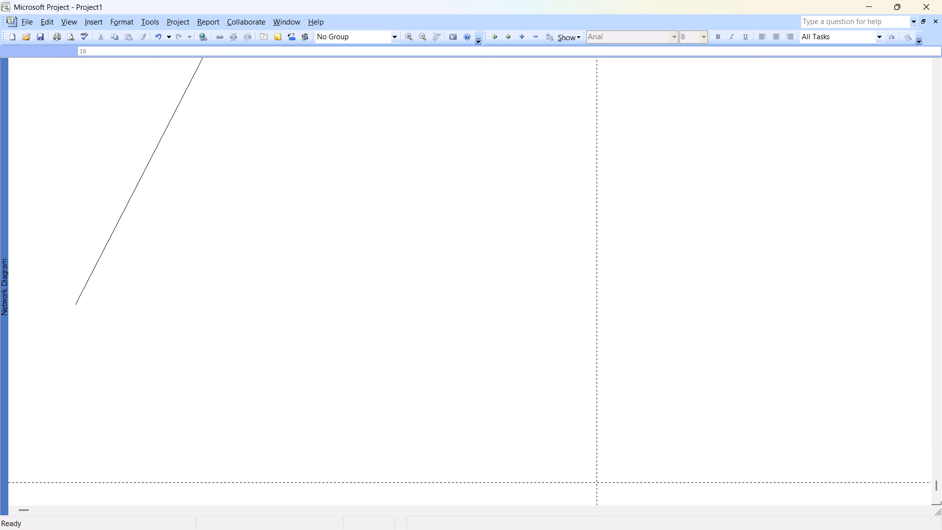
pyautogui.moveTo(75, 304); pyautogui.dragTo(108, 139)
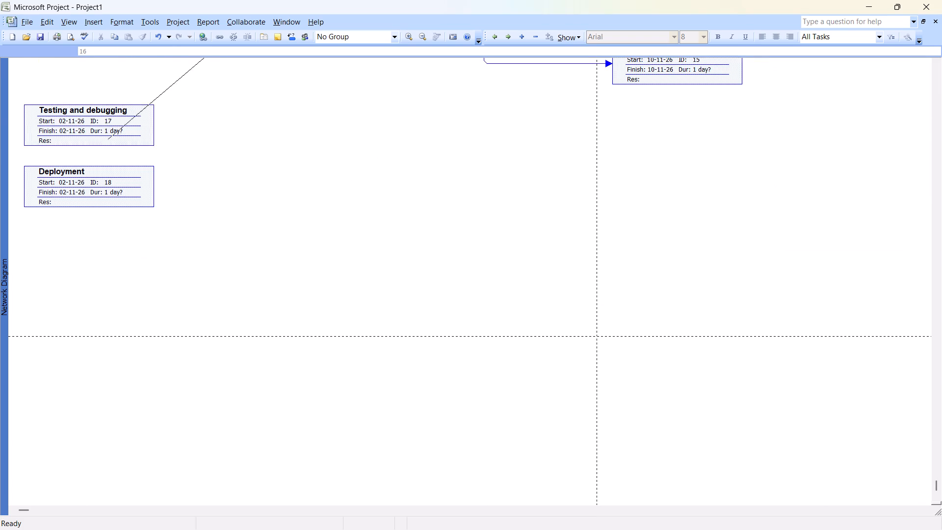
pyautogui.moveTo(108, 139); pyautogui.dragTo(106, 134)
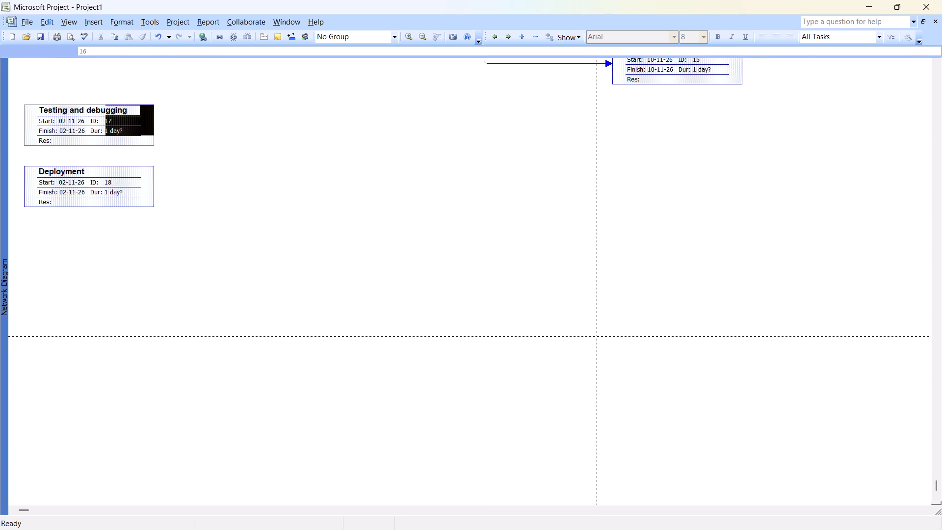
# Link Testing and debugging as the predecessor of the Deployment task in the network diagram.
pyautogui.moveTo(823, 73); pyautogui.dragTo(197, 391)
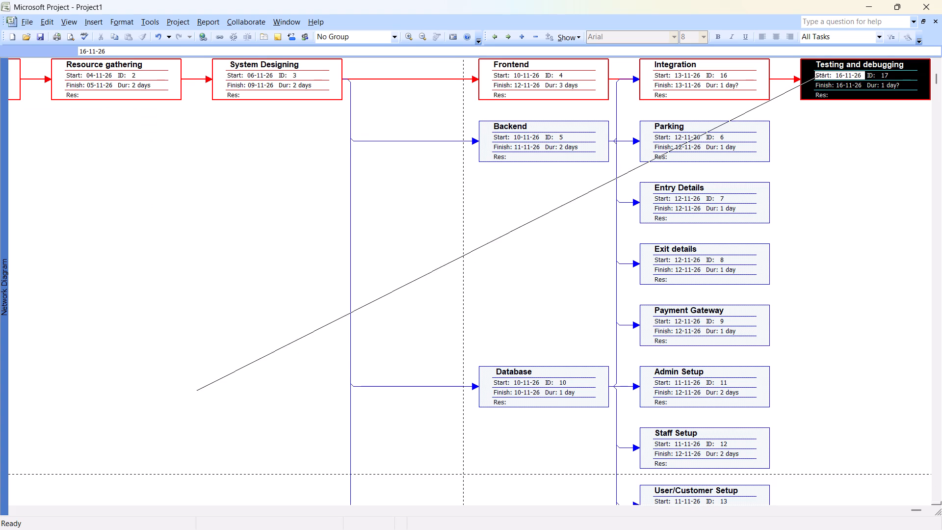
pyautogui.moveTo(197, 391); pyautogui.dragTo(39, 497)
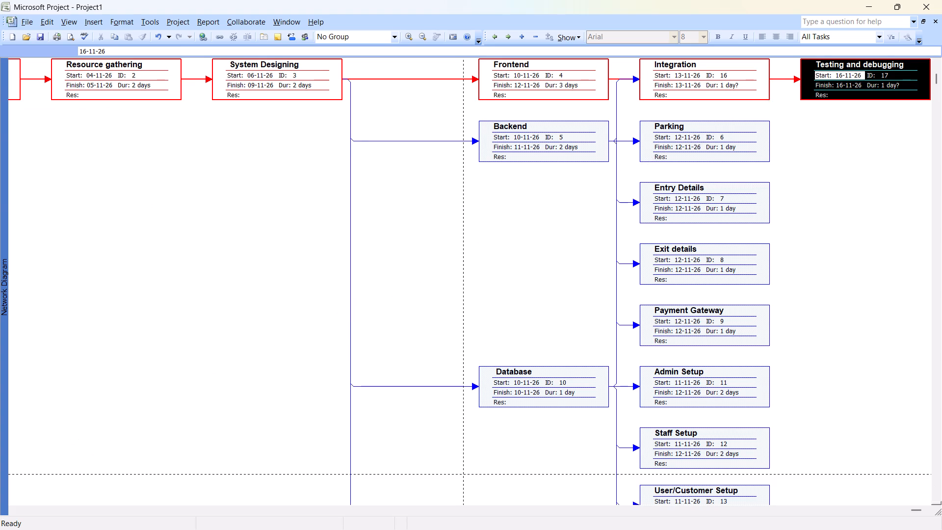
pyautogui.moveTo(39, 497); pyautogui.dragTo(0, 310)
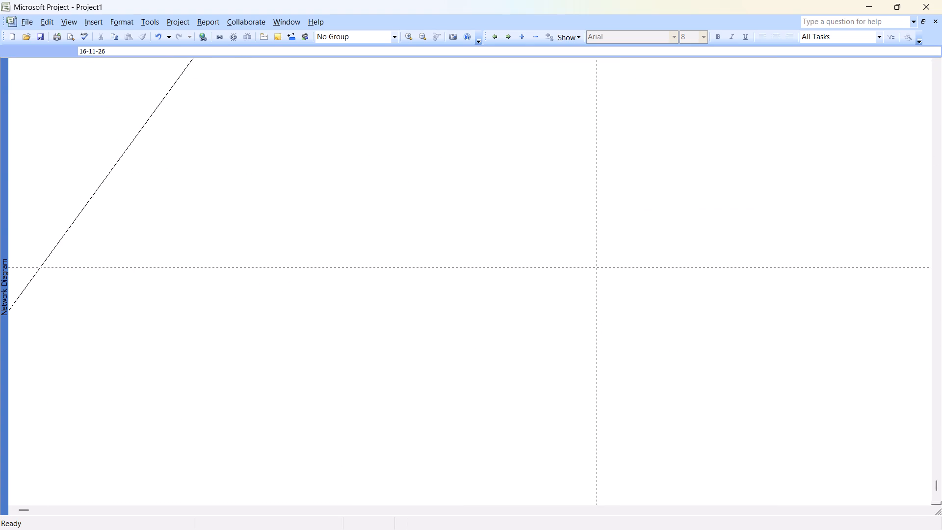
pyautogui.moveTo(0, 310); pyautogui.dragTo(108, 494)
pyautogui.moveTo(108, 494); pyautogui.dragTo(157, 179)
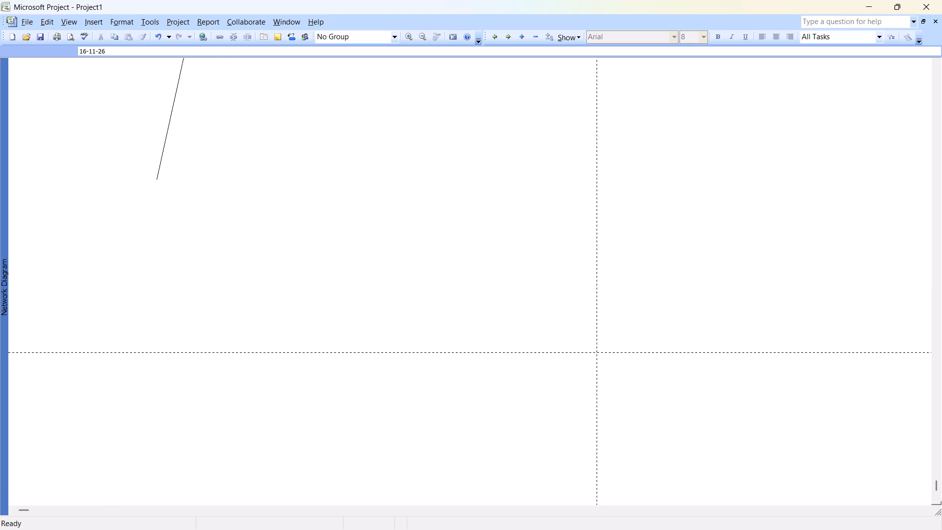
pyautogui.moveTo(157, 179); pyautogui.dragTo(110, 432)
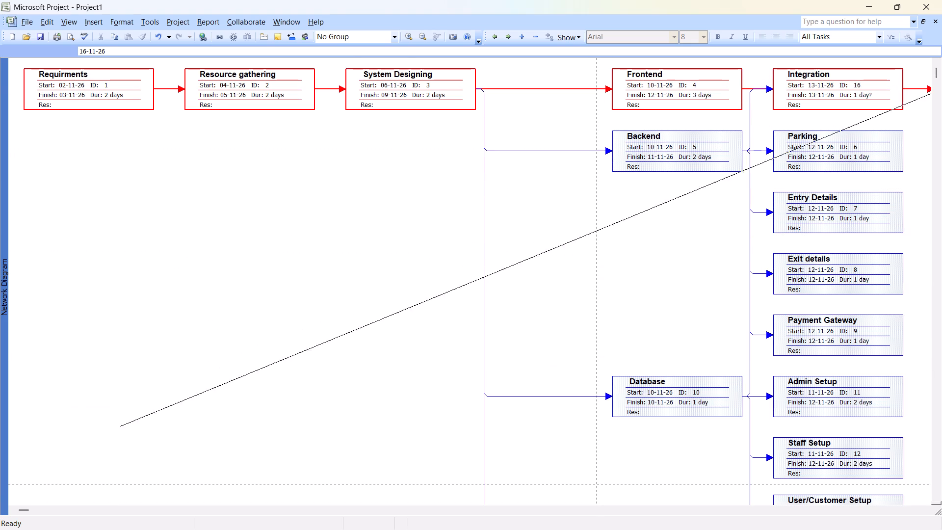
pyautogui.moveTo(110, 432); pyautogui.dragTo(134, 162)
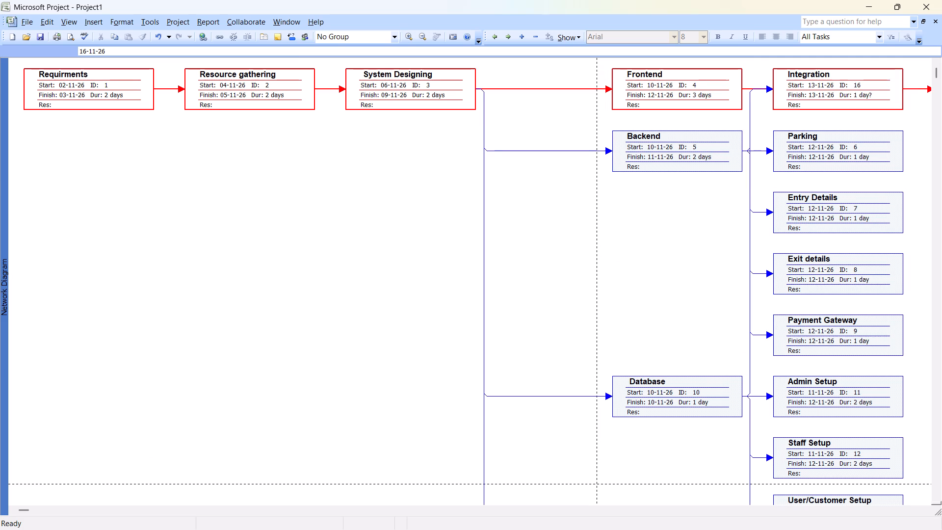
pyautogui.moveTo(134, 162); pyautogui.dragTo(113, 464)
pyautogui.moveTo(113, 464); pyautogui.dragTo(137, 103)
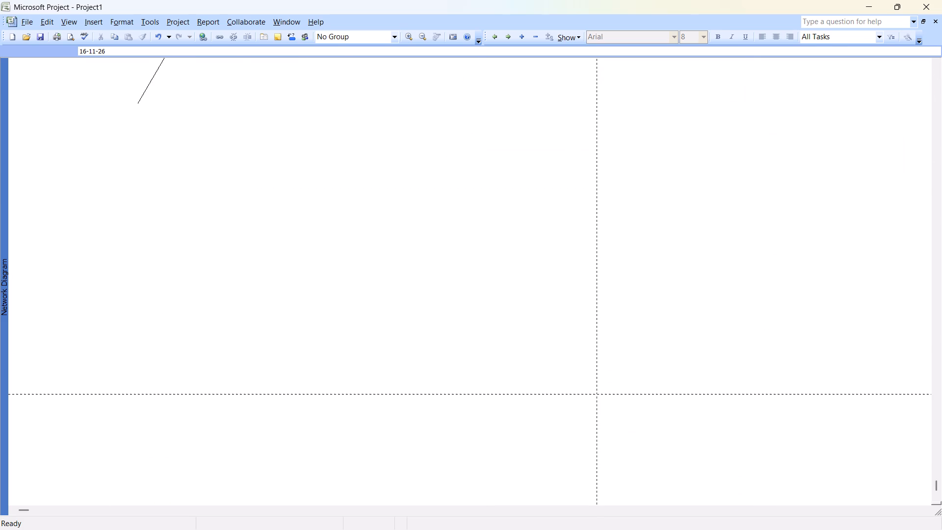
pyautogui.moveTo(137, 103); pyautogui.dragTo(107, 461)
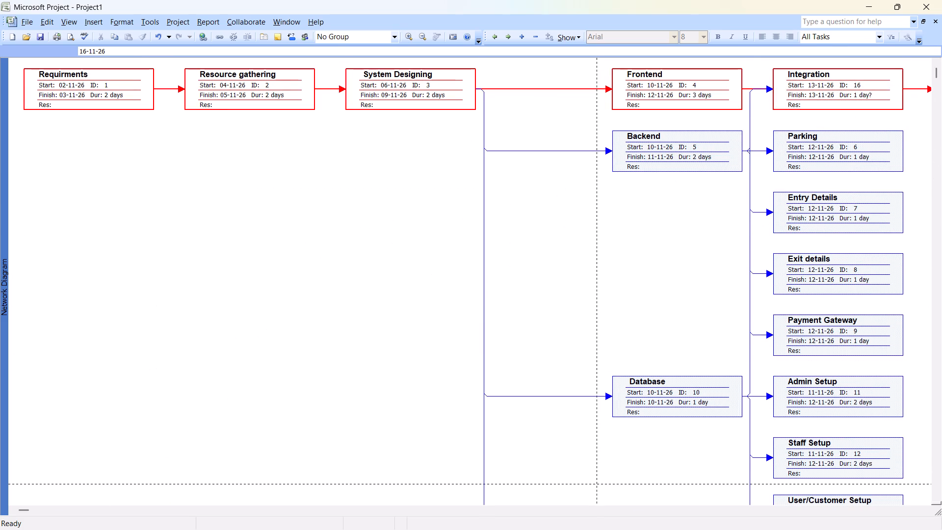
pyautogui.moveTo(107, 461); pyautogui.dragTo(94, 234)
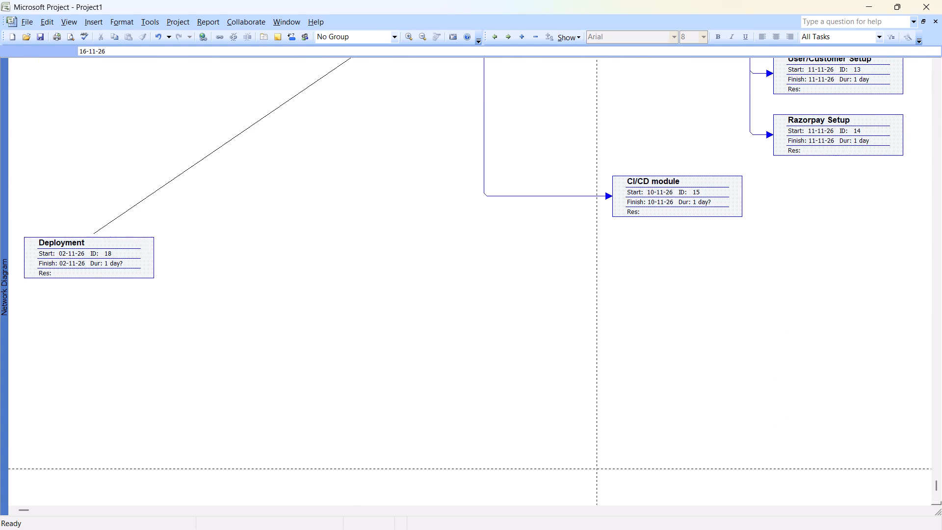
pyautogui.moveTo(94, 234); pyautogui.dragTo(92, 242)
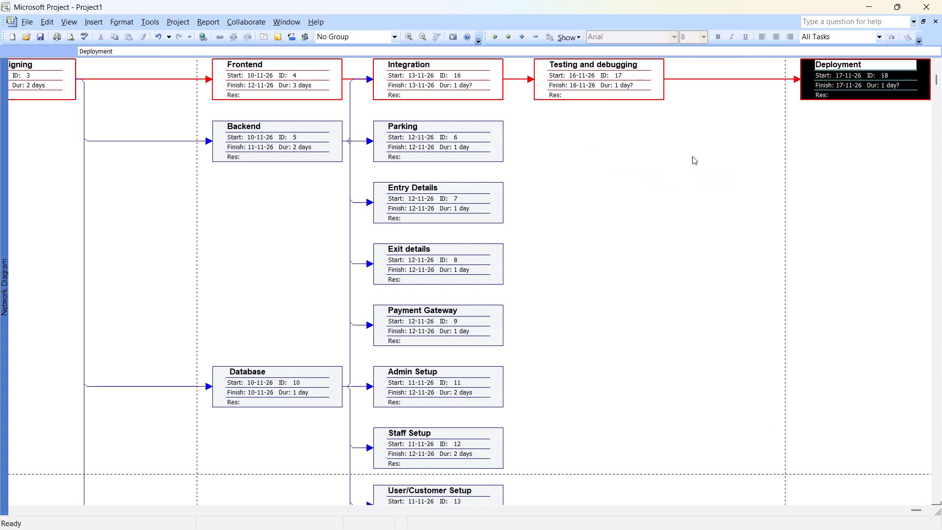
# Look over the whole network diagram, from the Requirments task through to Deployment.
pyautogui.keyDown('ctrl'); pyautogui.scroll(-4, 697, 148); pyautogui.keyUp('ctrl')
pyautogui.scroll(1, 697, 148)
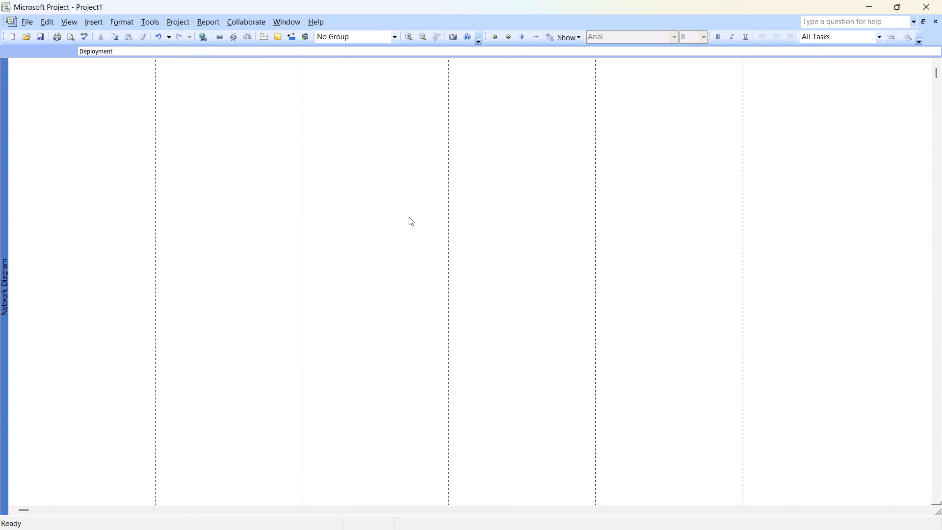
pyautogui.scroll(2, 409, 217)
pyautogui.hscroll(-1, 409, 217)
pyautogui.hscroll(1, 409, 217)
pyautogui.keyDown('ctrl'); pyautogui.scroll(2, 409, 217); pyautogui.keyUp('ctrl')
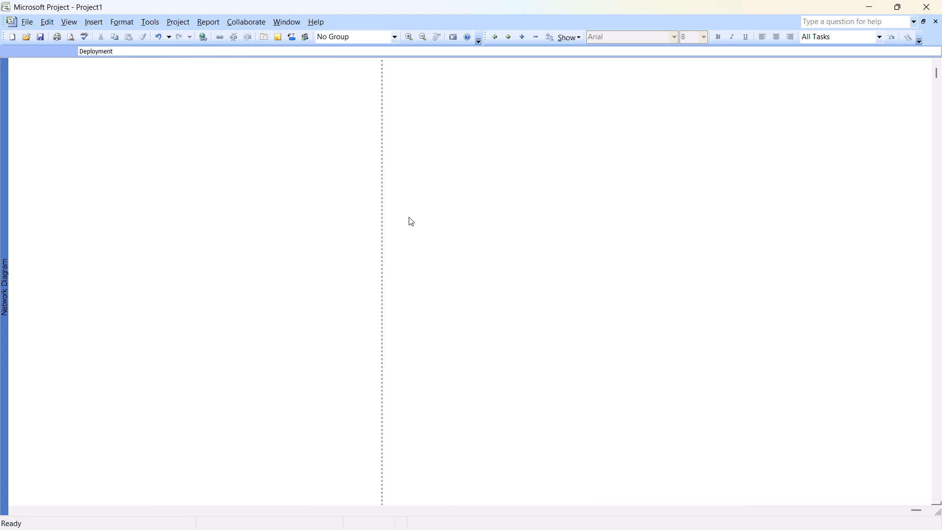
pyautogui.hscroll(2, 409, 217)
pyautogui.hscroll(2, 371, 163)
pyautogui.keyDown('ctrl'); pyautogui.scroll(-1, 371, 163); pyautogui.keyUp('ctrl')
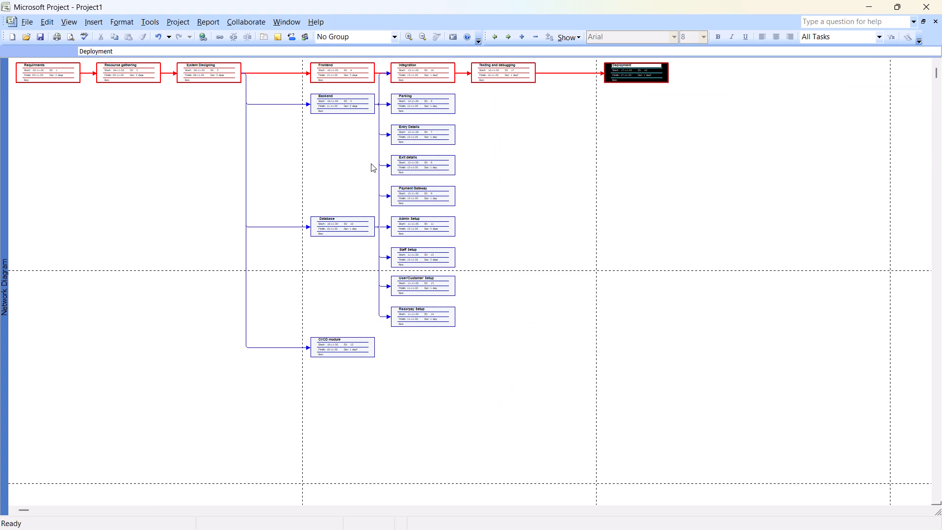
# Switch the project to the Gantt Chart view.
pyautogui.click(68, 25)
pyautogui.click(74, 43)
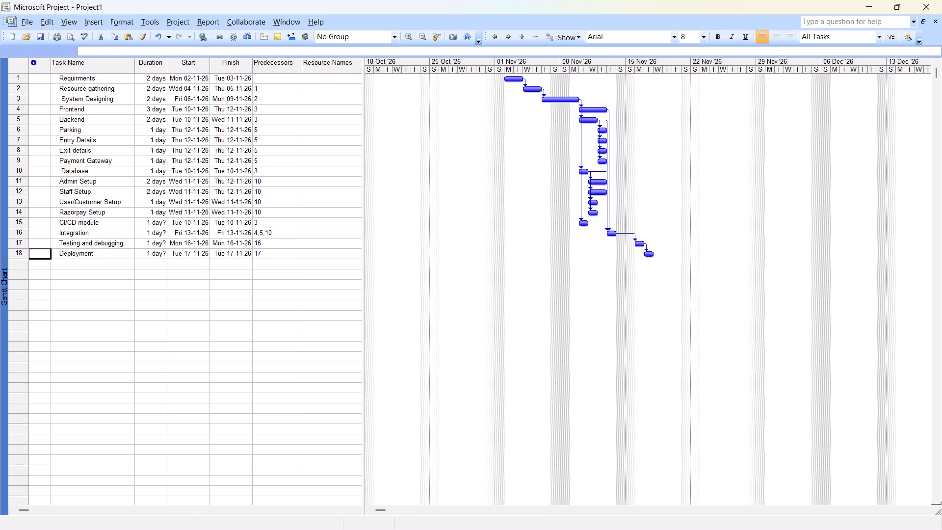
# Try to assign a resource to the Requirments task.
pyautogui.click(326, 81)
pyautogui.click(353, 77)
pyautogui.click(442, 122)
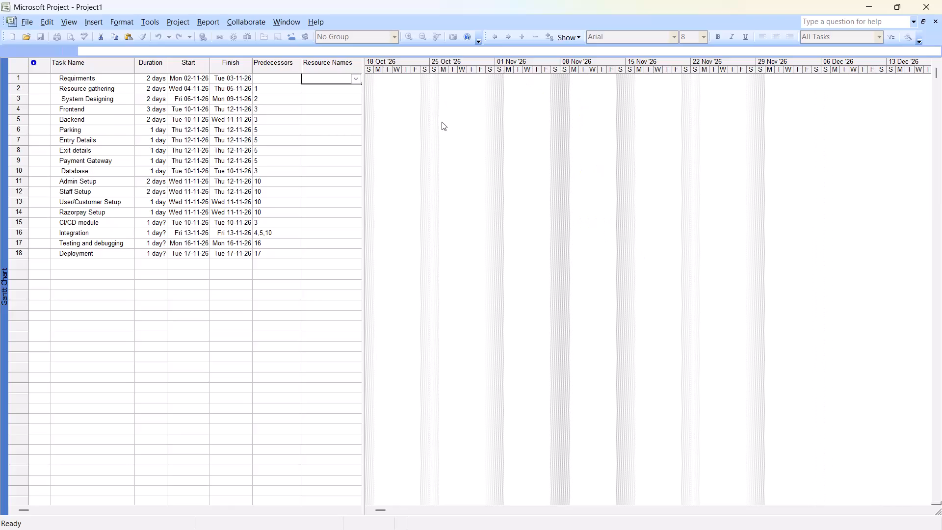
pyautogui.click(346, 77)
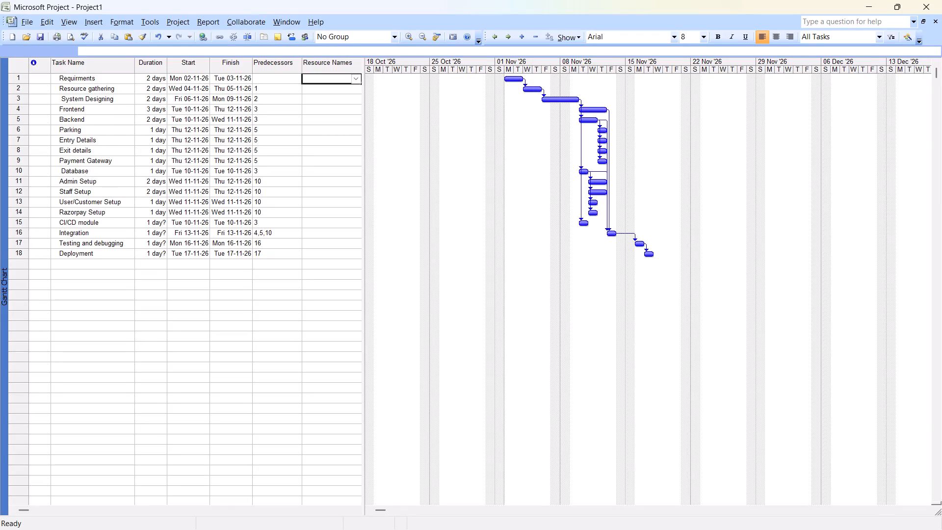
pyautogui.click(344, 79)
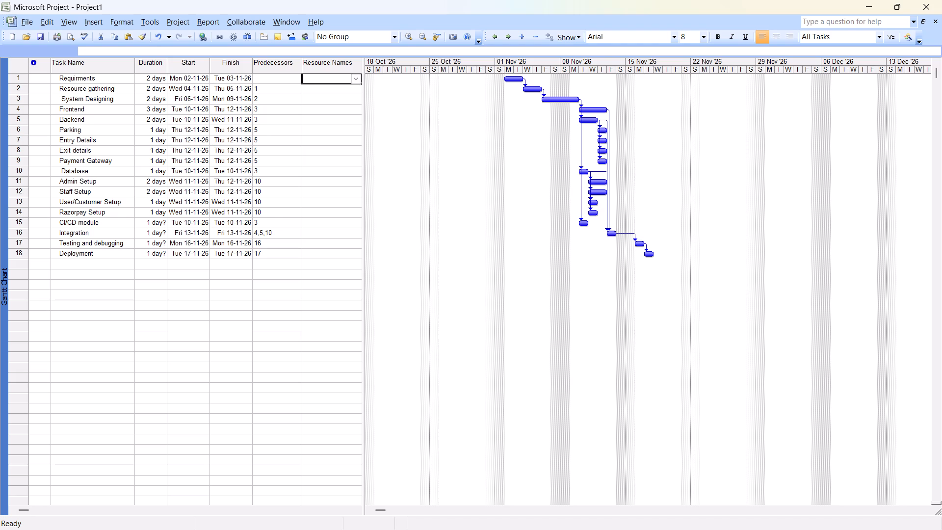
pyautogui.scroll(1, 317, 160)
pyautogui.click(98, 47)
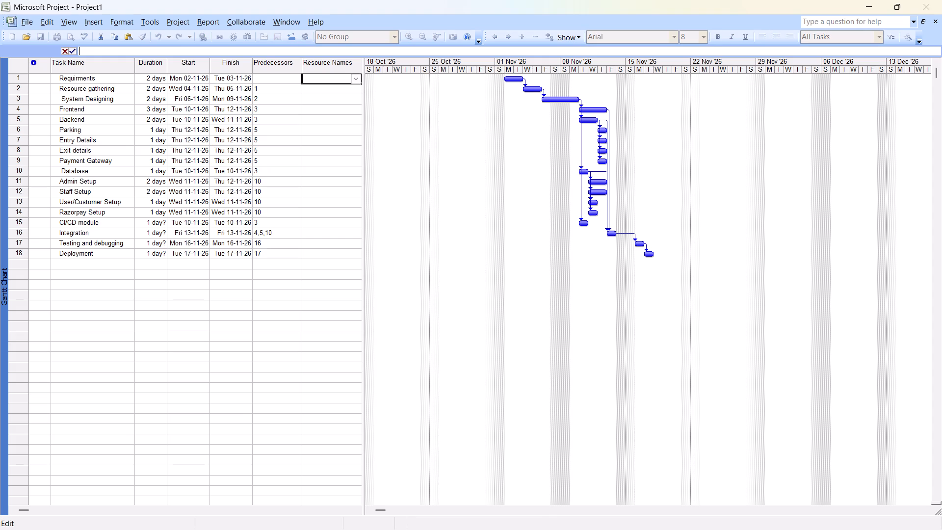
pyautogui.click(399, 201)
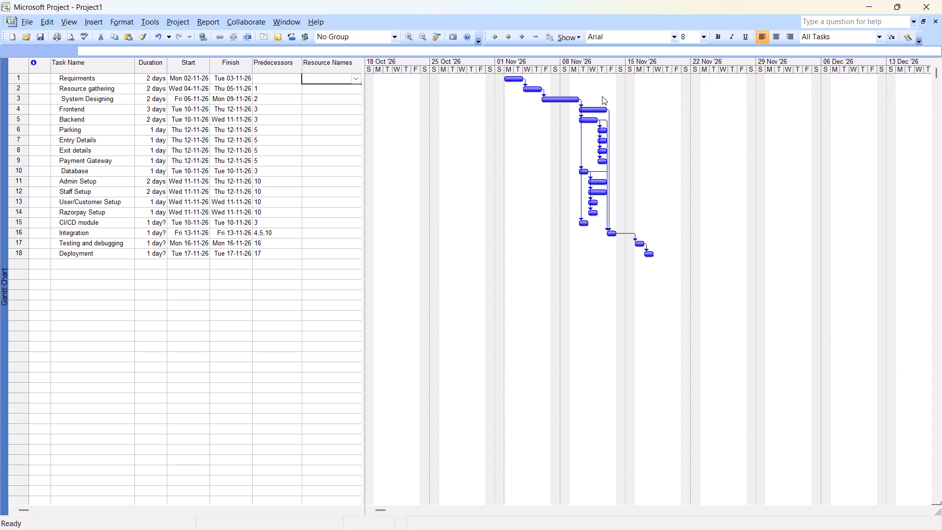
# Examine the task bars and dependency links in the Gantt chart at different timescales.
pyautogui.keyDown('ctrl'); pyautogui.scroll(2, 551, 137); pyautogui.keyUp('ctrl')
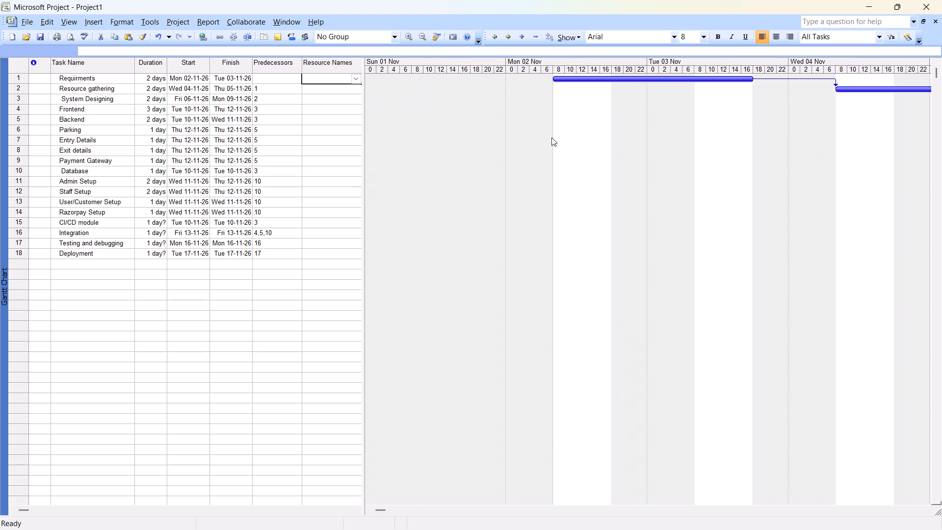
pyautogui.keyDown('ctrl'); pyautogui.scroll(-2, 551, 137); pyautogui.keyUp('ctrl')
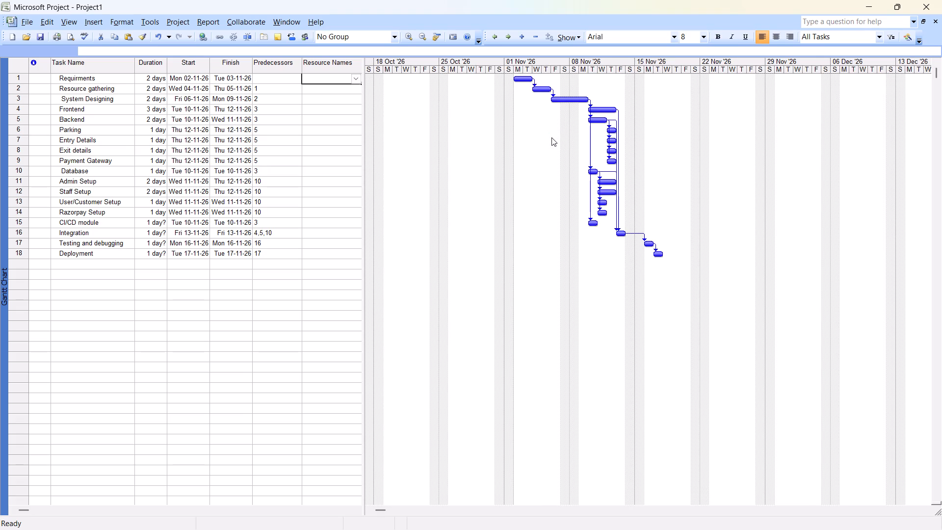
pyautogui.keyDown('ctrl'); pyautogui.scroll(1, 551, 137); pyautogui.keyUp('ctrl')
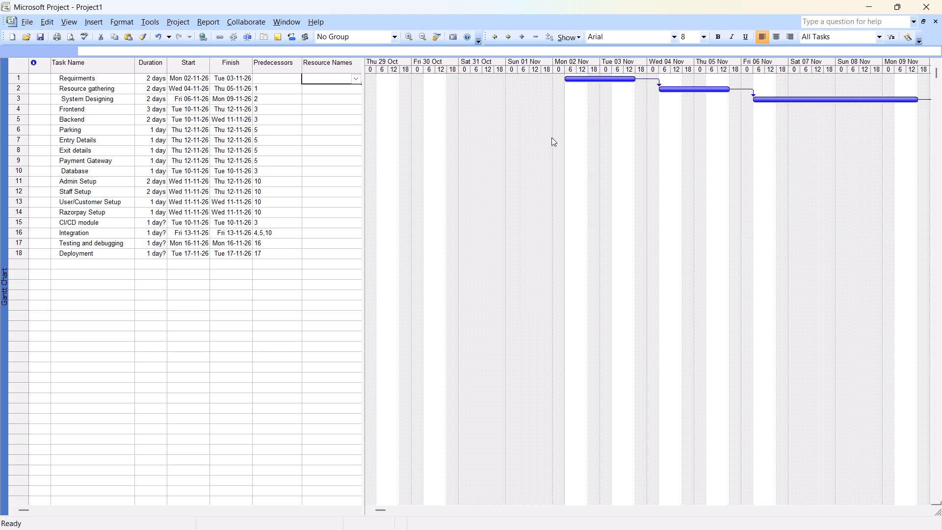
pyautogui.scroll(9, 551, 137)
pyautogui.hscroll(-12, 739, 195)
pyautogui.click(697, 237)
pyautogui.click(531, 237)
pyautogui.scroll(2, 531, 237)
pyautogui.keyDown('ctrl'); pyautogui.scroll(-2, 531, 237); pyautogui.keyUp('ctrl')
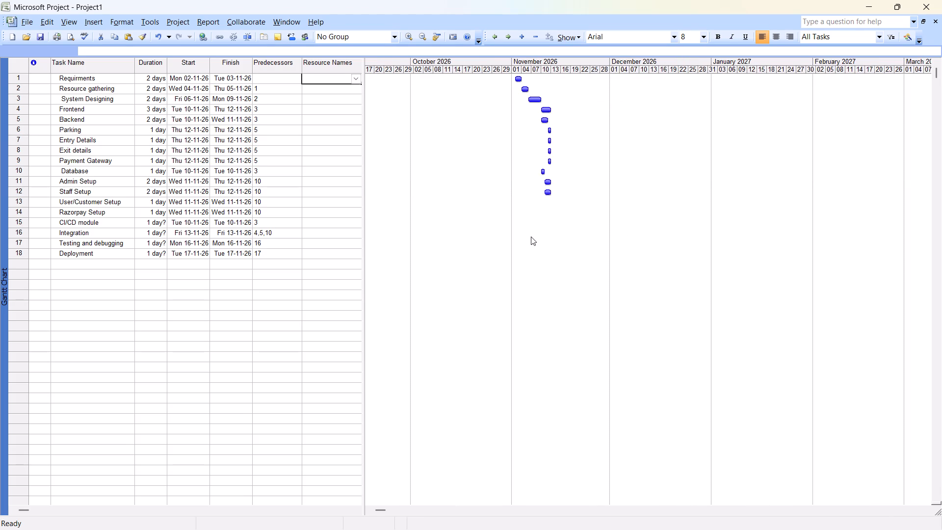
pyautogui.keyDown('ctrl'); pyautogui.scroll(2, 531, 237); pyautogui.keyUp('ctrl')
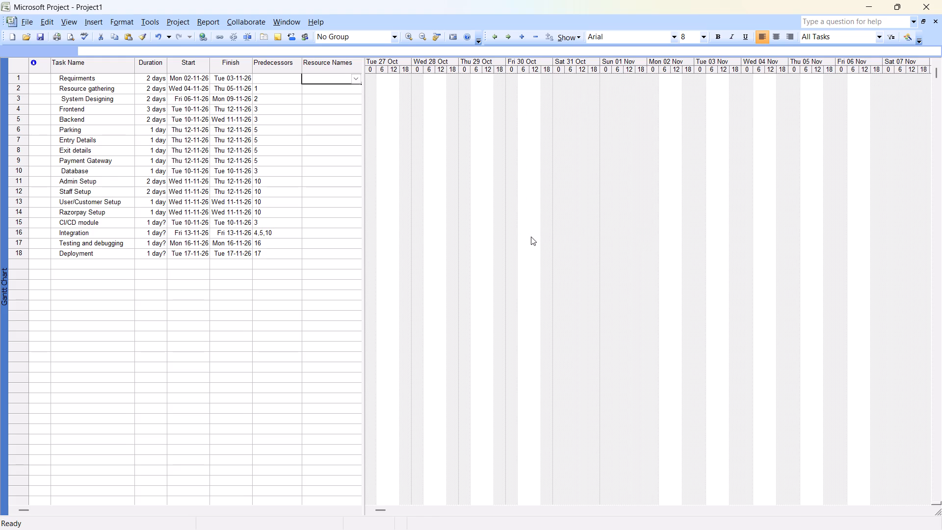
pyautogui.keyDown('ctrl'); pyautogui.scroll(-1, 531, 237); pyautogui.keyUp('ctrl')
pyautogui.scroll(4, 531, 237)
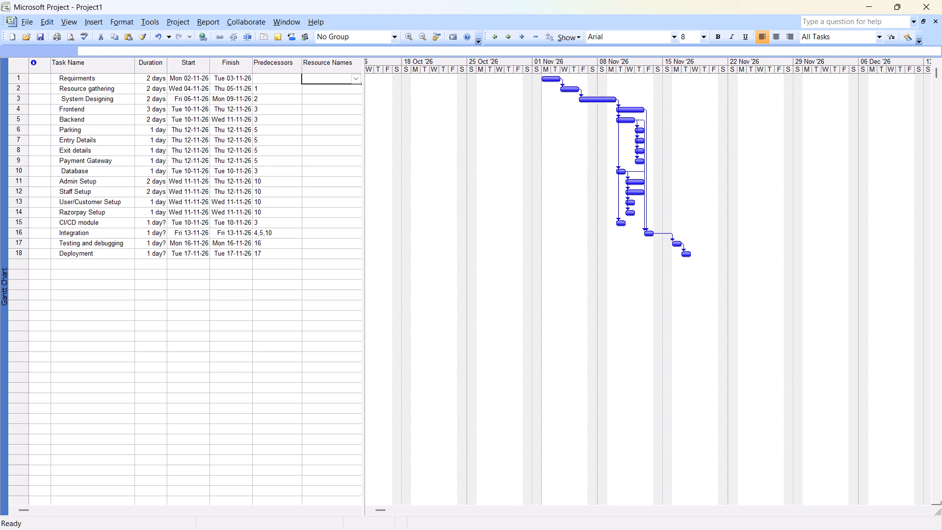
# Switch the project to the Resource Sheet view.
pyautogui.click(56, 21)
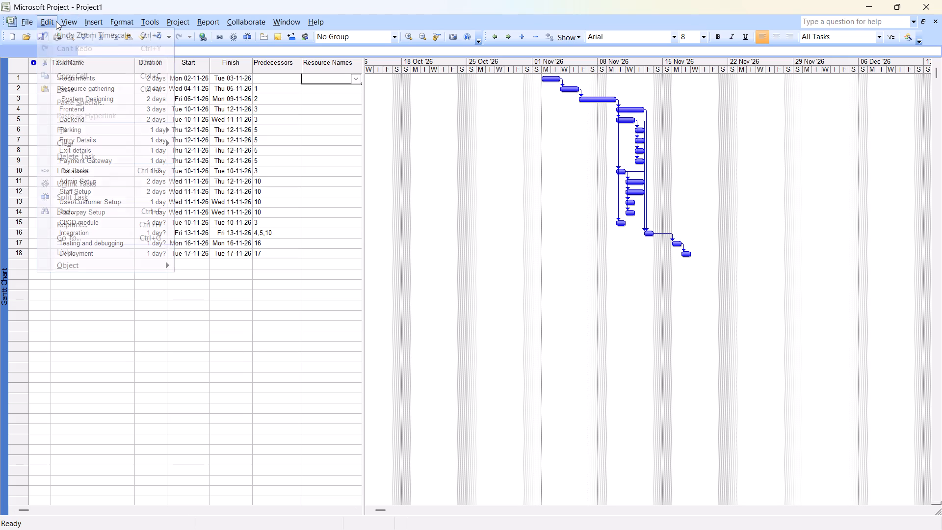
pyautogui.click(74, 20)
pyautogui.click(74, 20)
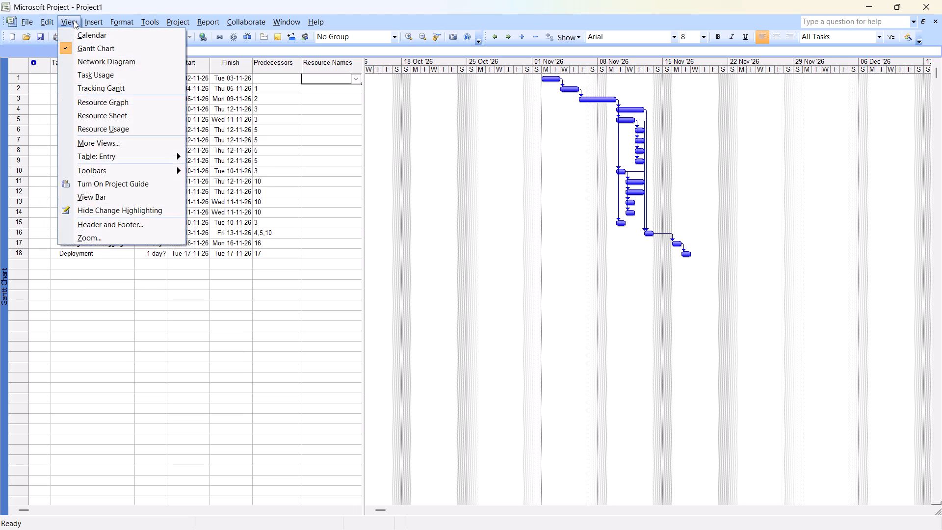
pyautogui.click(79, 104)
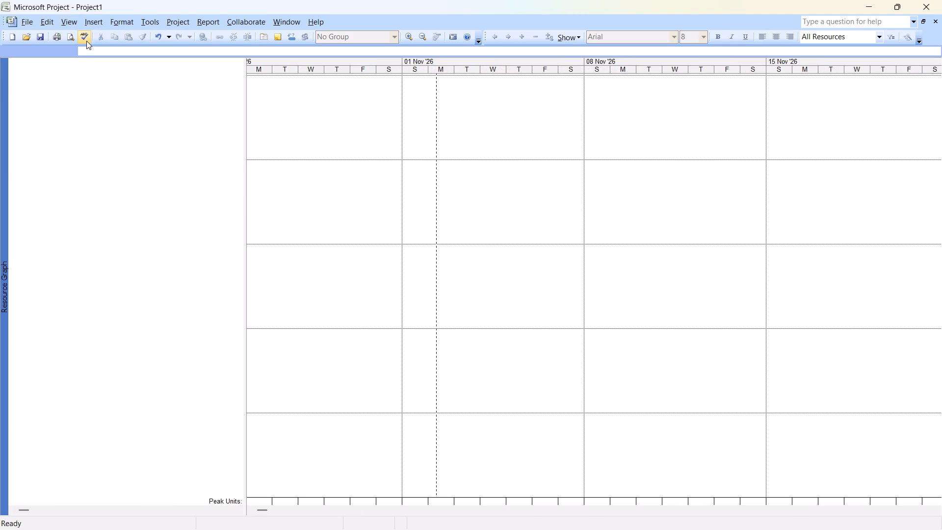
pyautogui.click(73, 26)
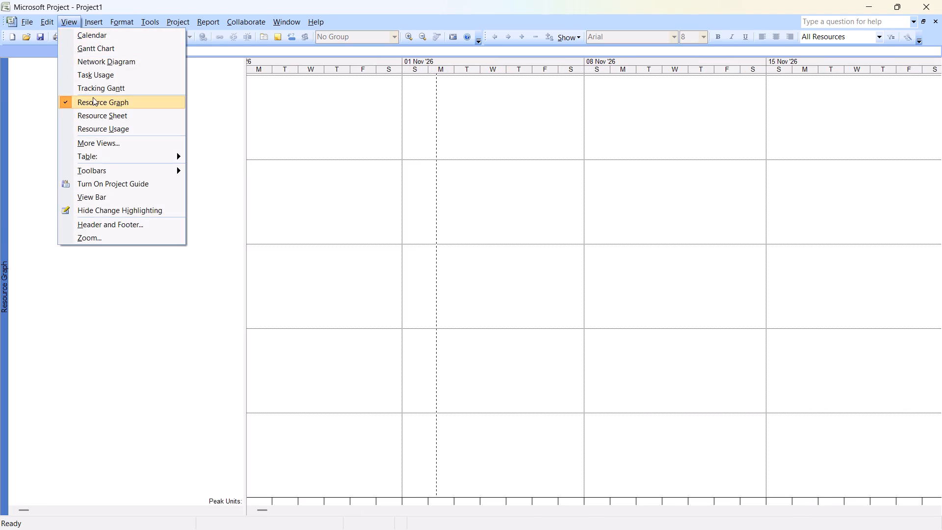
pyautogui.click(98, 113)
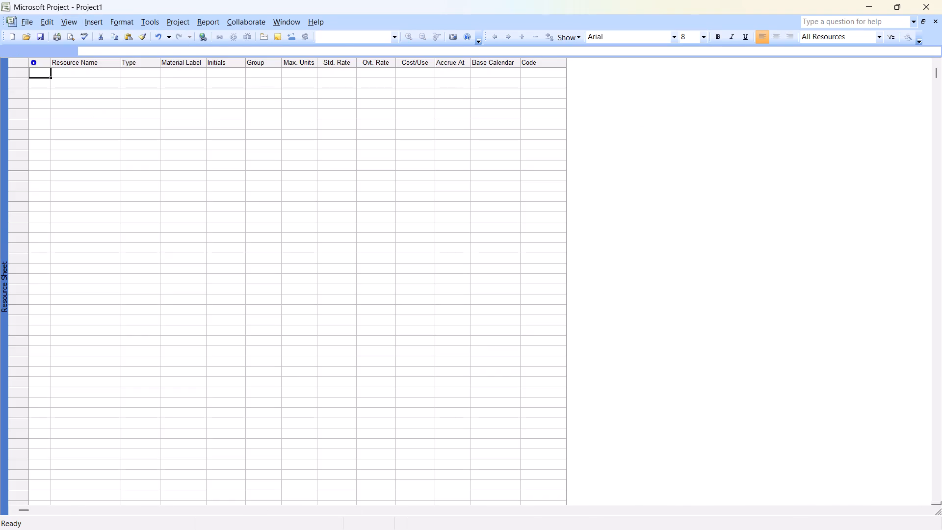
# Add a resource named Sai in the first row of the Resource Sheet.
pyautogui.click(31, 69)
pyautogui.click(36, 71)
pyautogui.write('1.')
pyautogui.press('space')
pyautogui.click(68, 65)
pyautogui.click(69, 69)
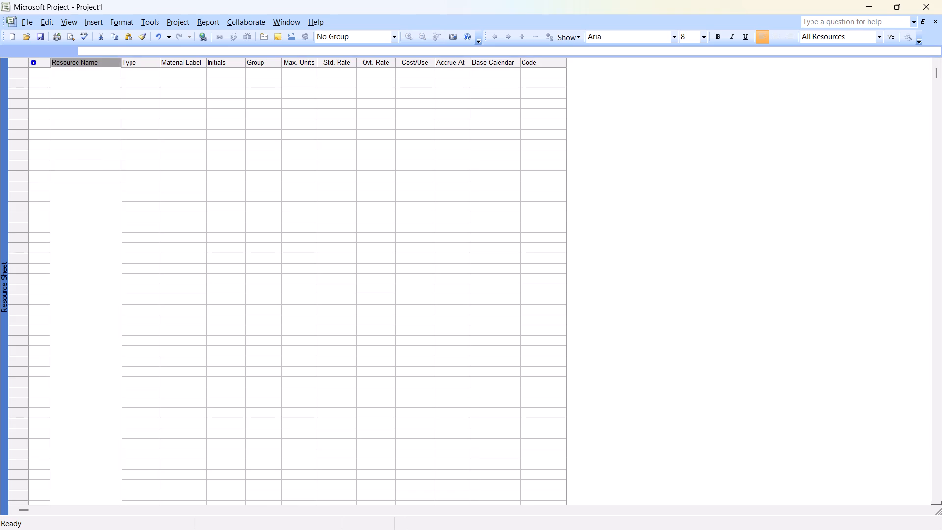
pyautogui.click(73, 73)
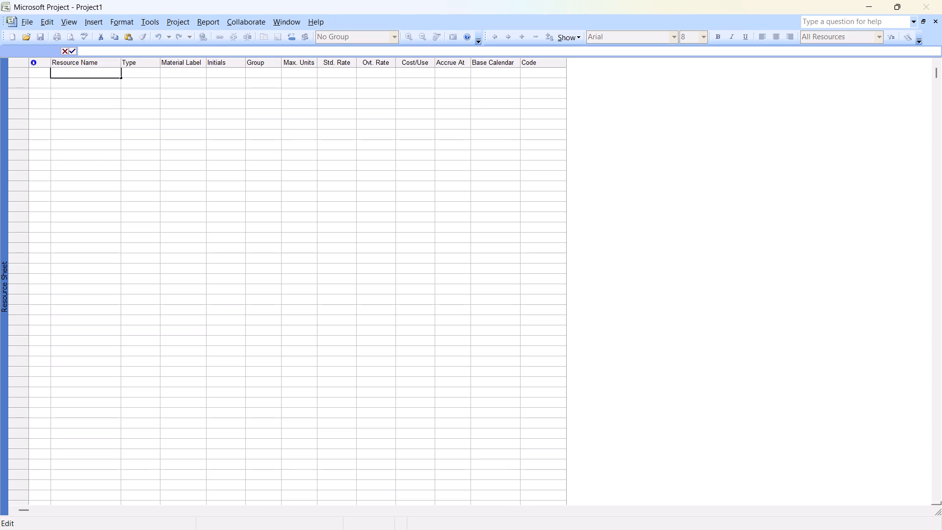
pyautogui.press('s')
pyautogui.press('BackSpace')
pyautogui.write('Sai')
pyautogui.click(65, 85)
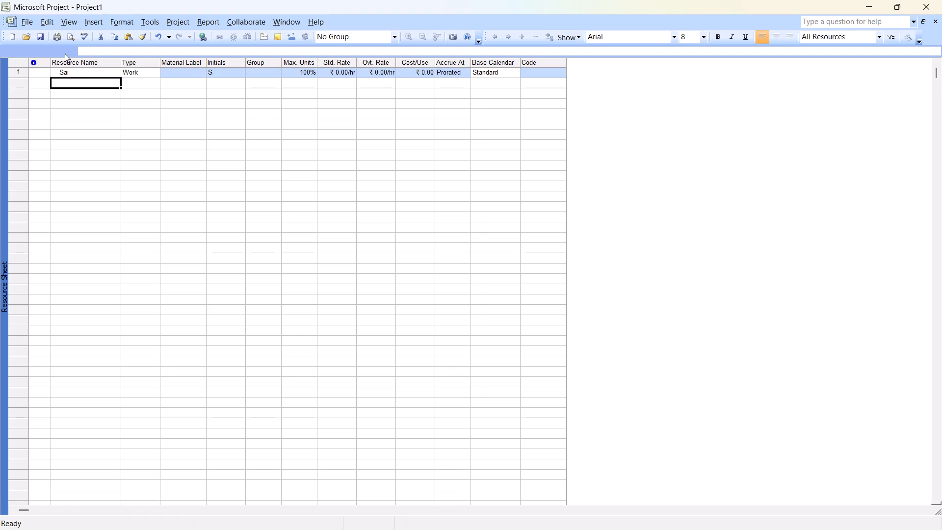
# Add two more resources, Chinna and Bhavya, in the rows below Sai.
pyautogui.click(61, 80)
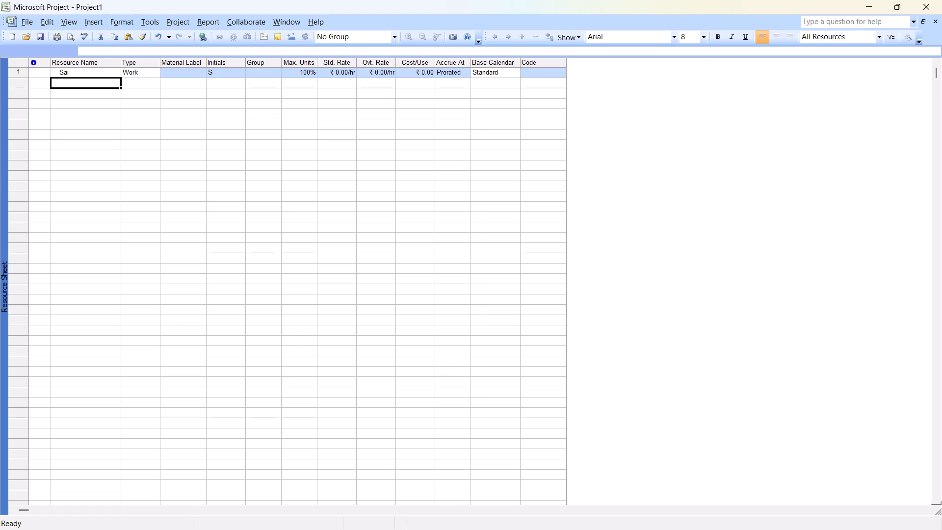
pyautogui.click(67, 81)
pyautogui.write('Chinna')
pyautogui.click(73, 93)
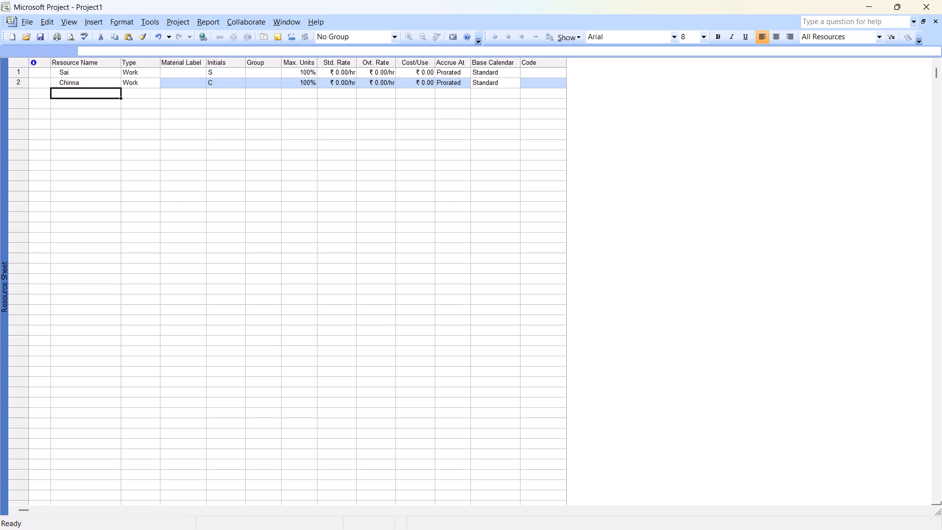
pyautogui.write('BBhavya')
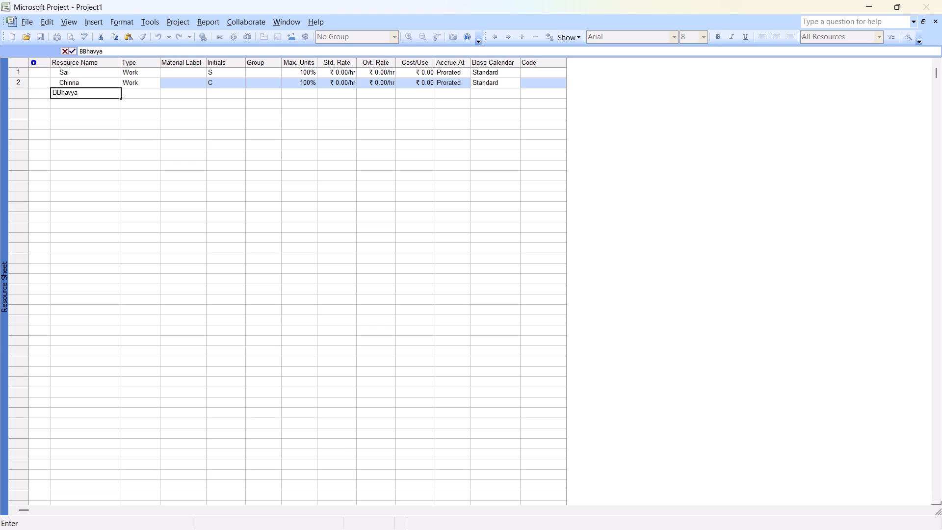
pyautogui.press('BackSpace')
pyautogui.press('BackSpace')
pyautogui.press('BackSpace')
pyautogui.press('BackSpace')
pyautogui.press('BackSpace')
pyautogui.press('BackSpace')
pyautogui.write('havya')
# Rename the resource Sai as Mani in its Resource Information.
pyautogui.click(109, 70)
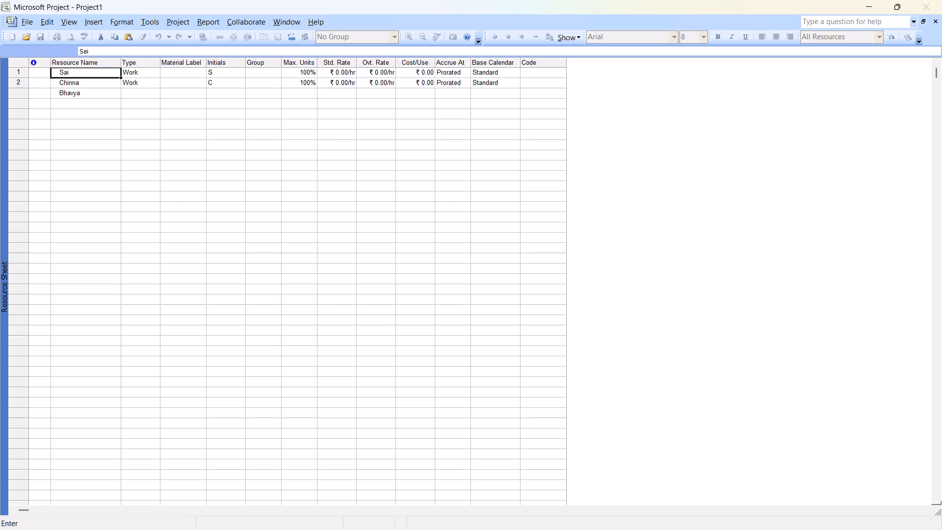
pyautogui.doubleClick(109, 70)
pyautogui.click(109, 70)
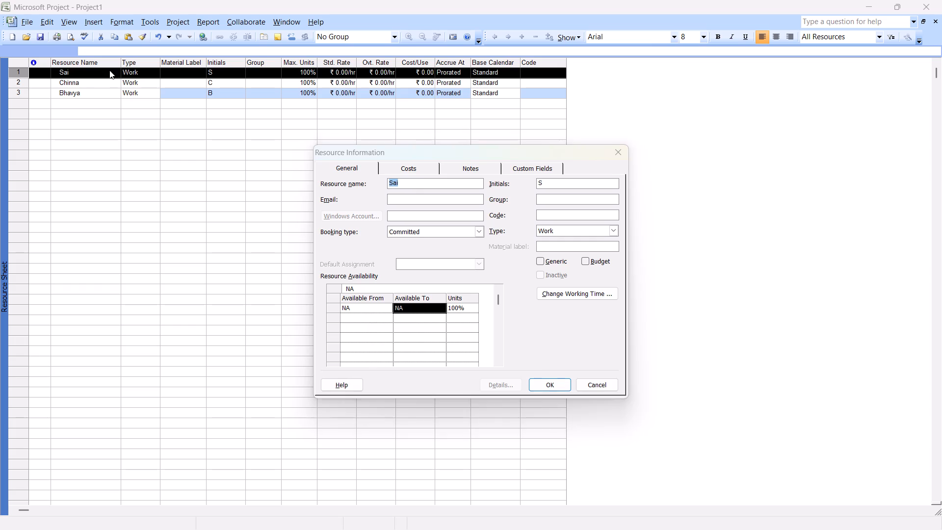
pyautogui.click(411, 187)
pyautogui.press('BackSpace')
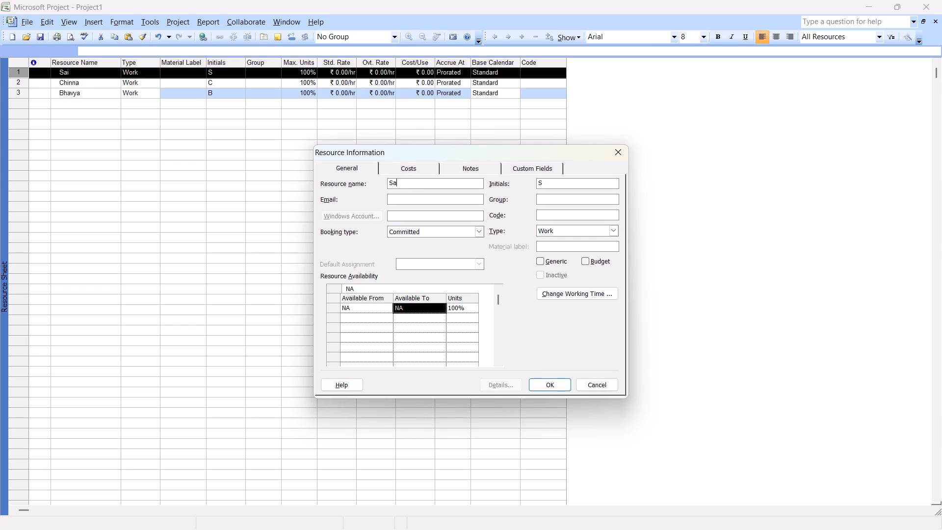
pyautogui.press('BackSpace')
pyautogui.press('BackSpace')
pyautogui.write('MAni')
pyautogui.press('BackSpace')
pyautogui.press('BackSpace')
pyautogui.press('a')
pyautogui.press('BackSpace')
pyautogui.press('BackSpace')
pyautogui.write('ani')
pyautogui.click(530, 376)
pyautogui.click(533, 384)
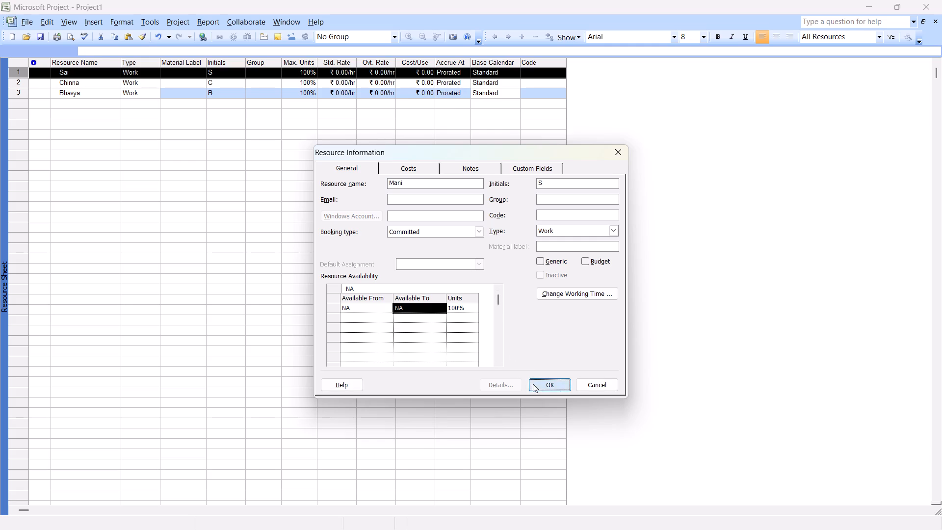
pyautogui.click(209, 190)
# Look through the Resource Information of the empty fourth row, the Project Information and the Options settings.
pyautogui.click(100, 112)
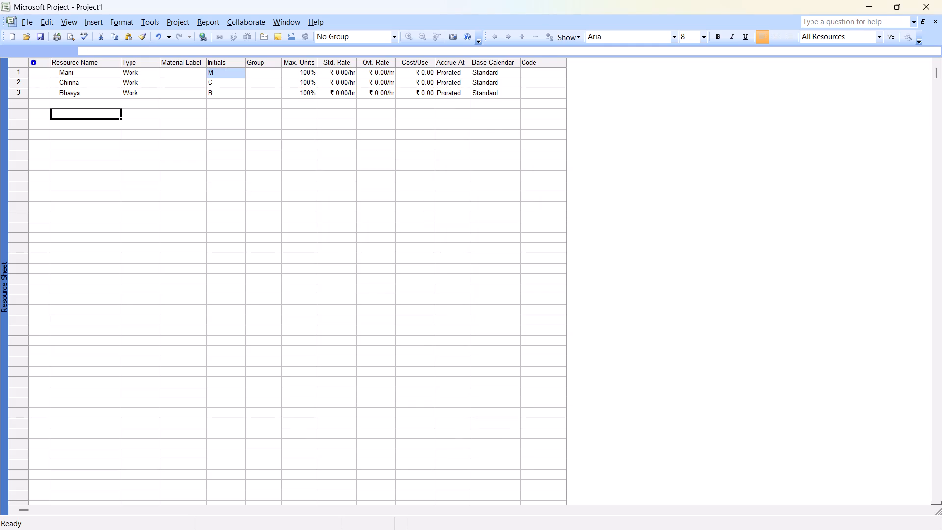
pyautogui.click(95, 104)
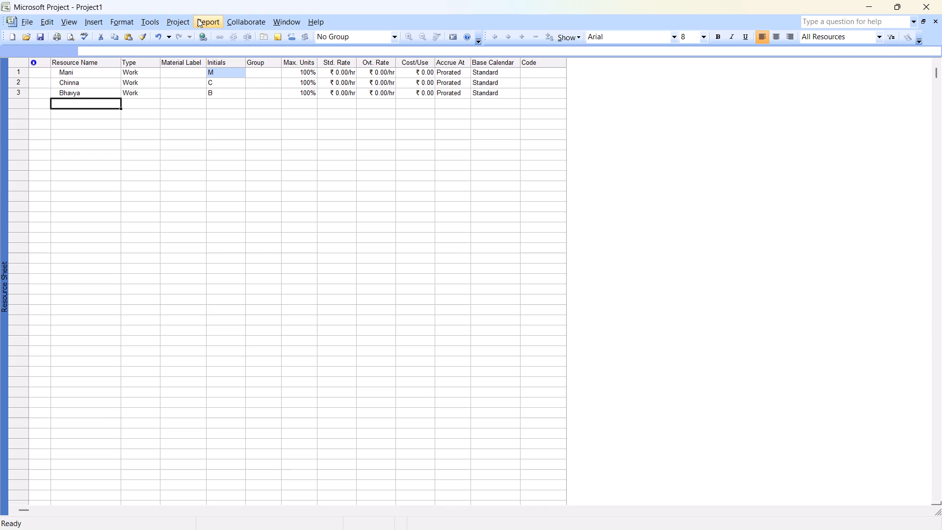
pyautogui.click(157, 21)
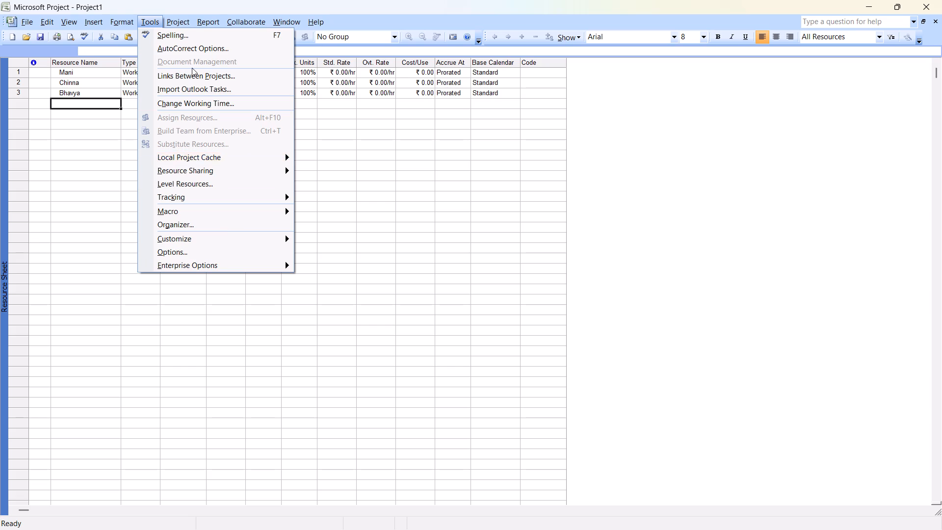
pyautogui.click(177, 22)
pyautogui.click(177, 22)
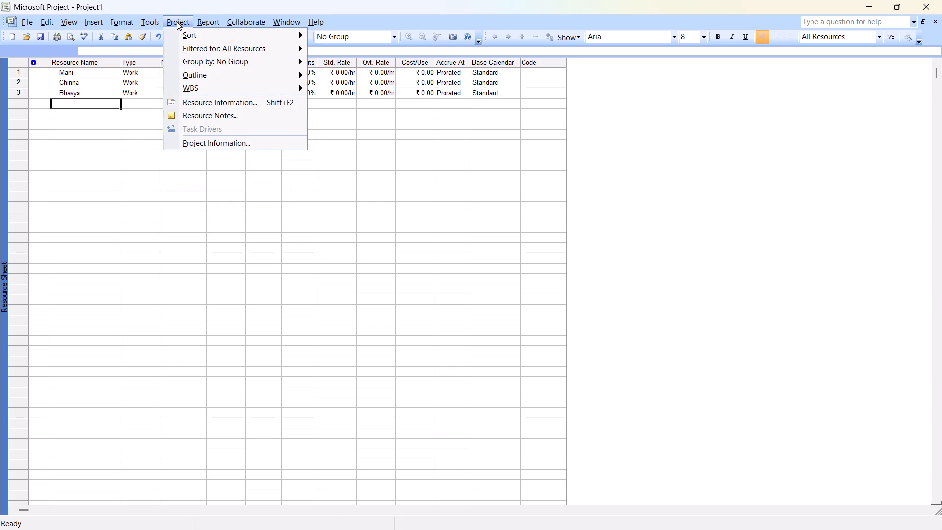
pyautogui.click(201, 102)
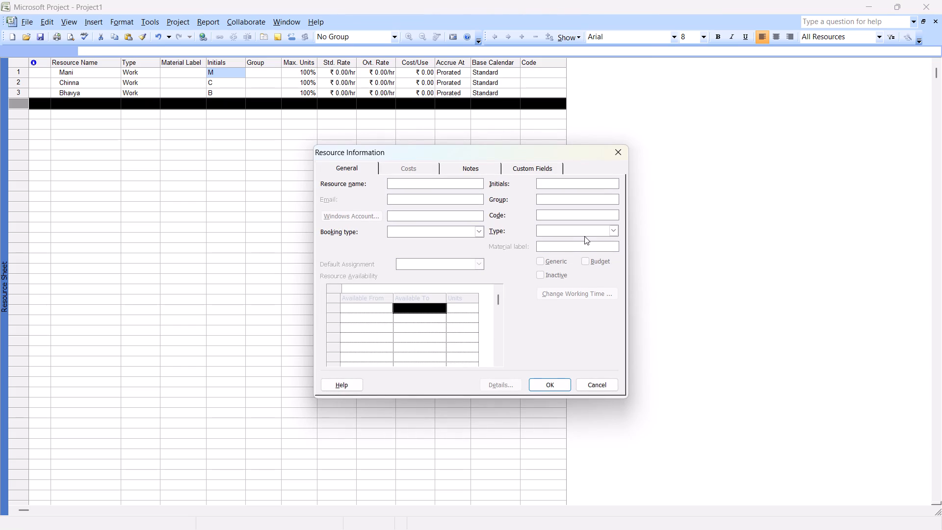
pyautogui.click(616, 154)
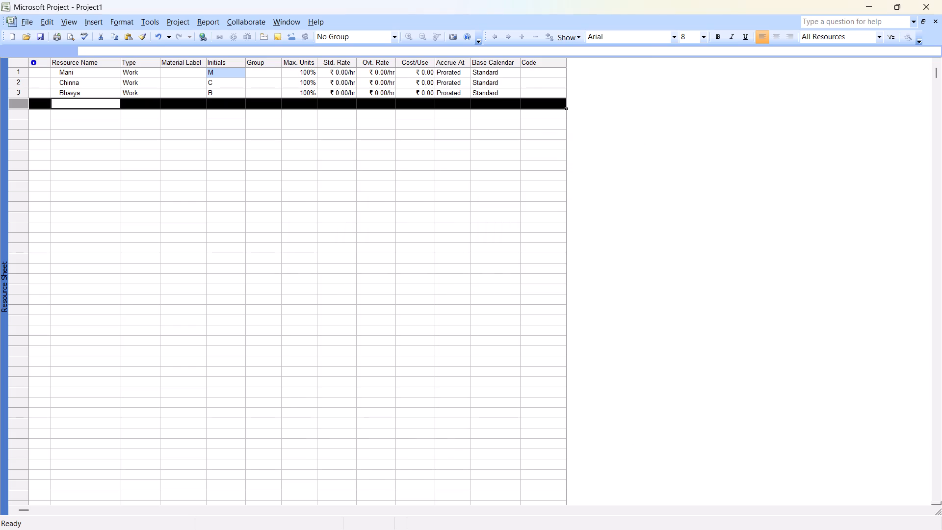
pyautogui.click(168, 21)
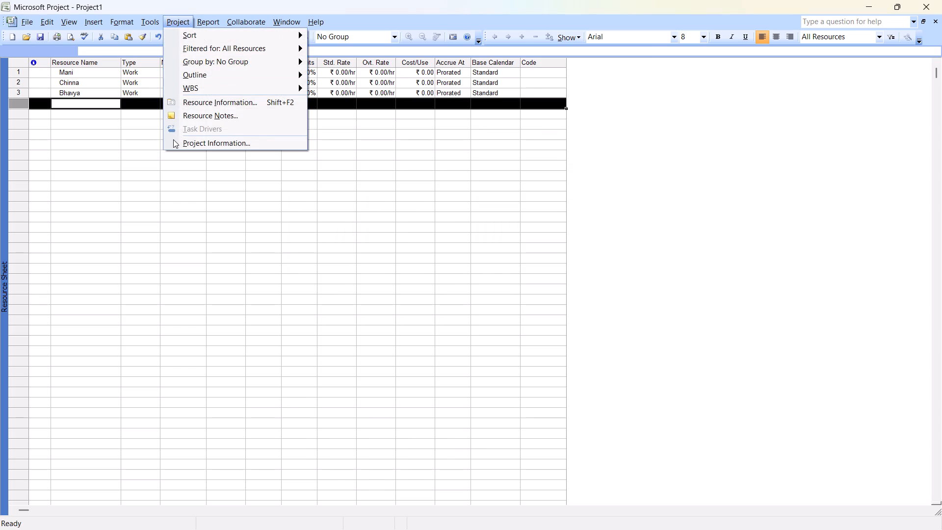
pyautogui.click(175, 140)
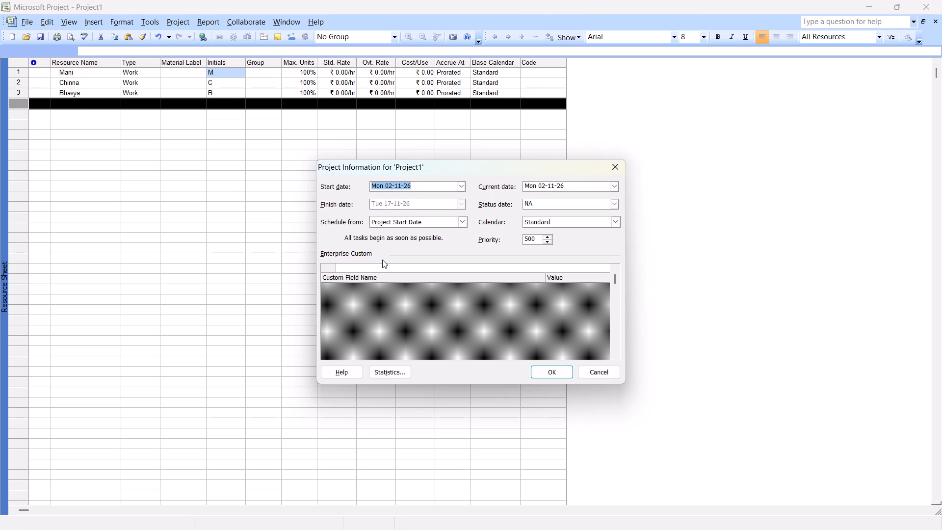
pyautogui.click(618, 164)
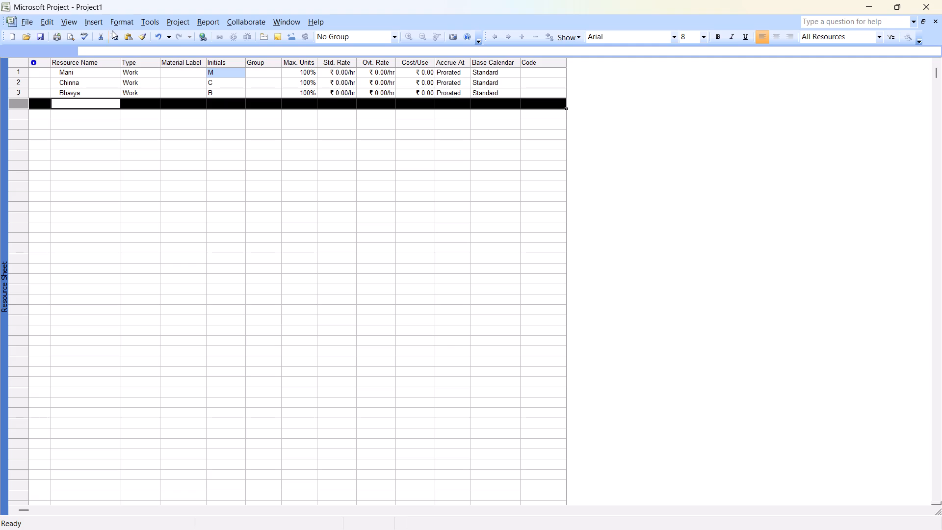
pyautogui.click(114, 27)
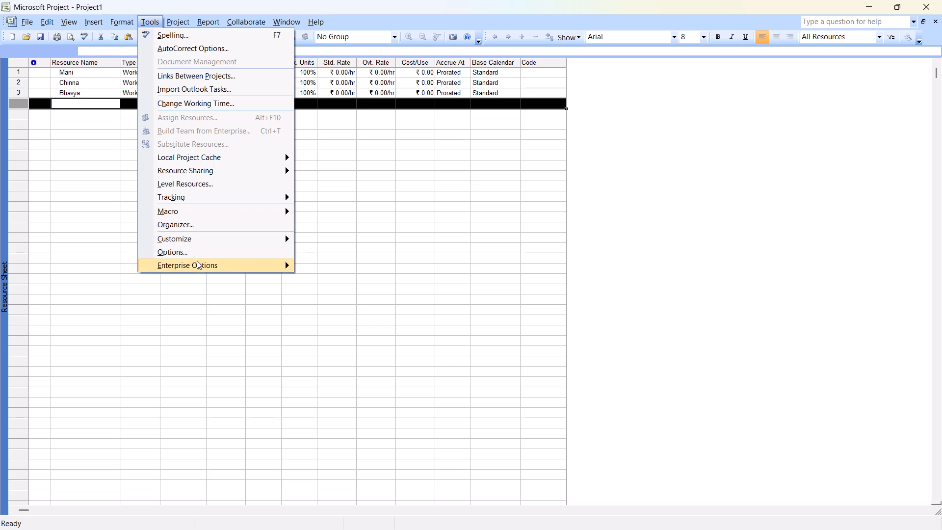
pyautogui.click(186, 252)
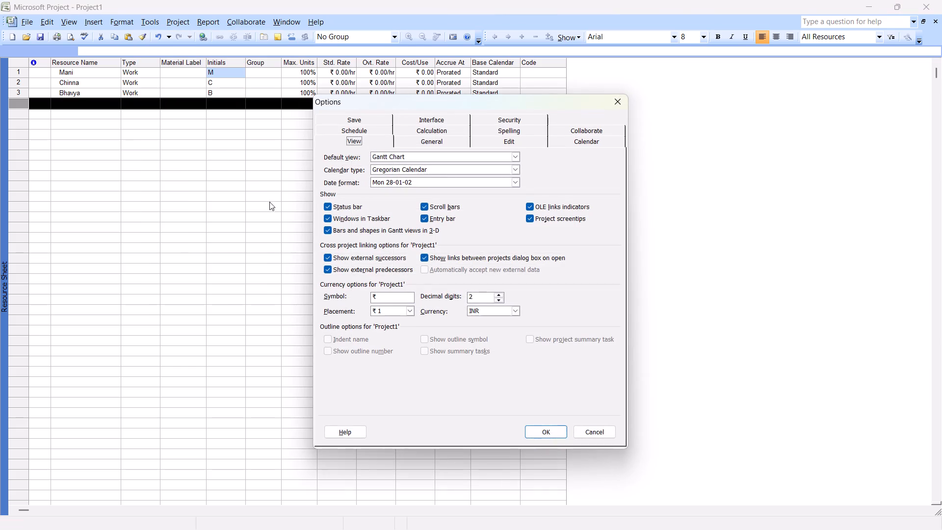
pyautogui.click(611, 111)
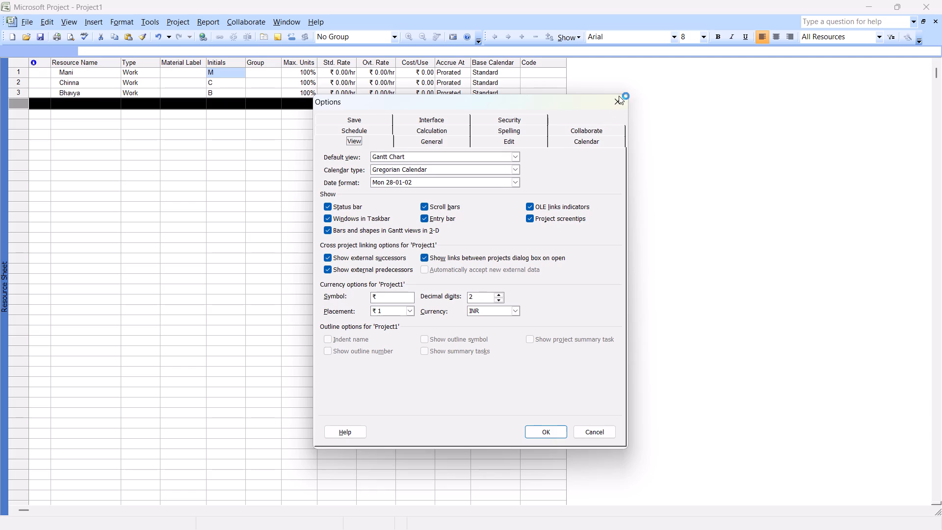
pyautogui.click(619, 95)
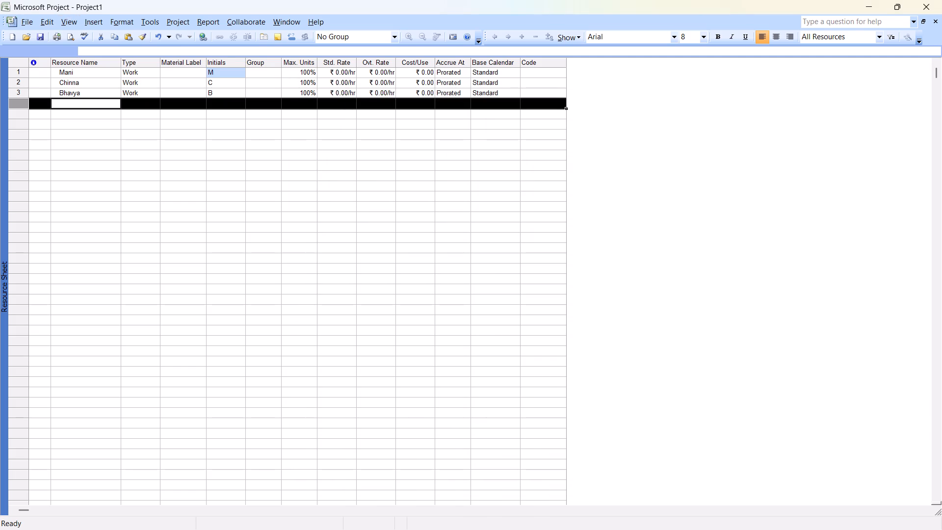
# Switch from the Resource Sheet back to the Gantt Chart view of the tasks.
pyautogui.click(61, 20)
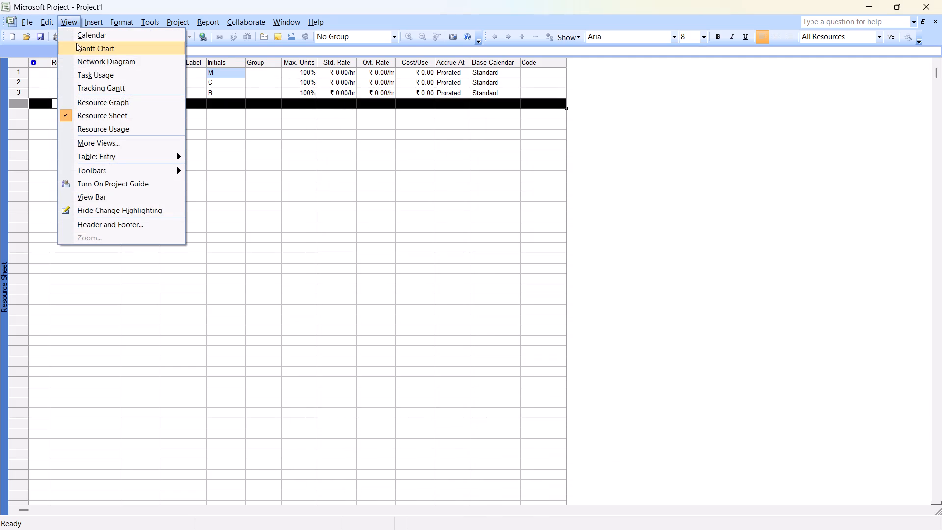
pyautogui.click(82, 53)
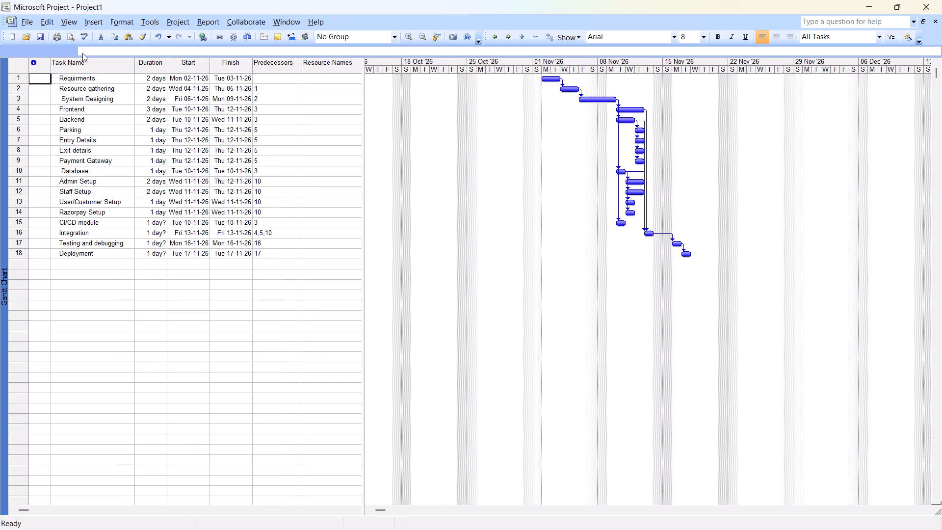
# Look through the general, advanced, resource and predecessor details in the System Designing task's Task Information.
pyautogui.rightClick(589, 101)
pyautogui.click(612, 138)
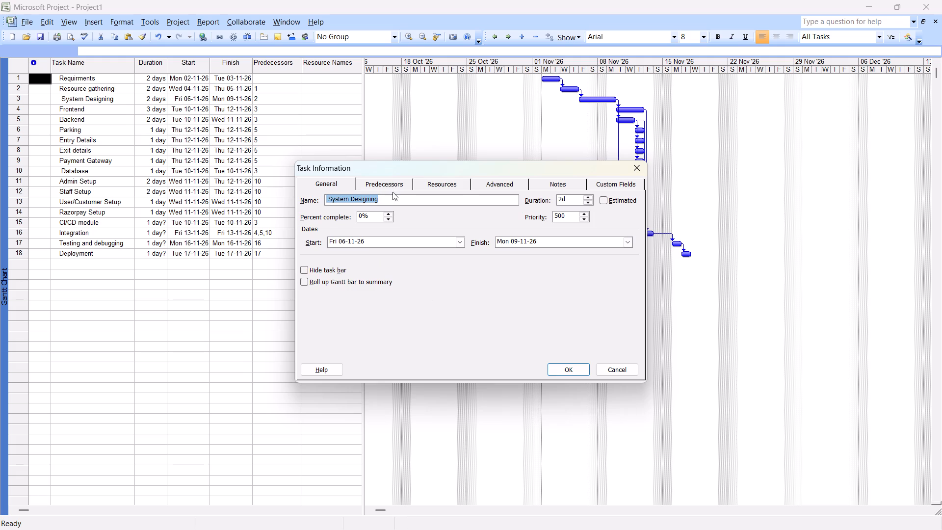
pyautogui.click(511, 178)
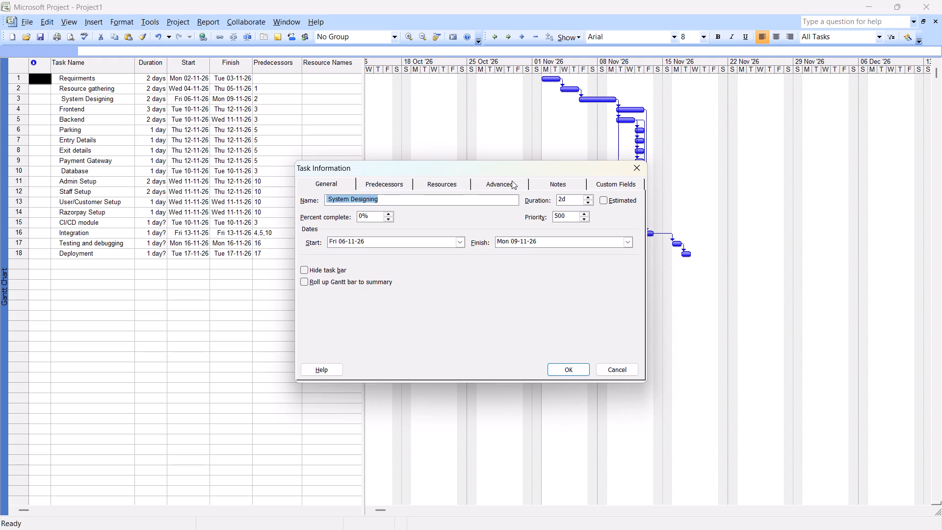
pyautogui.click(512, 181)
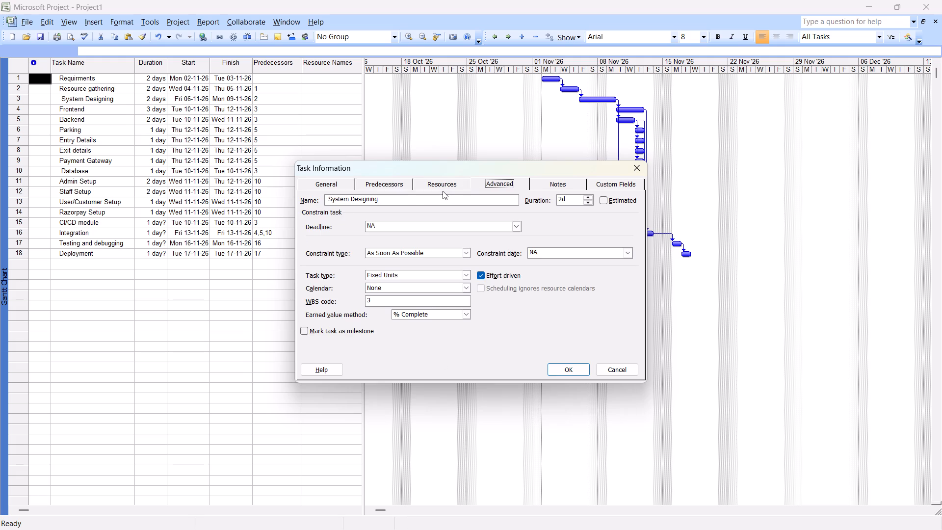
pyautogui.click(446, 187)
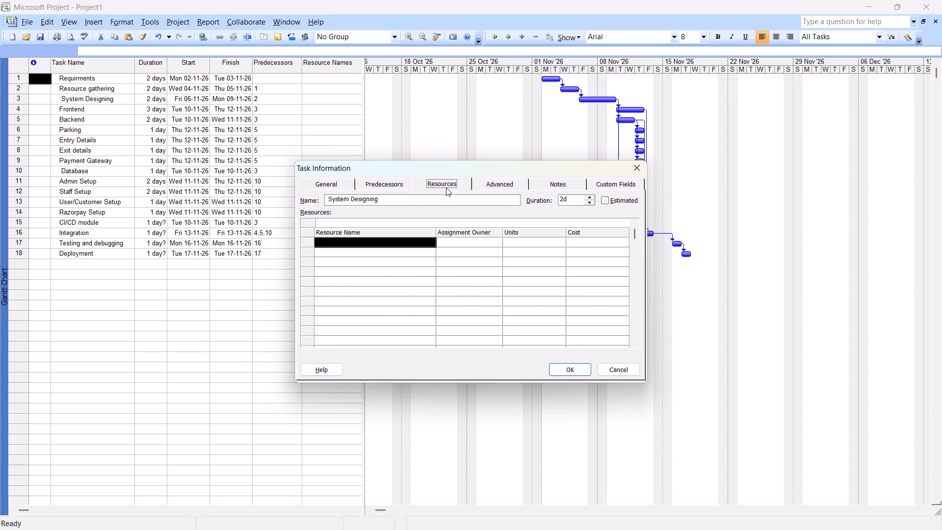
pyautogui.click(371, 181)
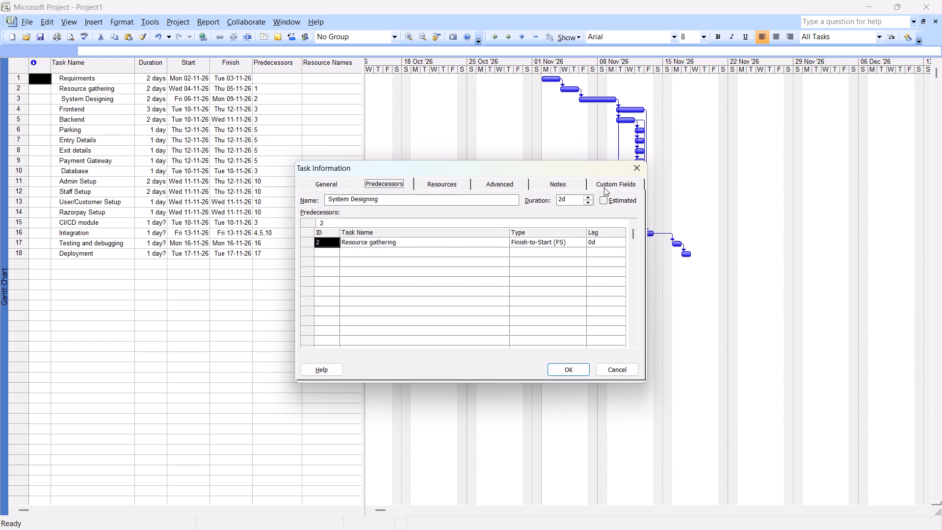
pyautogui.click(637, 173)
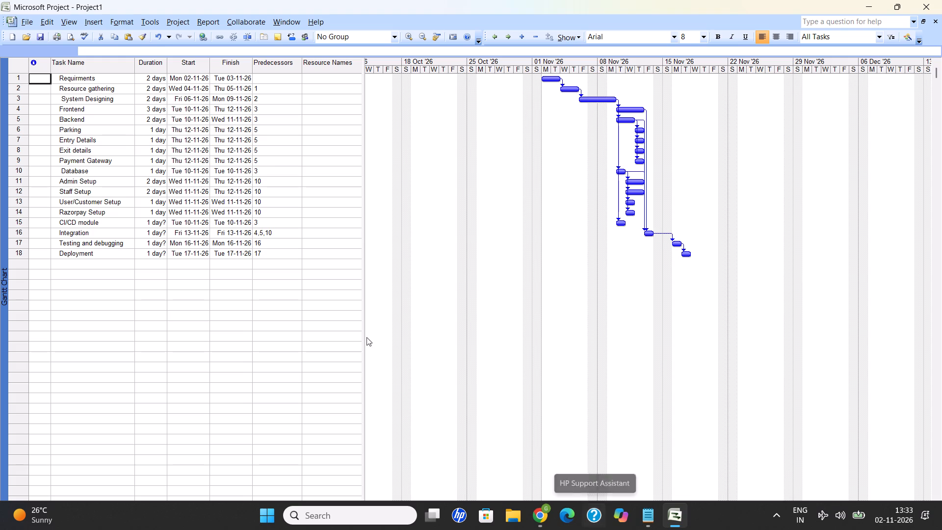
# Look through the predecessor, resource, advanced and notes details in the Requirments task's Task Information.
pyautogui.click(549, 77)
pyautogui.click(549, 80)
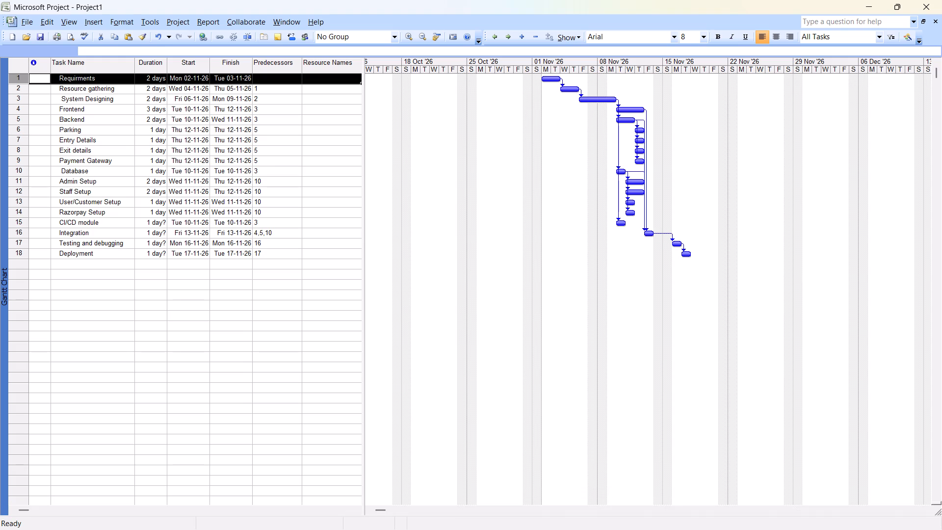
pyautogui.rightClick(549, 80)
pyautogui.click(556, 114)
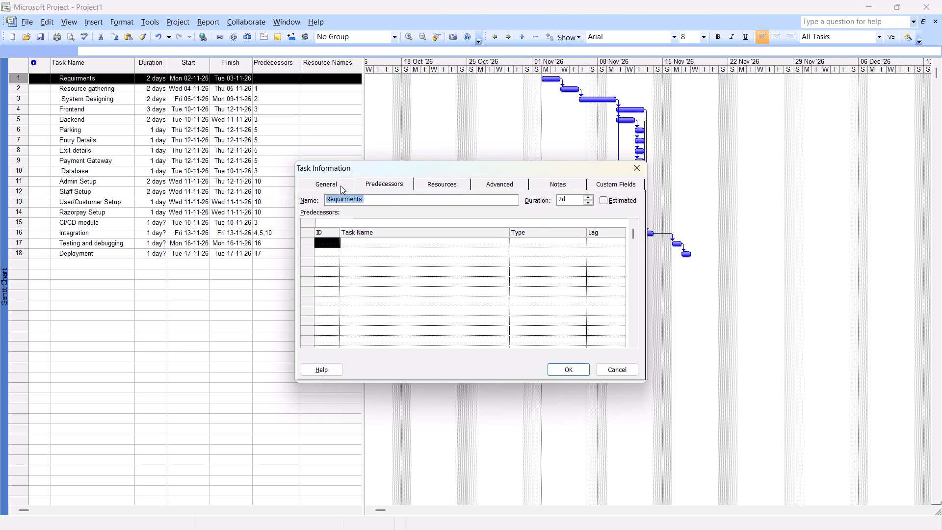
pyautogui.click(337, 185)
pyautogui.click(376, 183)
pyautogui.click(407, 180)
pyautogui.click(445, 183)
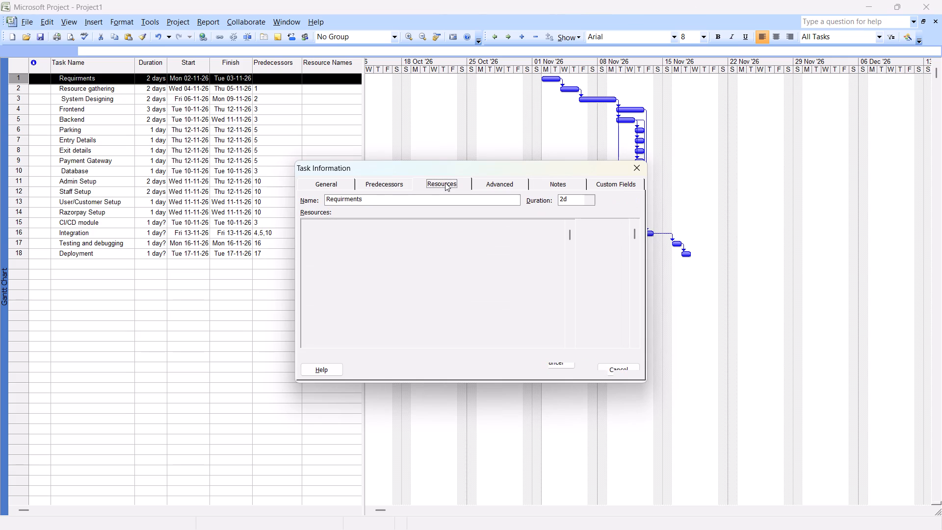
pyautogui.click(502, 182)
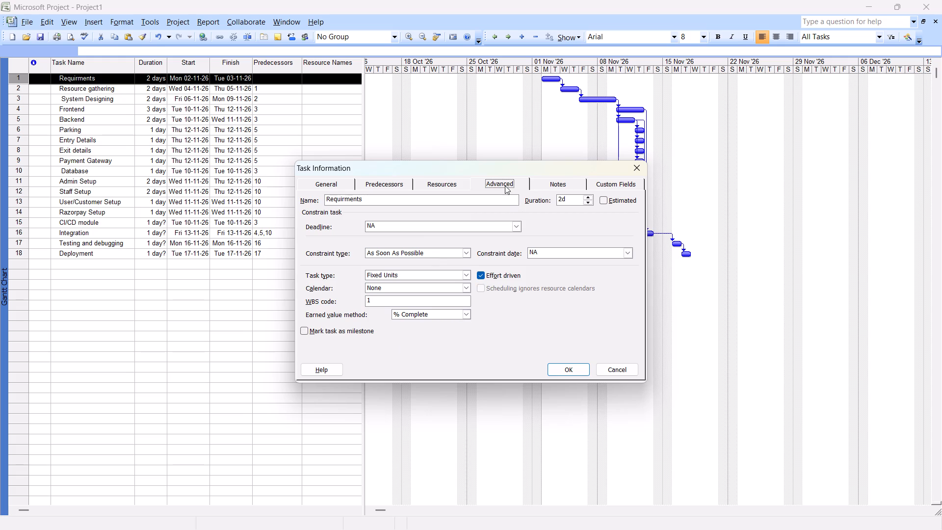
pyautogui.click(548, 187)
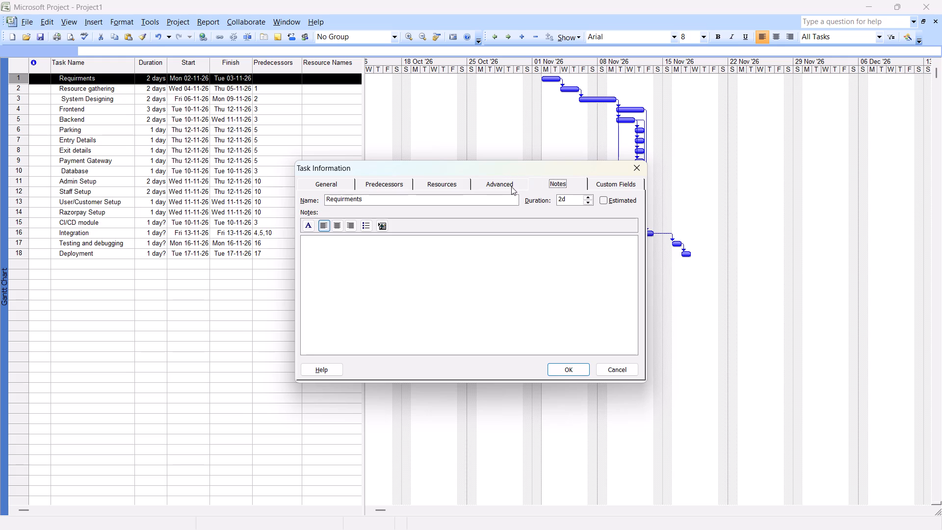
pyautogui.click(381, 267)
pyautogui.click(634, 163)
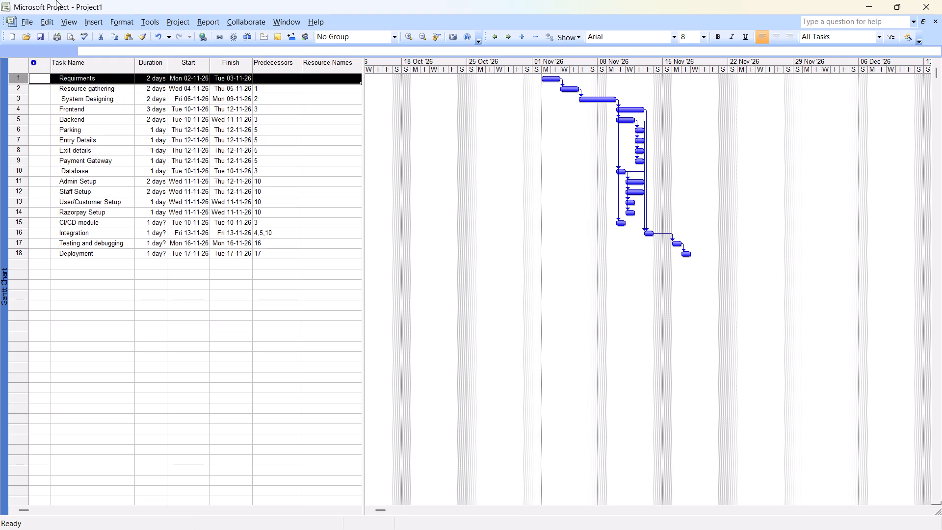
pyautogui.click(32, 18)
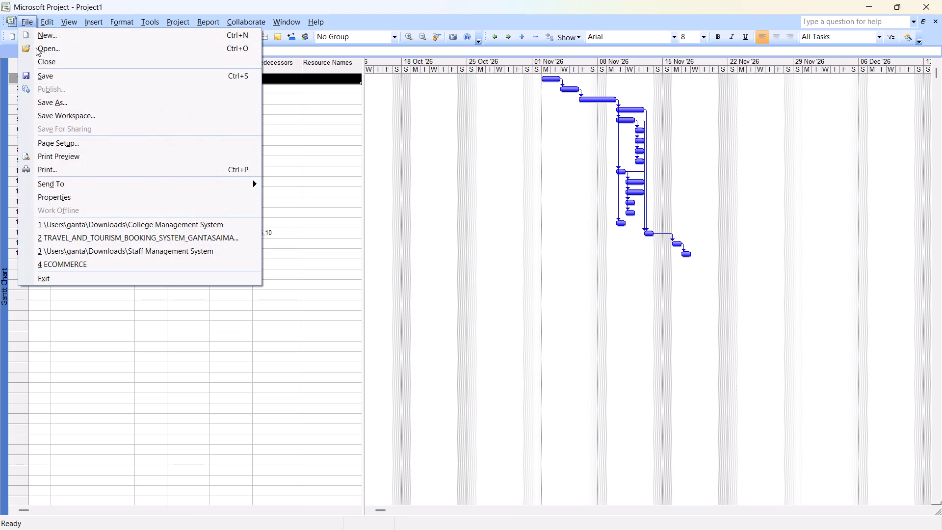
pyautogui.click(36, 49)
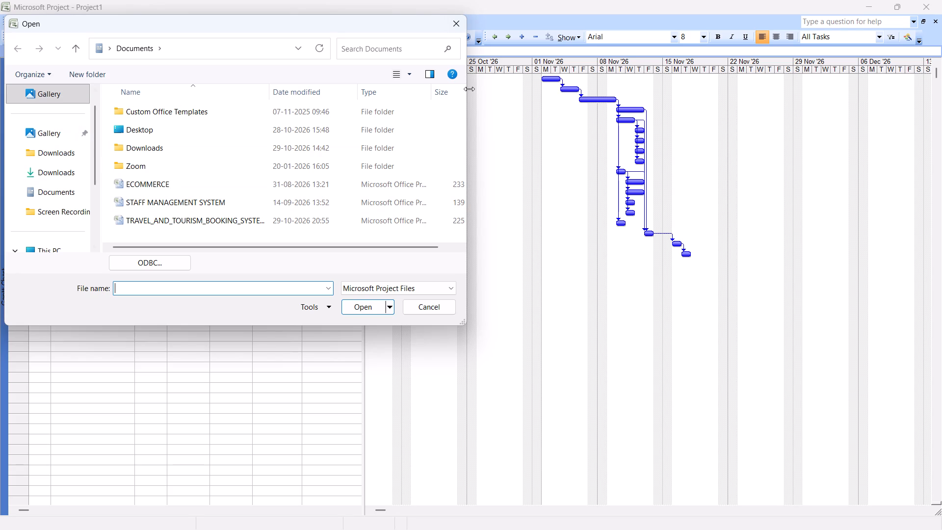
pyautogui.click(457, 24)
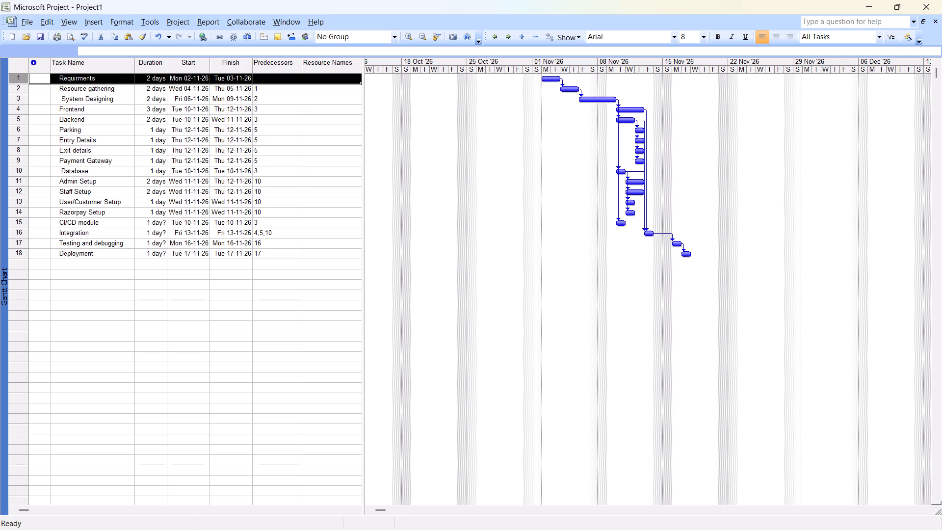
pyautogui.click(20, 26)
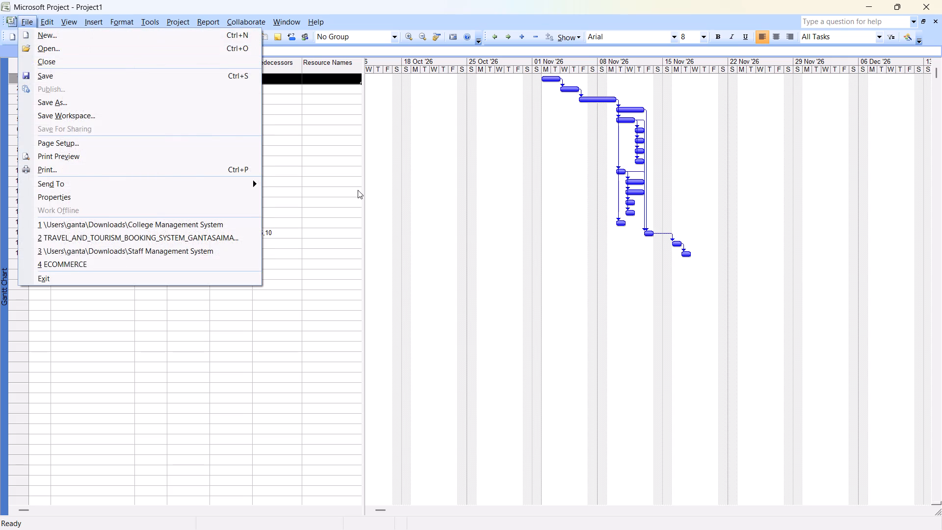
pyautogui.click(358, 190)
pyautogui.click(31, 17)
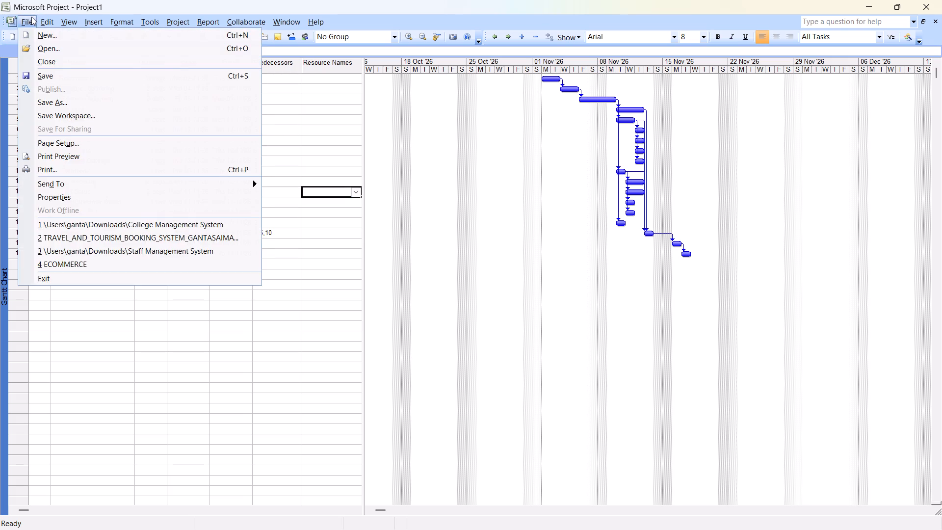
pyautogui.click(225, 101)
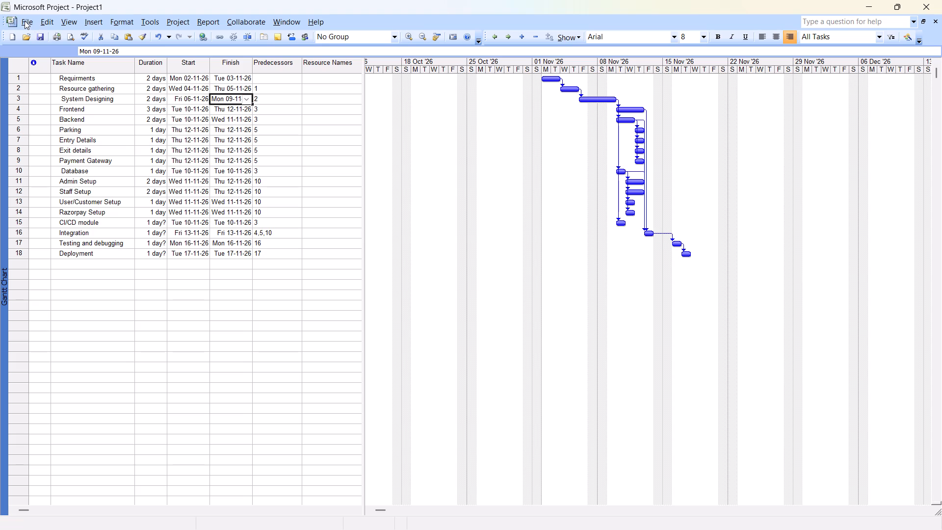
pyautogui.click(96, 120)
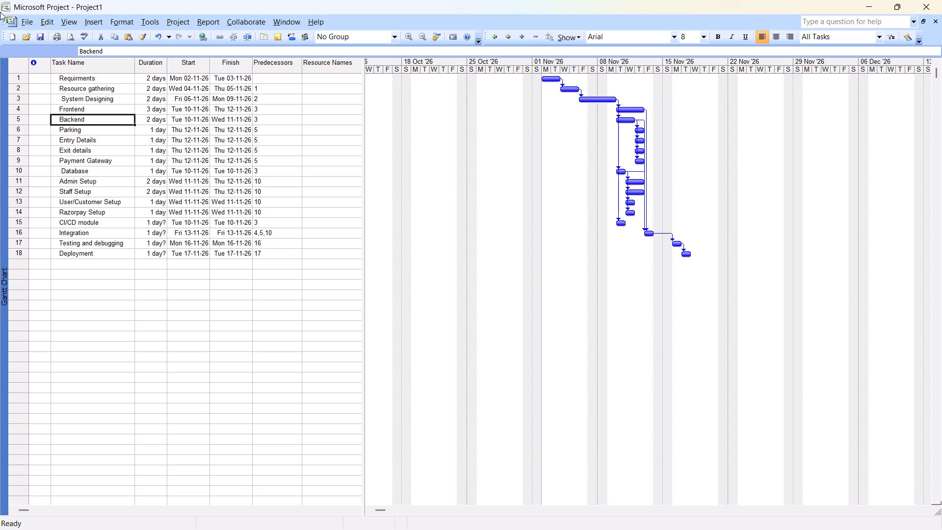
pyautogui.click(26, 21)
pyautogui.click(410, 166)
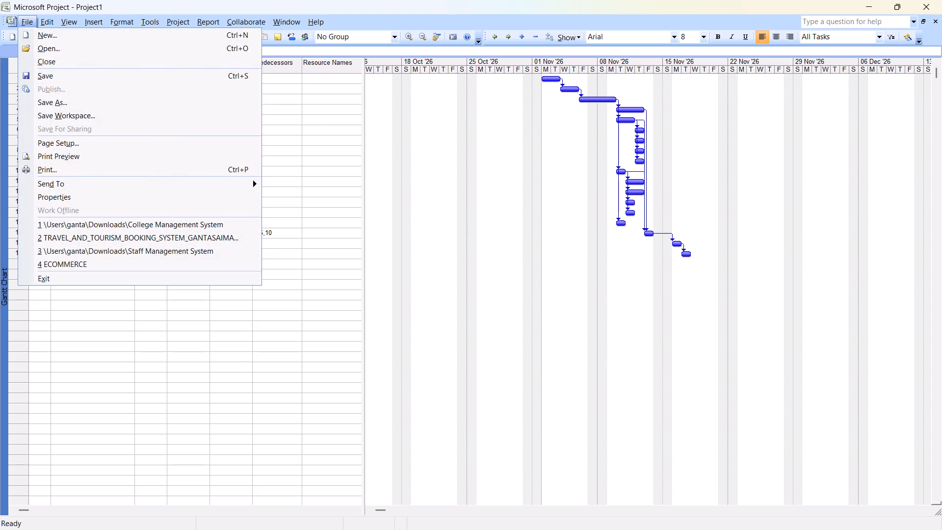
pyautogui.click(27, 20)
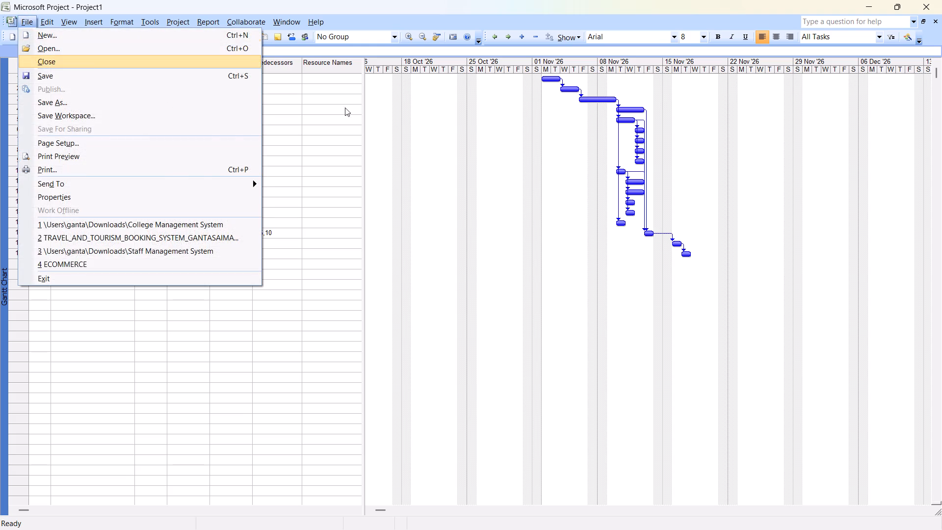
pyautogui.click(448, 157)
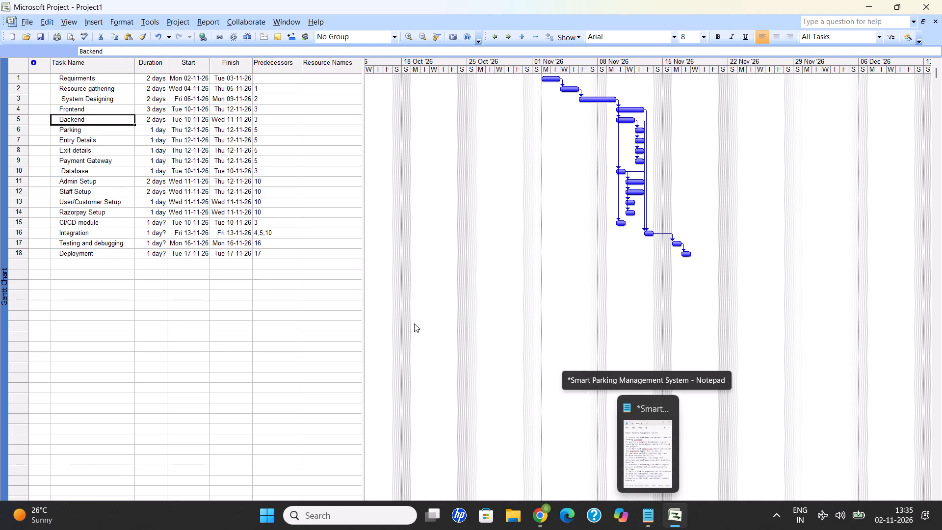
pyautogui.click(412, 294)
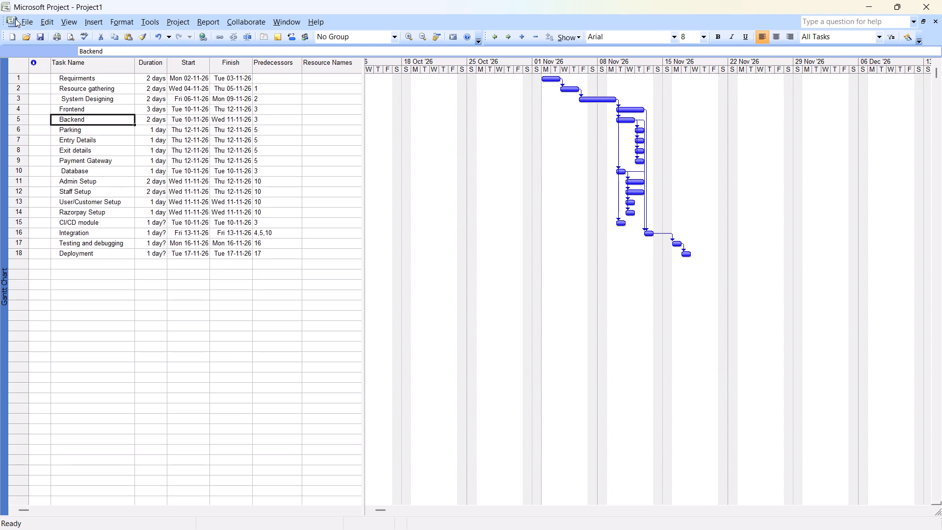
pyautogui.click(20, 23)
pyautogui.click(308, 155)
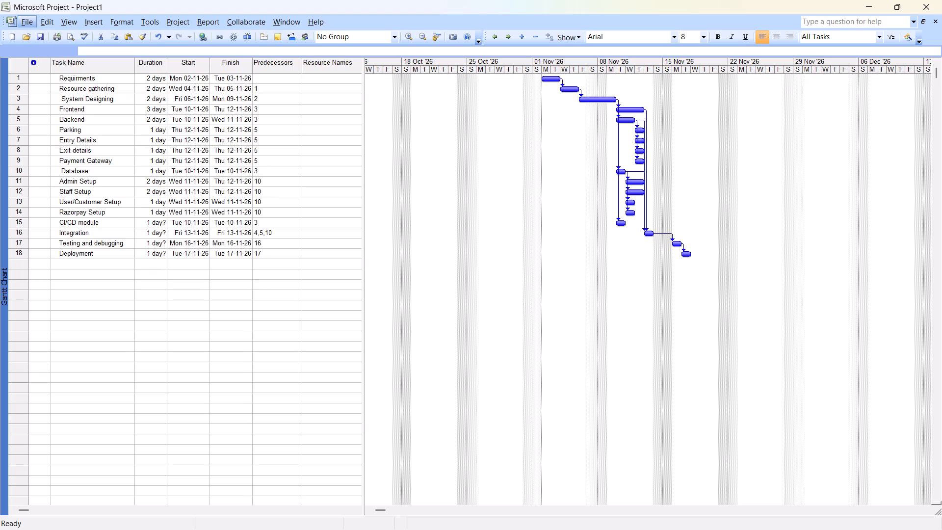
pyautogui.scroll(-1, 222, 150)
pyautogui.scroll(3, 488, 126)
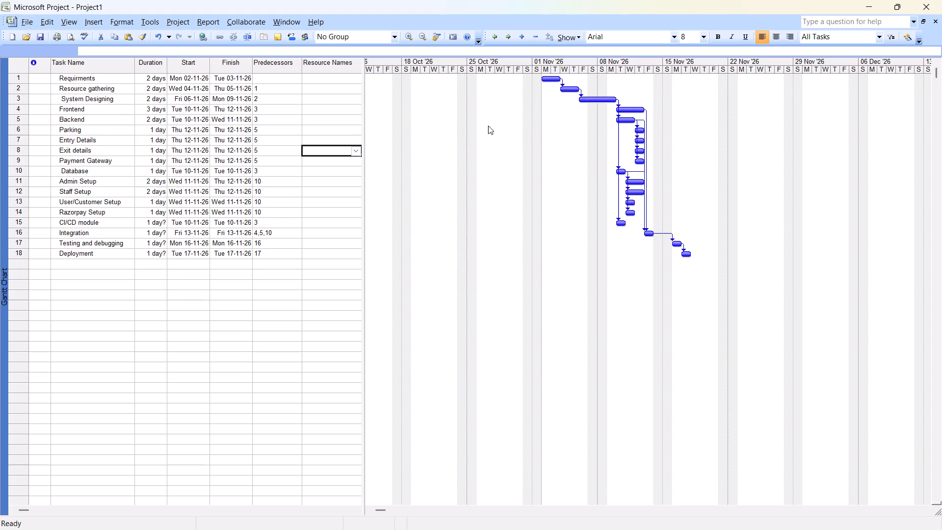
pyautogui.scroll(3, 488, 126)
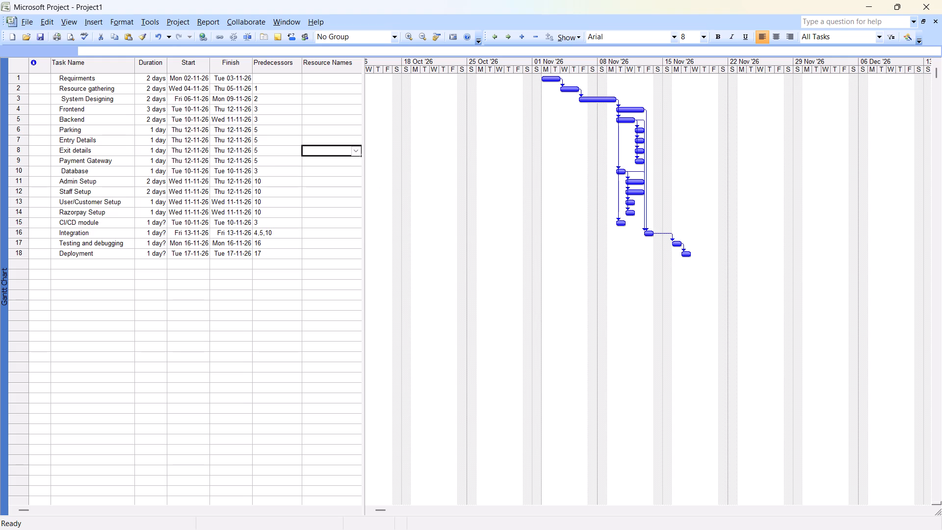
# Assign Bhavya to the Requirments task and Chinna to the Resource gathering task as their resources.
pyautogui.click(340, 84)
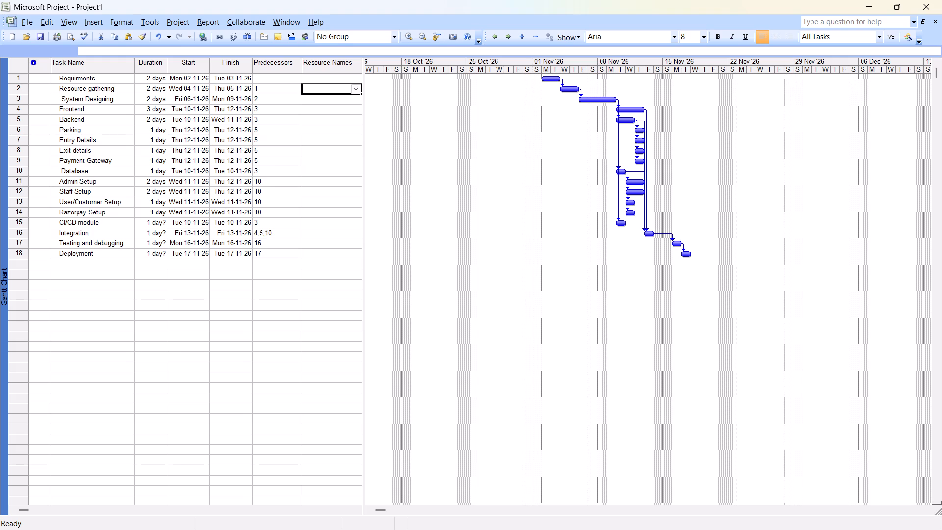
pyautogui.click(340, 77)
pyautogui.click(358, 81)
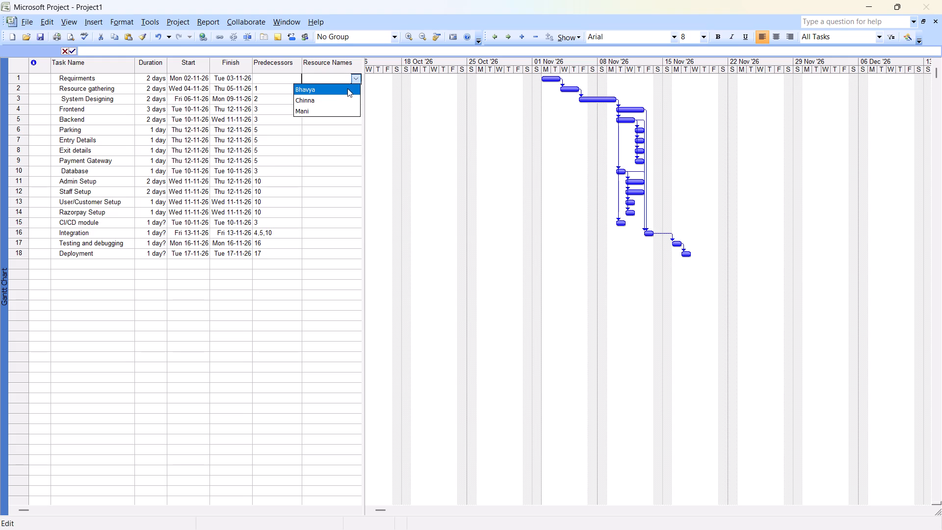
pyautogui.click(340, 91)
pyautogui.click(340, 91)
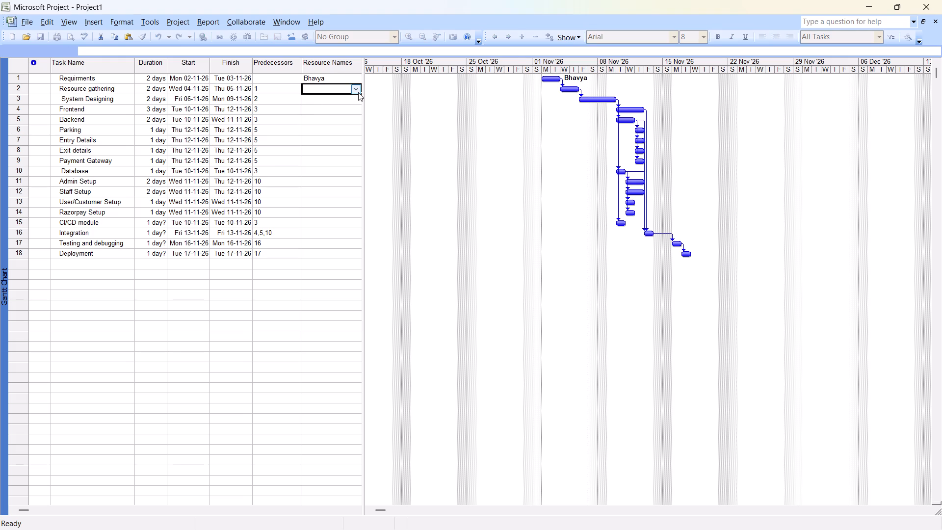
pyautogui.click(358, 92)
pyautogui.click(345, 112)
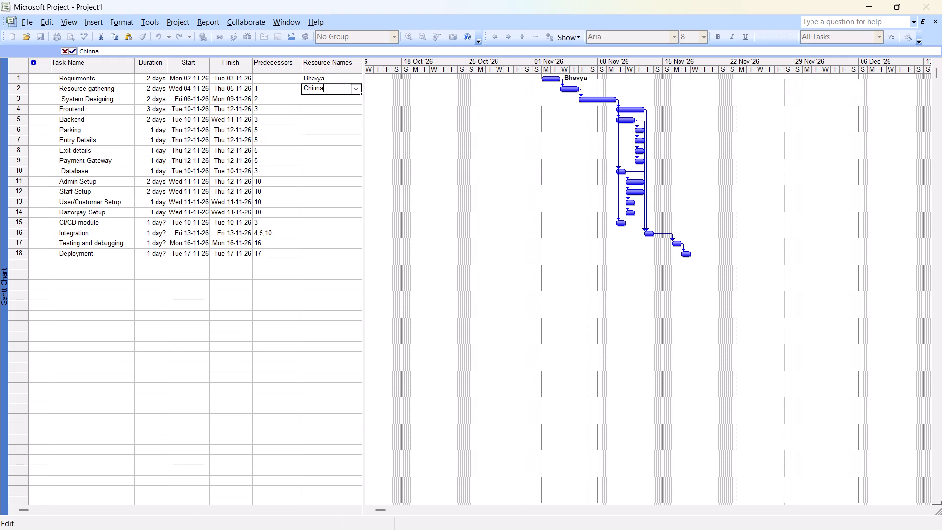
# Assign Mani to the System Designing task as its resource.
pyautogui.click(356, 97)
pyautogui.click(356, 98)
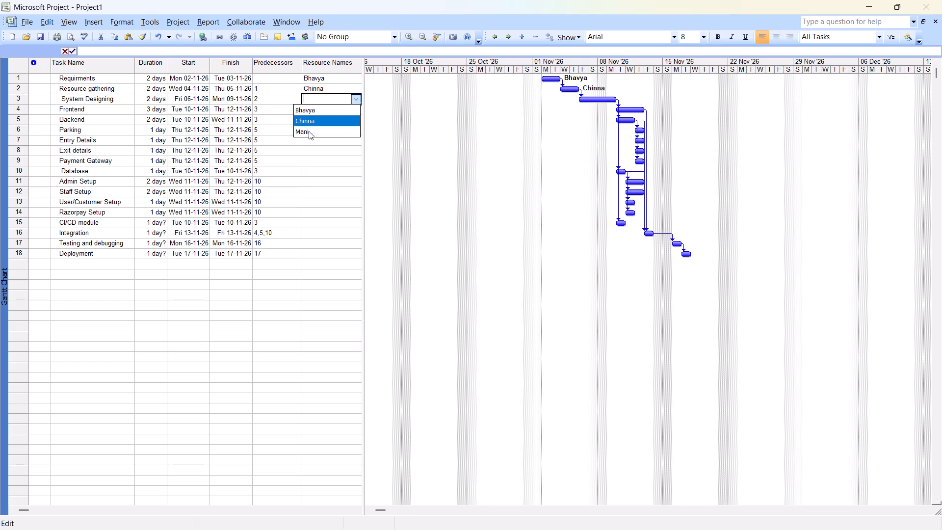
pyautogui.click(306, 133)
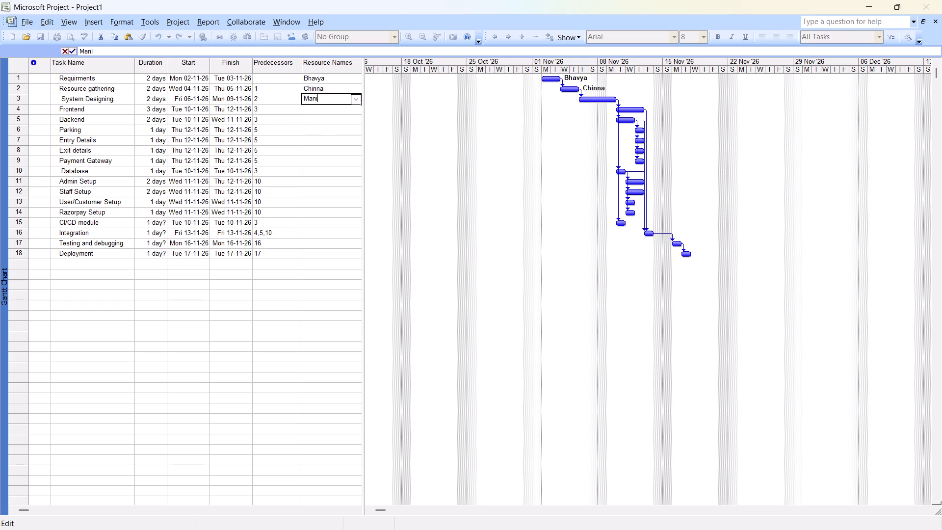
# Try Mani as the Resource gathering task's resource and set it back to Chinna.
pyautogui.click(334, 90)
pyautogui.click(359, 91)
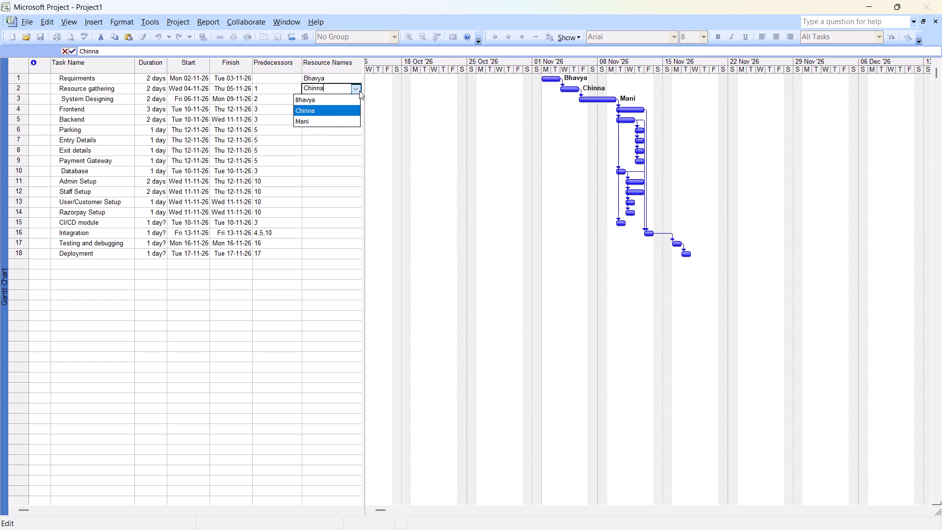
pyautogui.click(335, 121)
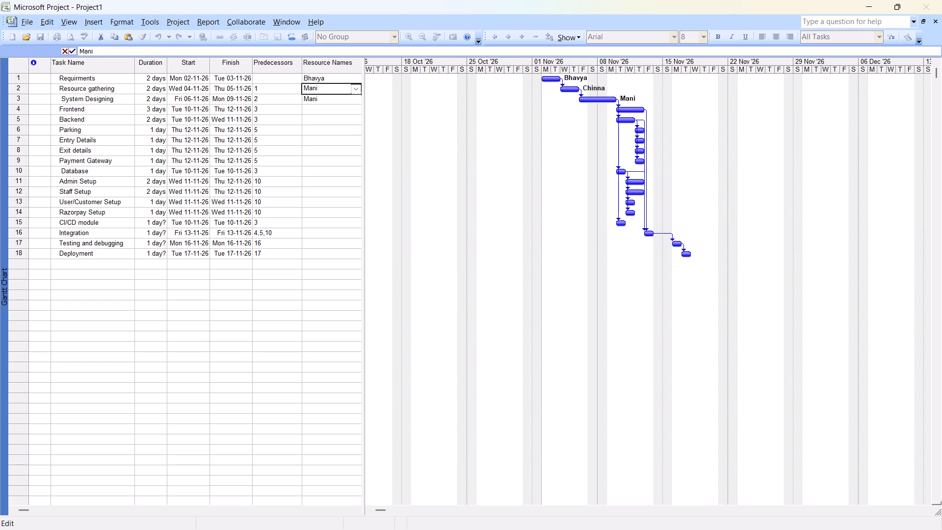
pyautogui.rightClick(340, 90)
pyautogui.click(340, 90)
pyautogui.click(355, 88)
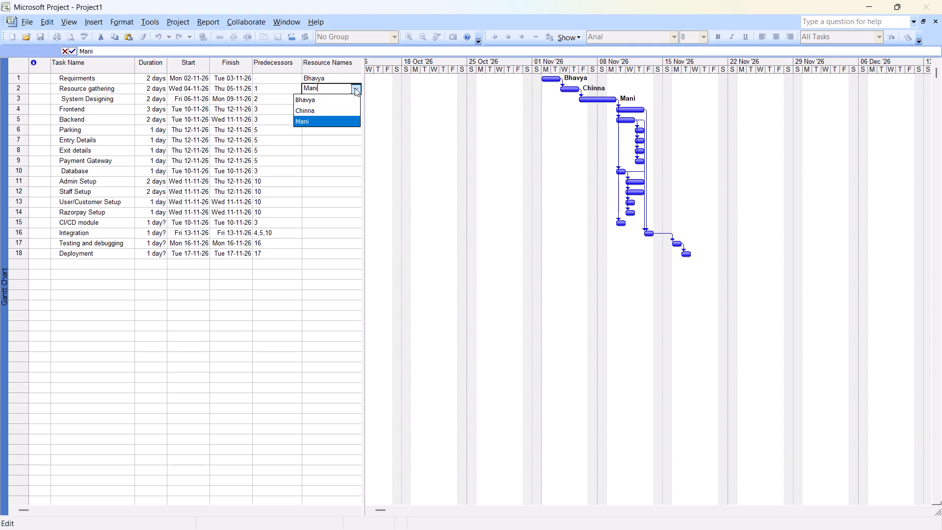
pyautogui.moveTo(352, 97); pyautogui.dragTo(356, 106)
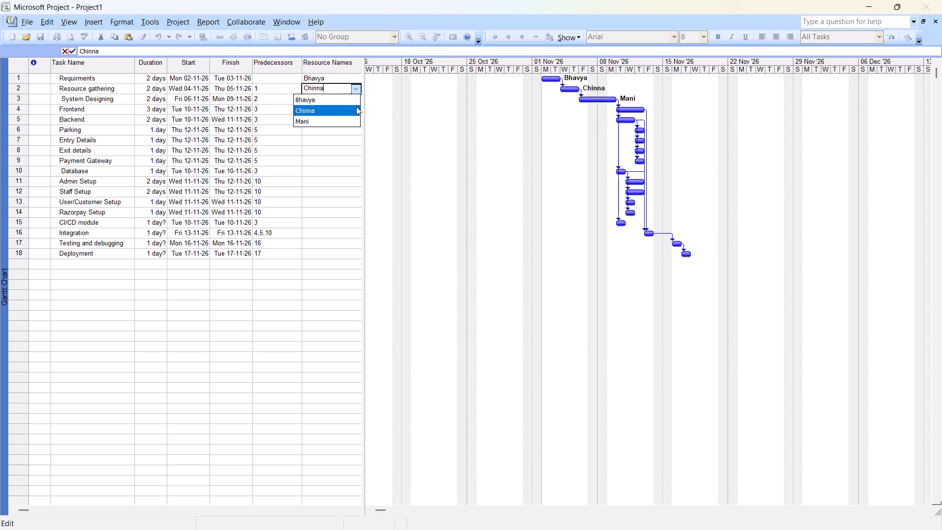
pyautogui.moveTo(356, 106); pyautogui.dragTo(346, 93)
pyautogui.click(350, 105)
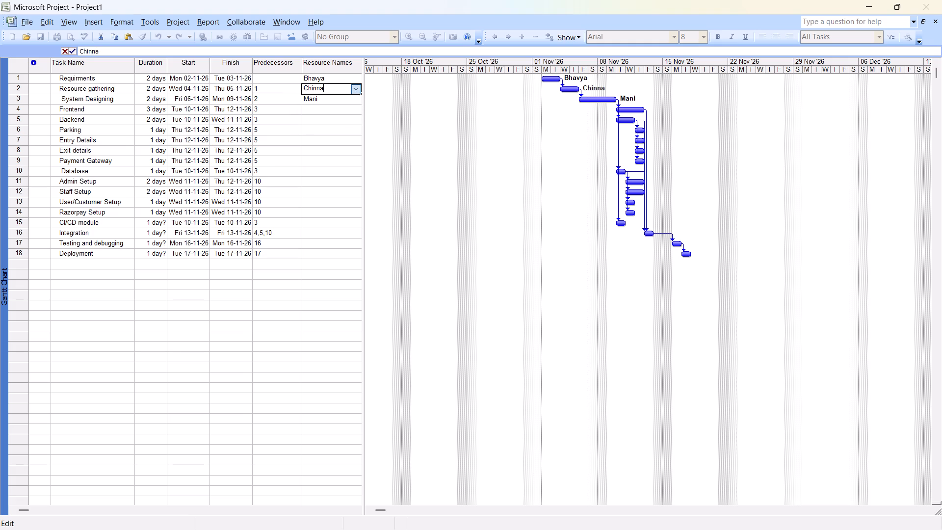
# Assign Chinna to both the Frontend task and the Backend task as their resource.
pyautogui.click(348, 114)
pyautogui.click(359, 110)
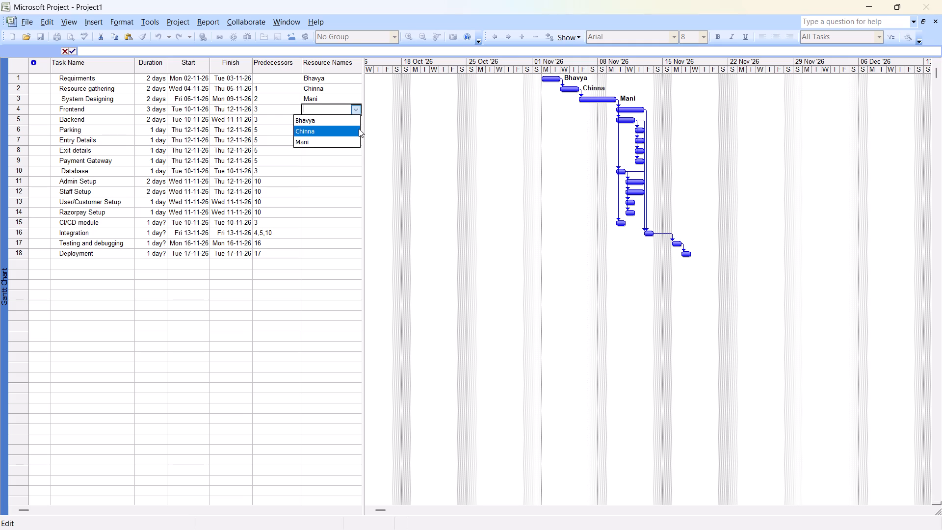
pyautogui.click(359, 129)
pyautogui.click(349, 125)
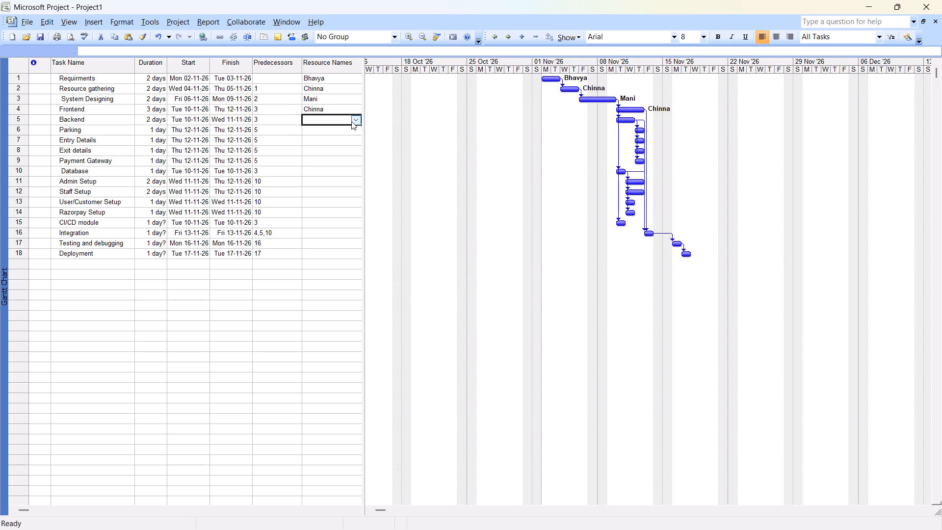
pyautogui.click(355, 120)
pyautogui.click(354, 138)
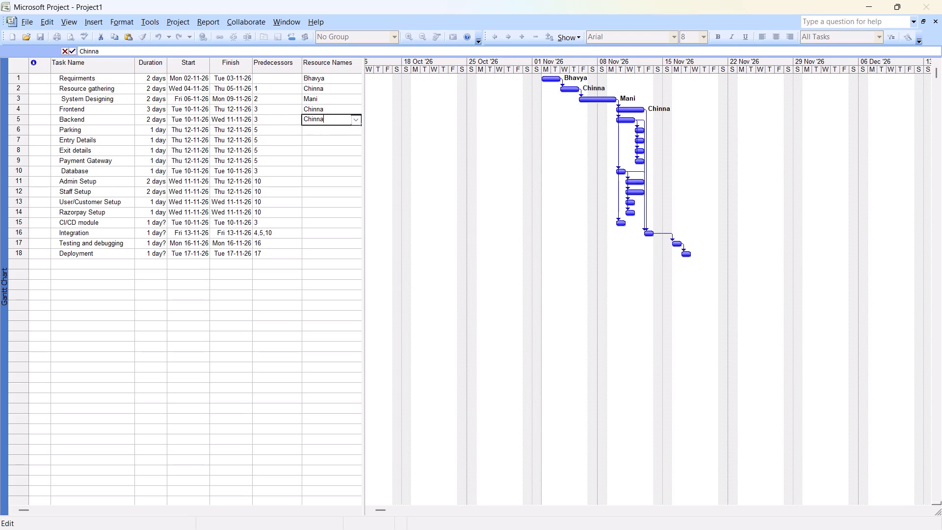
# Add Bhavya as a second resource alongside Chinna in the Backend task's Task Information.
pyautogui.rightClick(114, 123)
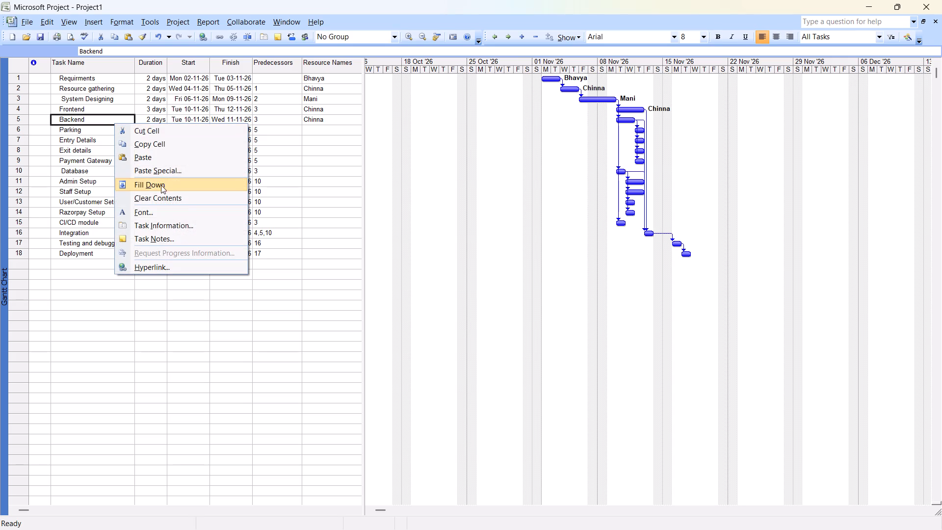
pyautogui.click(165, 224)
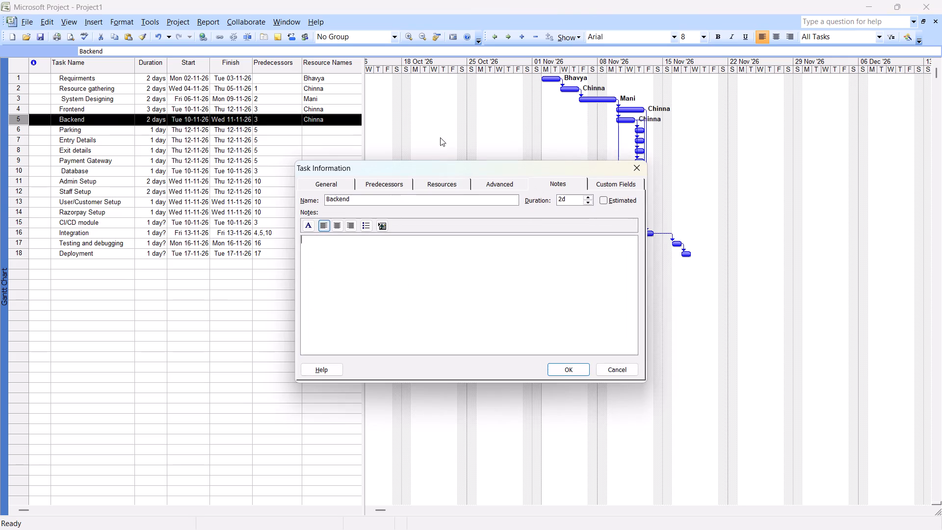
pyautogui.click(334, 185)
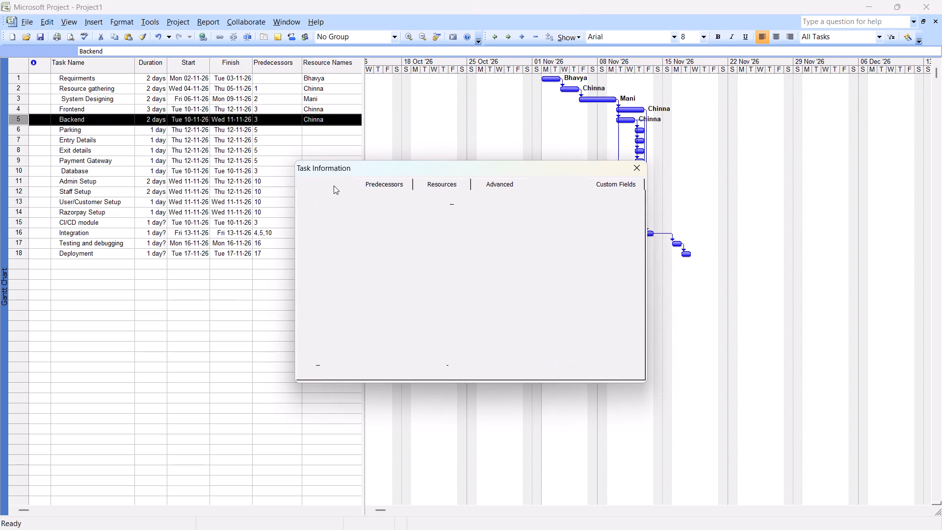
pyautogui.click(386, 189)
pyautogui.click(455, 183)
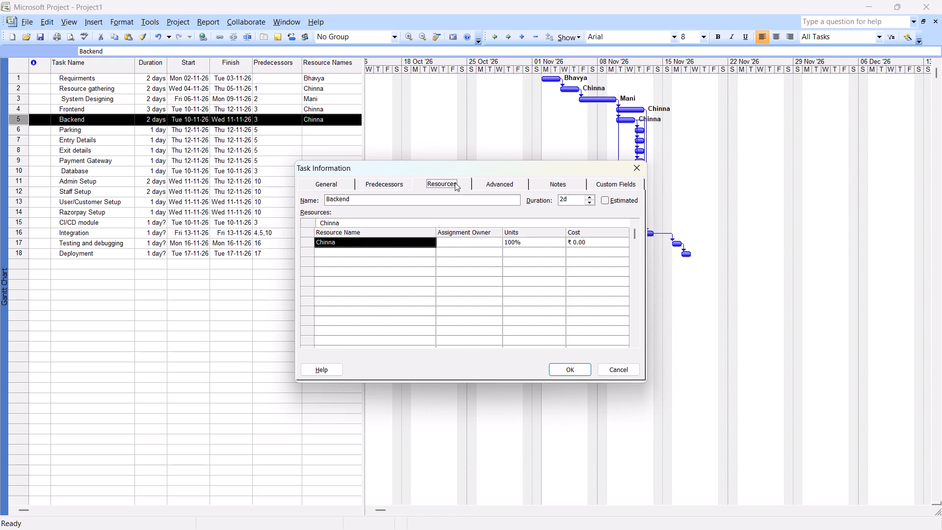
pyautogui.click(421, 252)
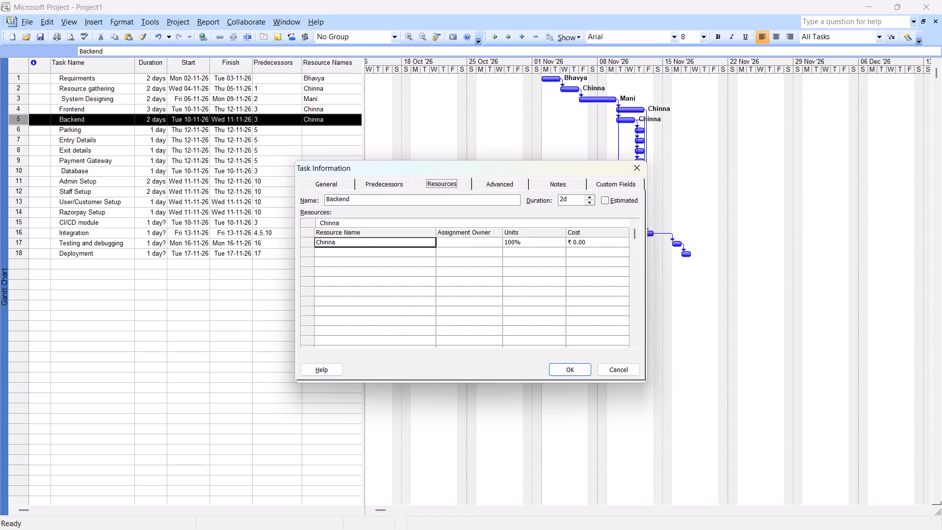
pyautogui.click(428, 252)
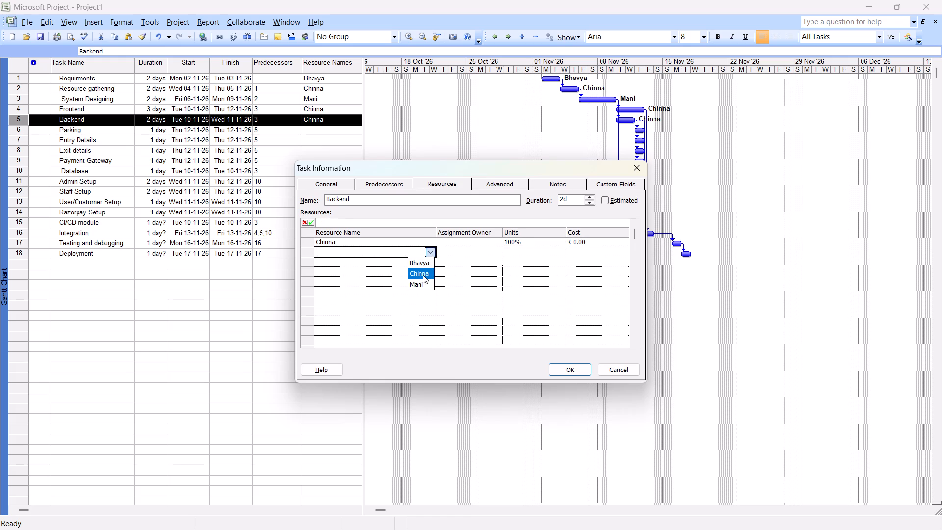
pyautogui.click(423, 275)
pyautogui.click(434, 253)
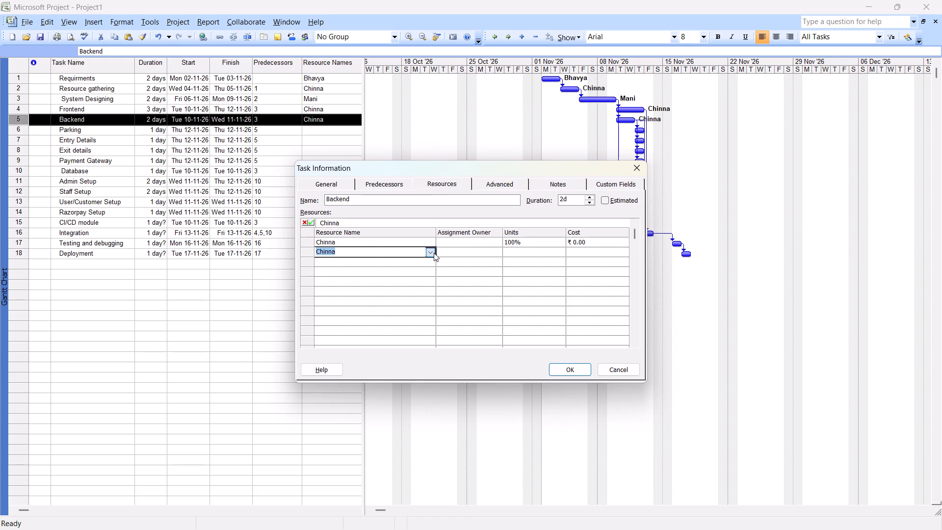
pyautogui.click(425, 264)
pyautogui.click(393, 266)
pyautogui.click(225, 238)
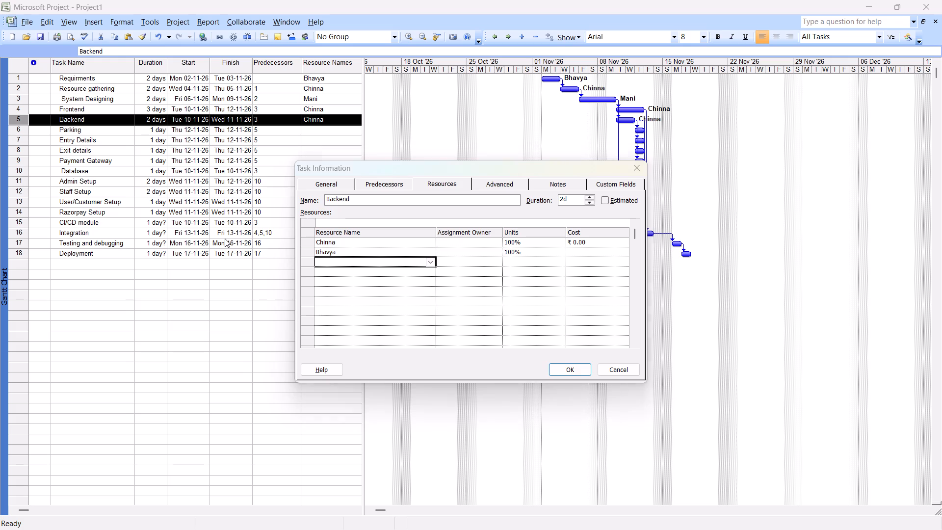
pyautogui.click(584, 369)
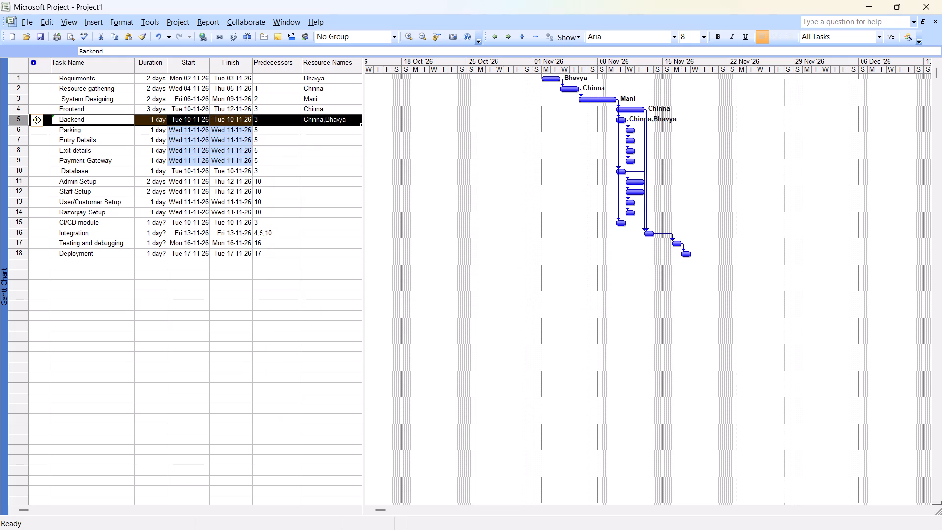
pyautogui.click(322, 123)
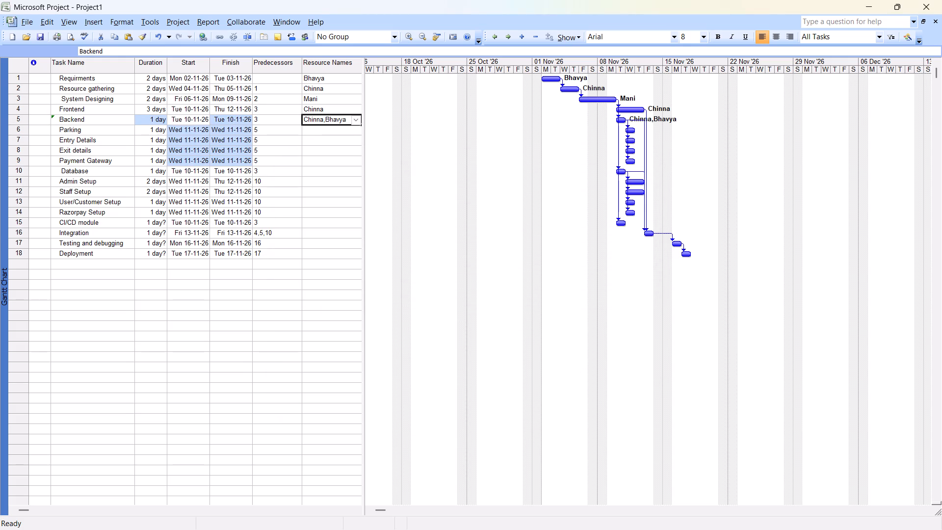
# Assign Mani to the Parking task as its resource.
pyautogui.click(332, 128)
pyautogui.click(352, 129)
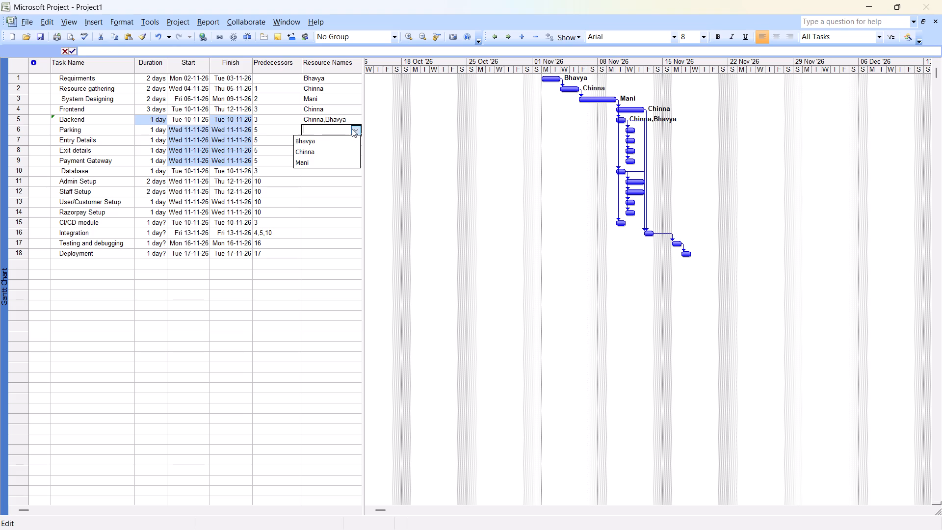
pyautogui.click(323, 157)
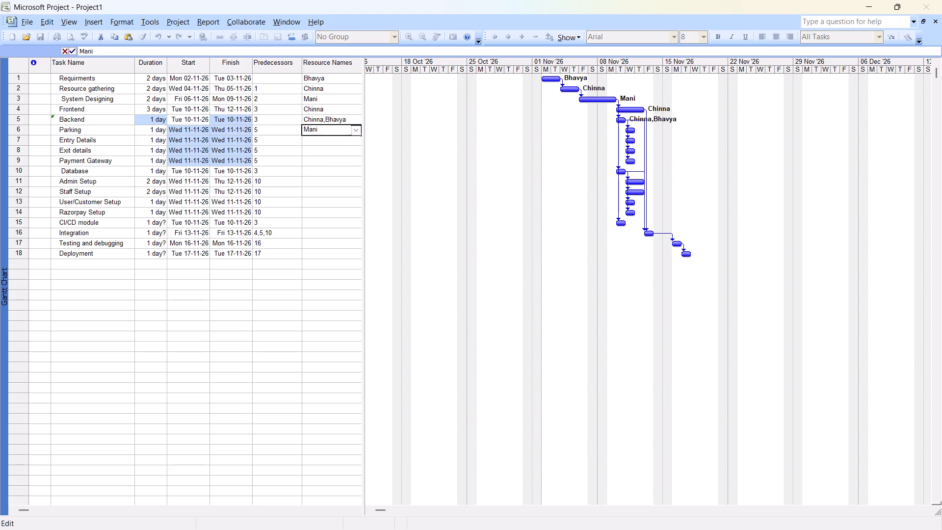
pyautogui.click(354, 130)
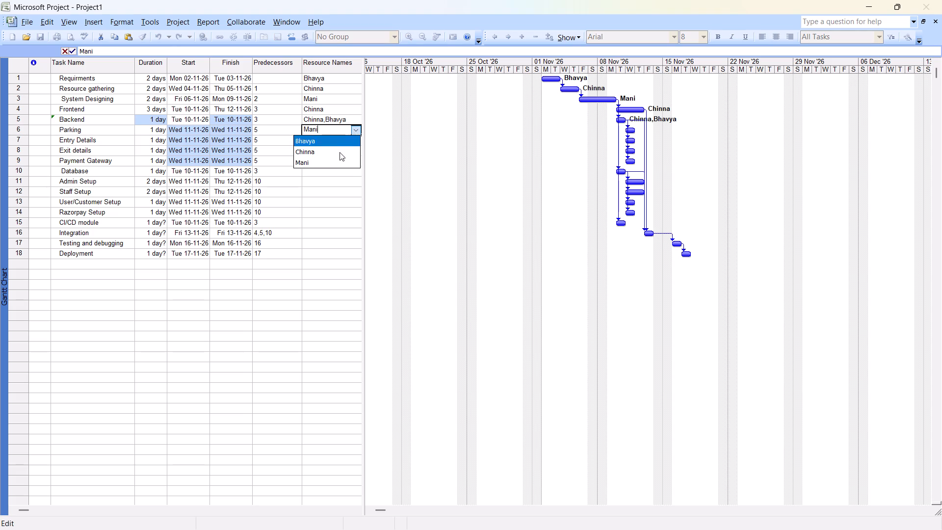
pyautogui.click(338, 152)
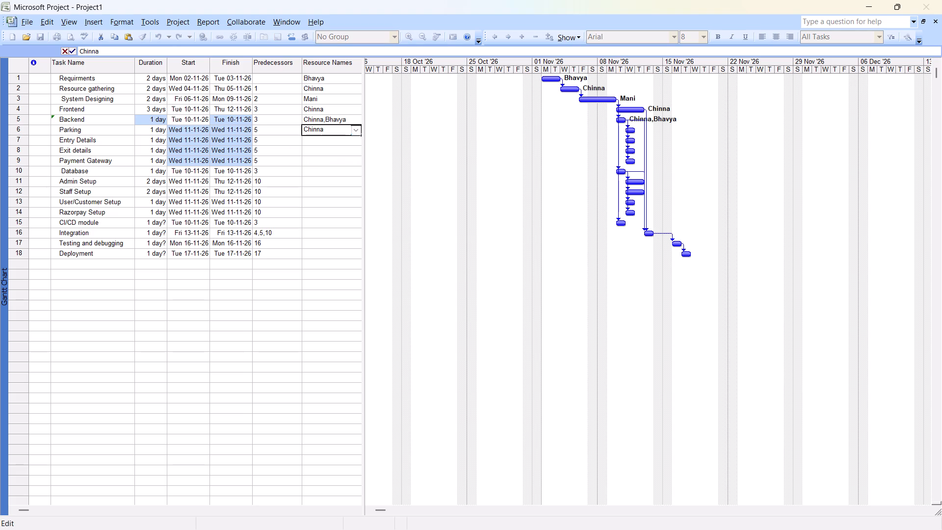
pyautogui.click(358, 128)
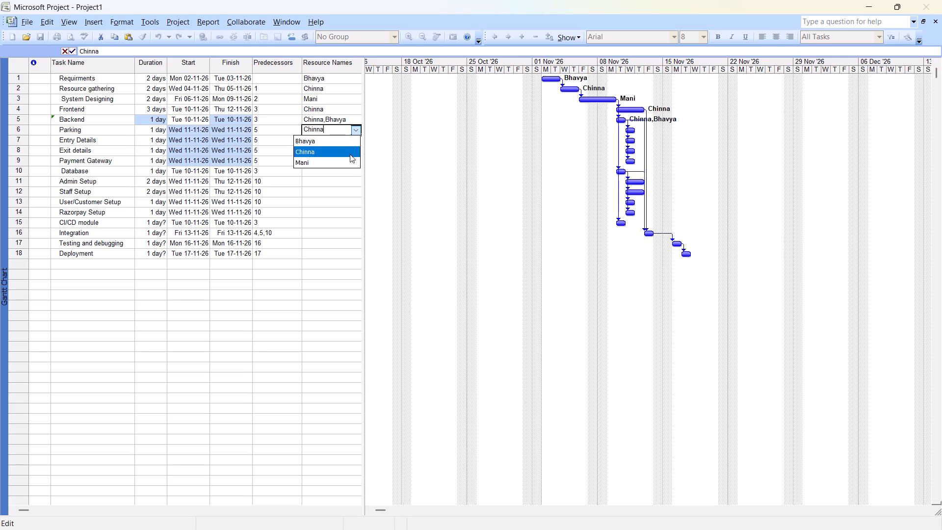
pyautogui.click(347, 167)
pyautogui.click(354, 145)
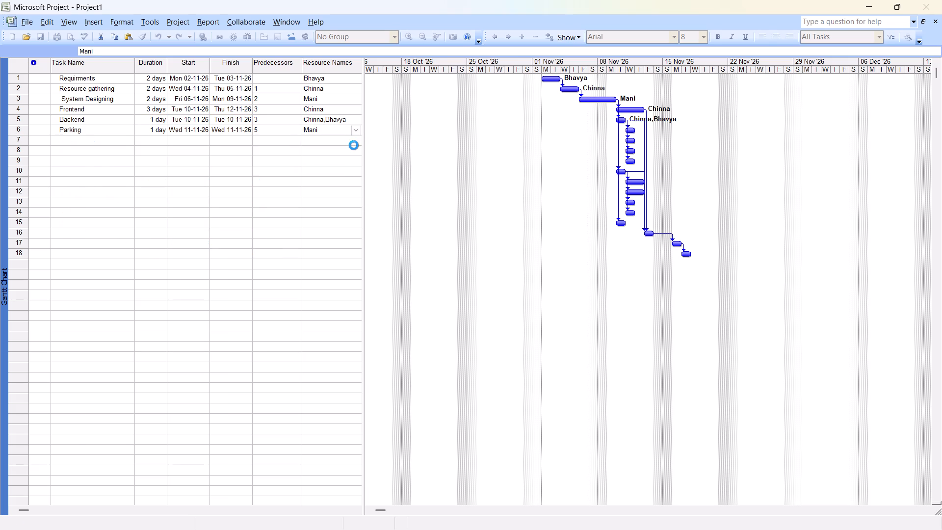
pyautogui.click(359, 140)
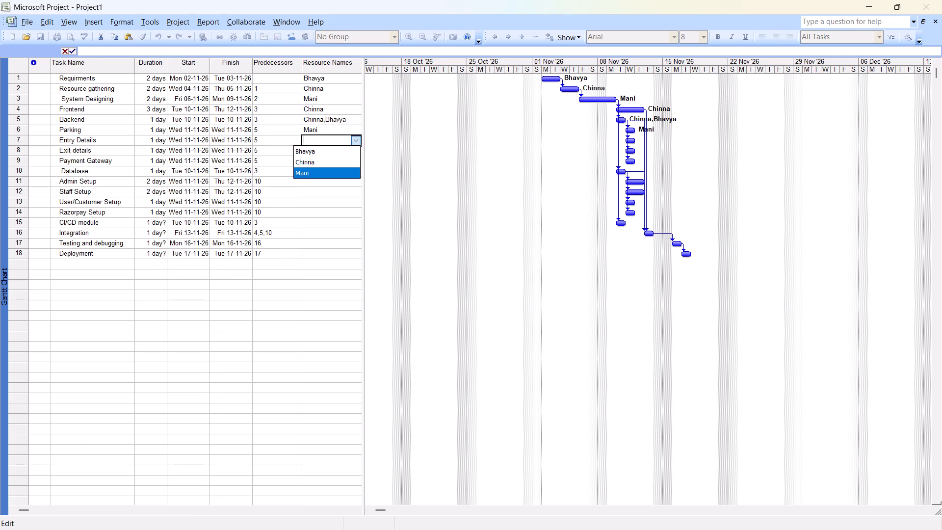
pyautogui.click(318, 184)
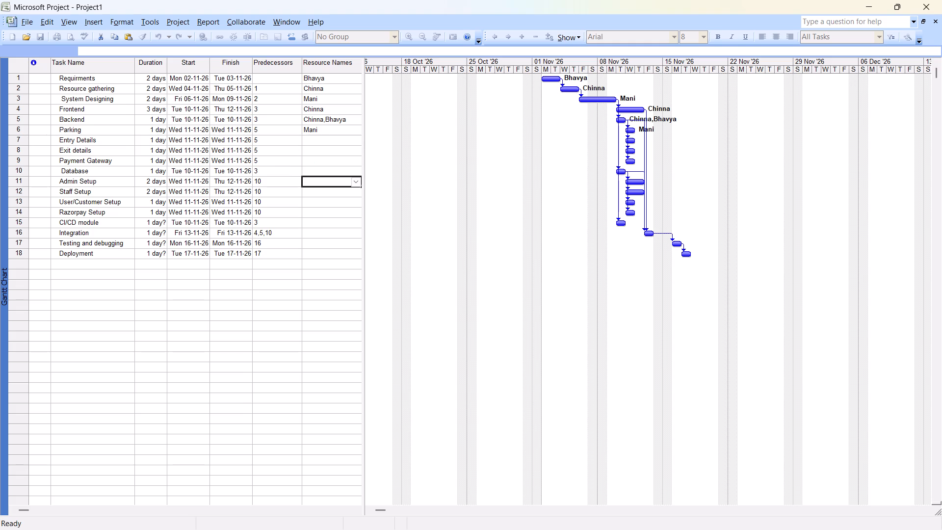
# Assign Bhavya to the Admin Setup task and Mani to the Staff Setup task as their resources.
pyautogui.click(354, 179)
pyautogui.click(345, 192)
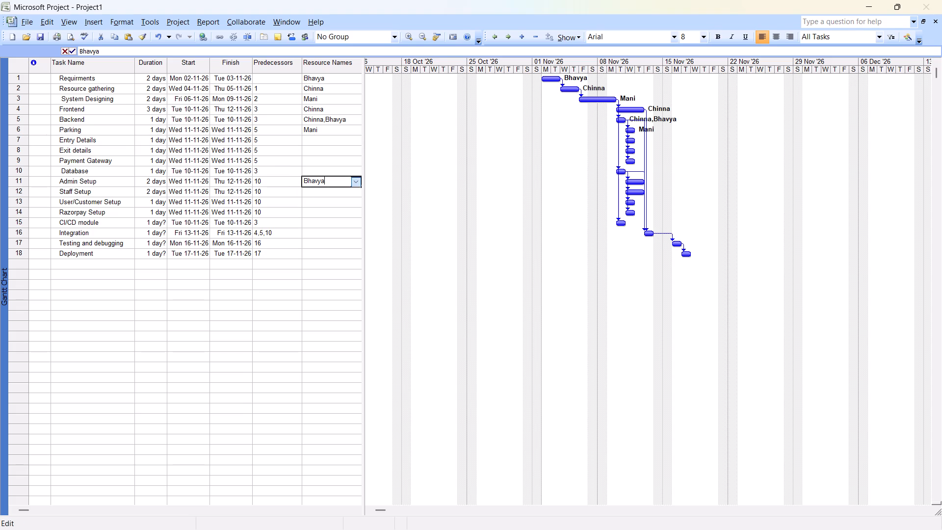
pyautogui.click(354, 192)
pyautogui.click(360, 194)
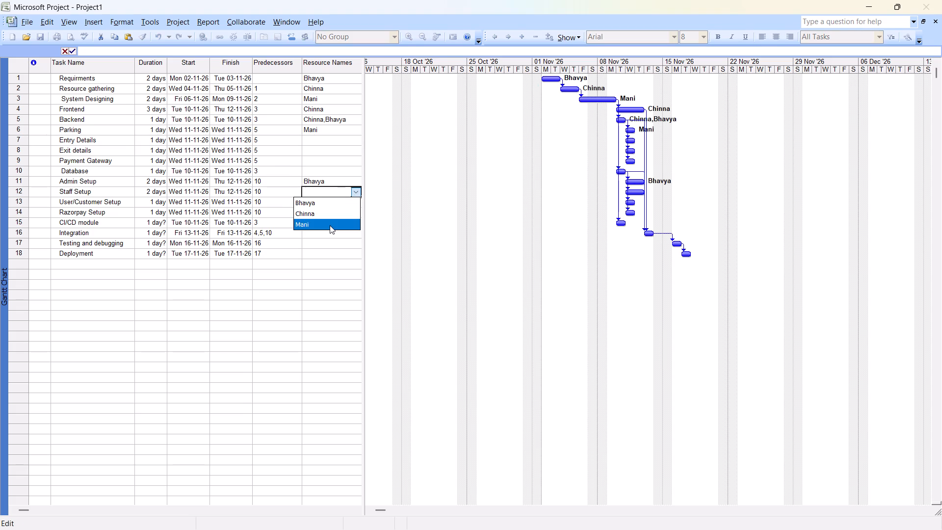
pyautogui.click(330, 225)
# Assign Chinna to the Razorpay Setup task as its resource.
pyautogui.click(338, 210)
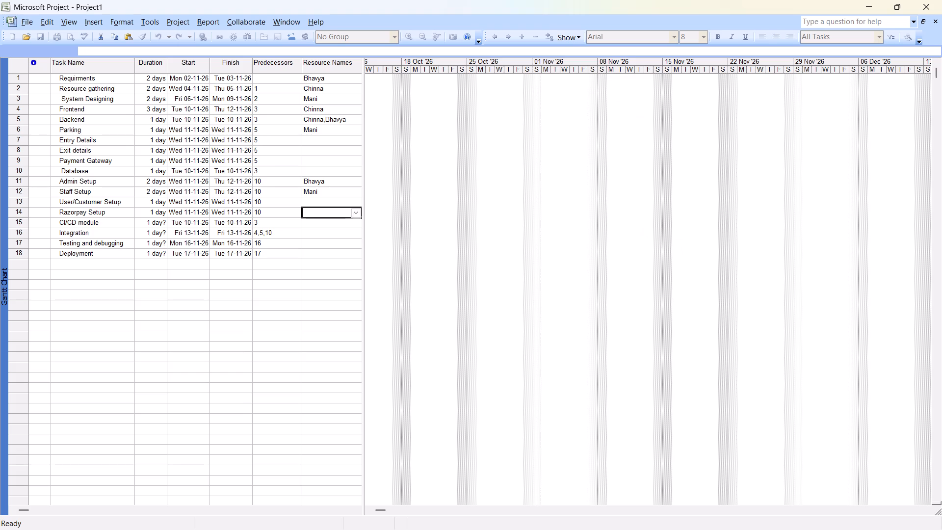
pyautogui.click(354, 216)
pyautogui.click(345, 234)
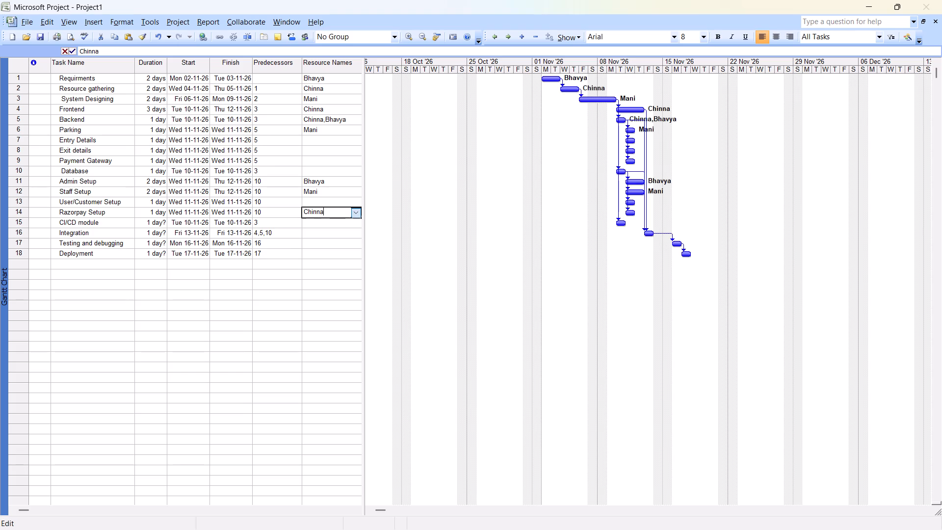
pyautogui.click(351, 226)
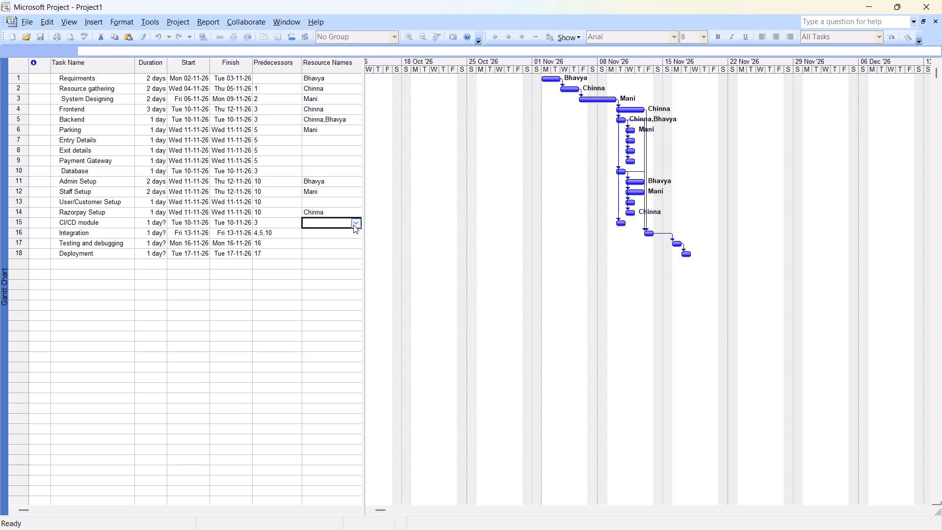
# Assign Chinna to the CI/CD module task and Bhavya to the Integration task as their resources.
pyautogui.click(356, 224)
pyautogui.click(346, 240)
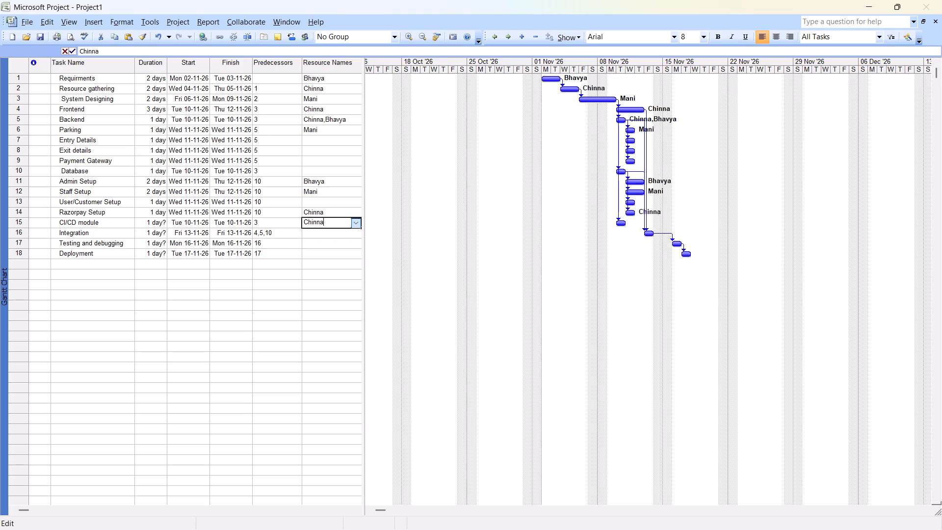
pyautogui.click(353, 235)
pyautogui.click(353, 235)
pyautogui.click(339, 248)
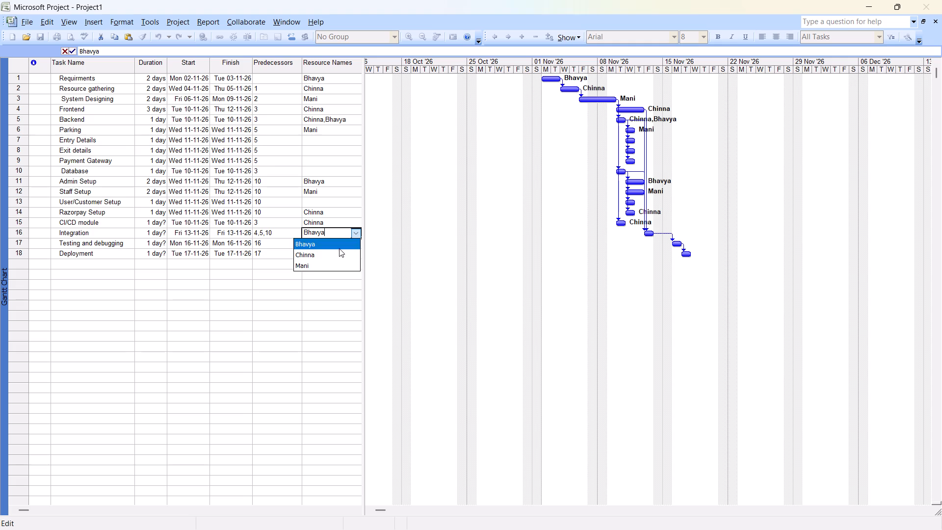
# Assign Mani as the resource for both the Testing and debugging task and the Deployment task.
pyautogui.click(343, 248)
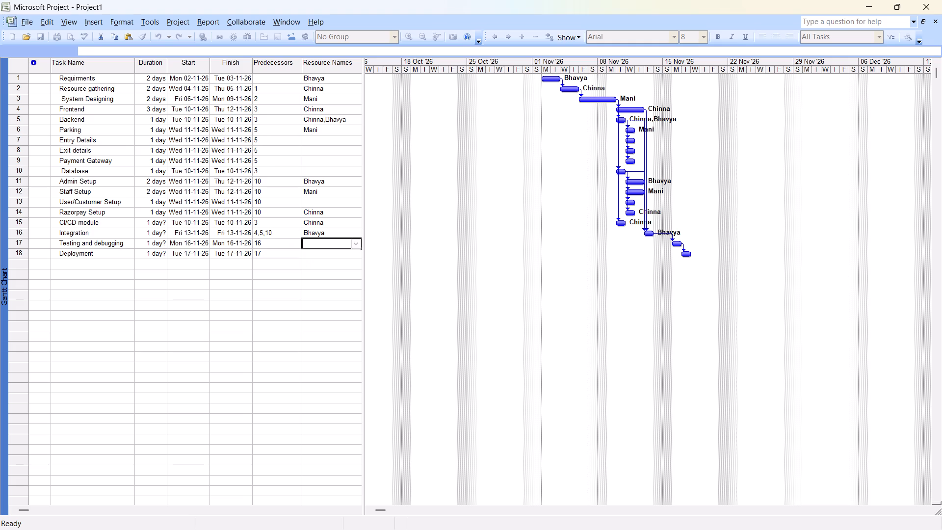
pyautogui.click(350, 243)
pyautogui.click(354, 242)
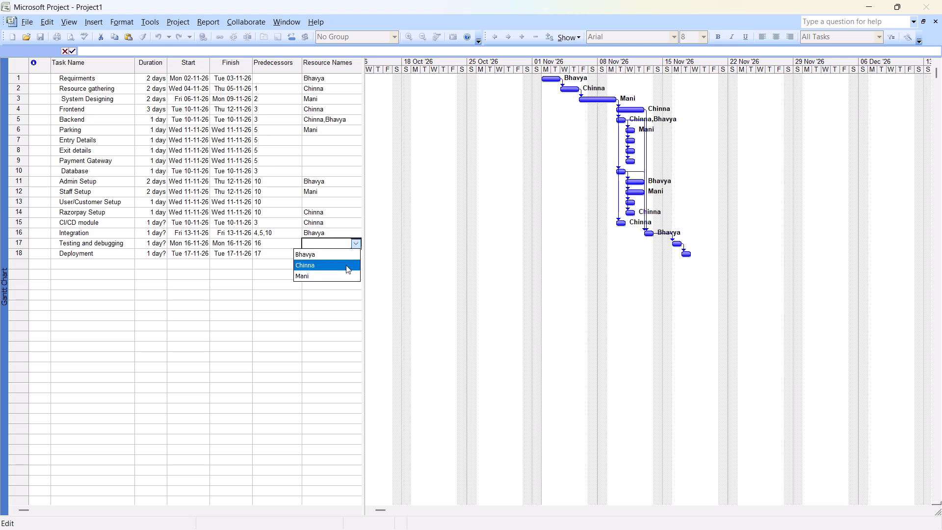
pyautogui.click(347, 271)
pyautogui.click(355, 253)
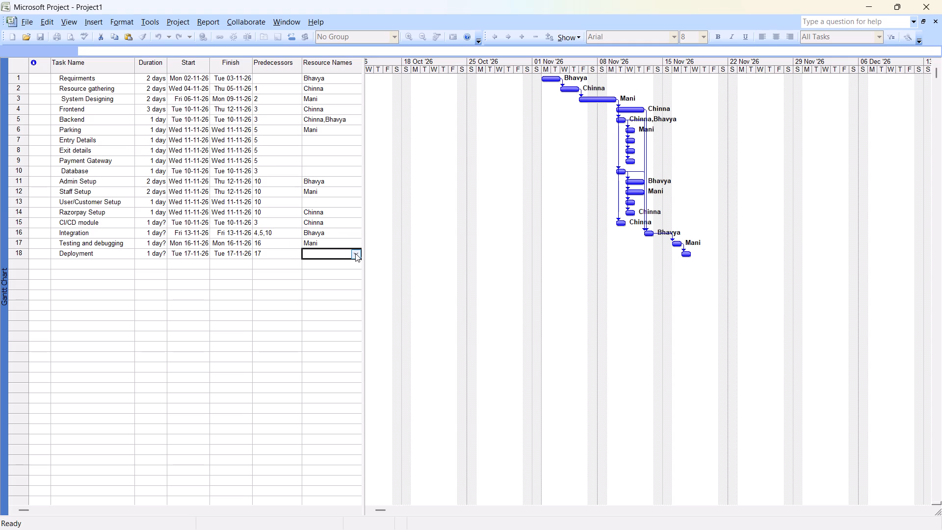
pyautogui.click(355, 253)
pyautogui.click(339, 288)
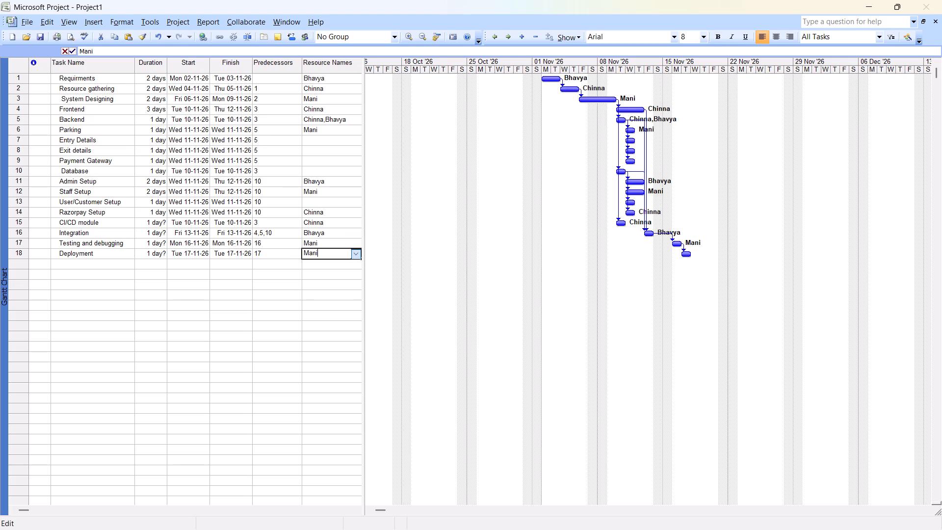
# Assign Mani to the Entry Details task and Bhavya to the Exit details task as their resources.
pyautogui.click(341, 141)
pyautogui.click(359, 138)
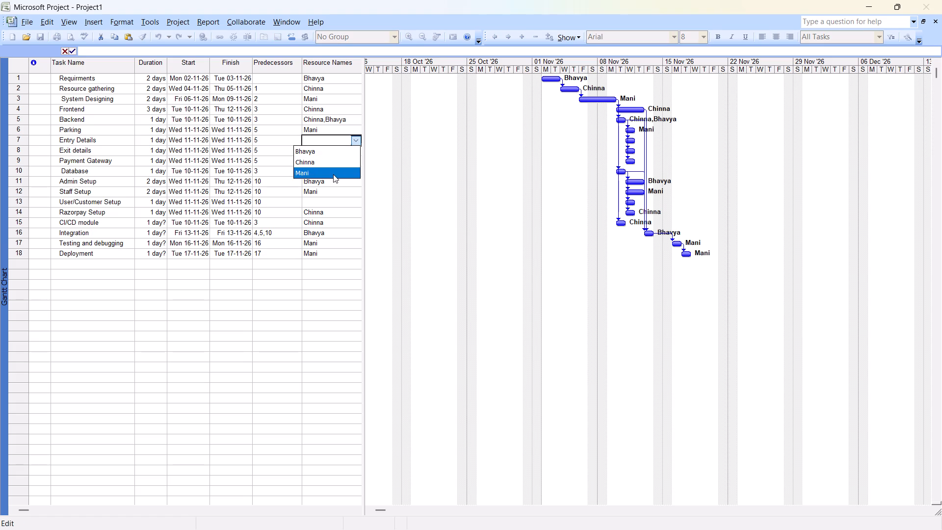
pyautogui.click(333, 174)
pyautogui.click(351, 151)
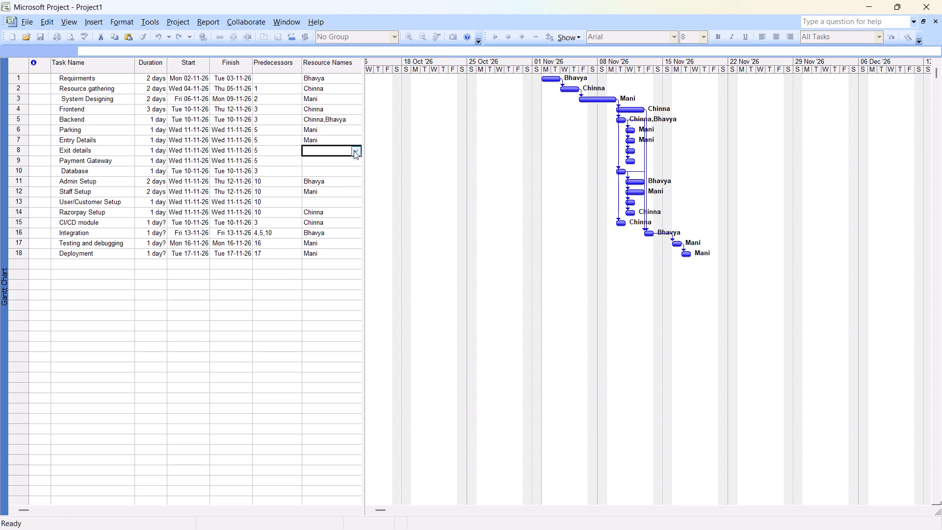
pyautogui.click(355, 151)
pyautogui.click(341, 159)
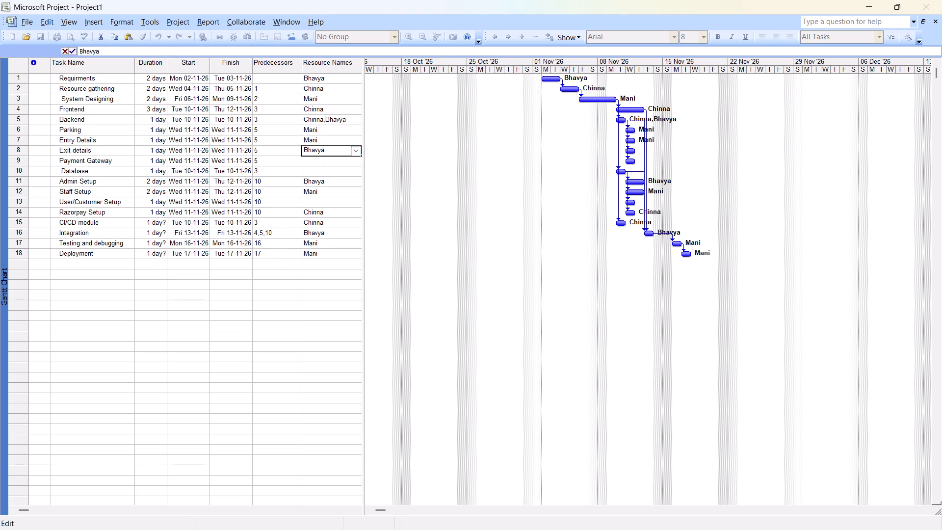
# Assign Chinna to the Database task and Bhavya to the User/Customer Setup task as their resources.
pyautogui.click(340, 168)
pyautogui.click(351, 169)
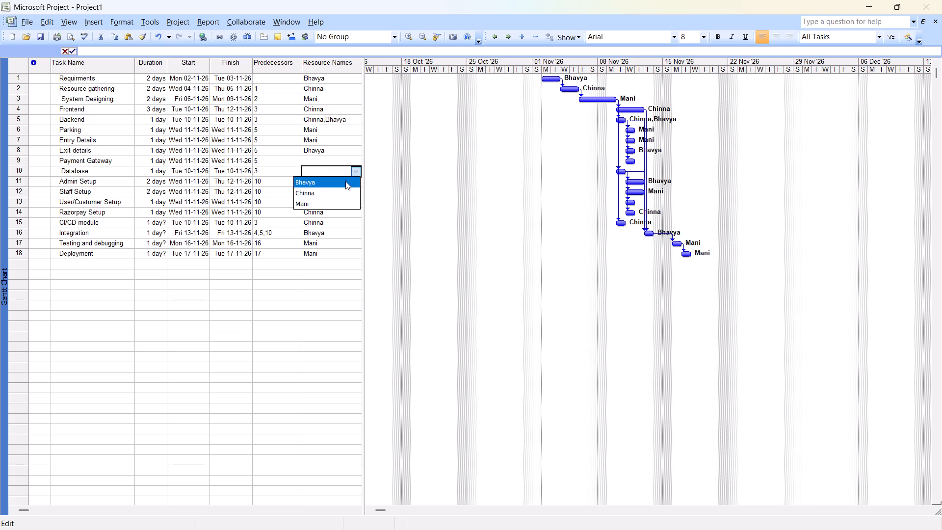
pyautogui.click(344, 191)
pyautogui.click(338, 207)
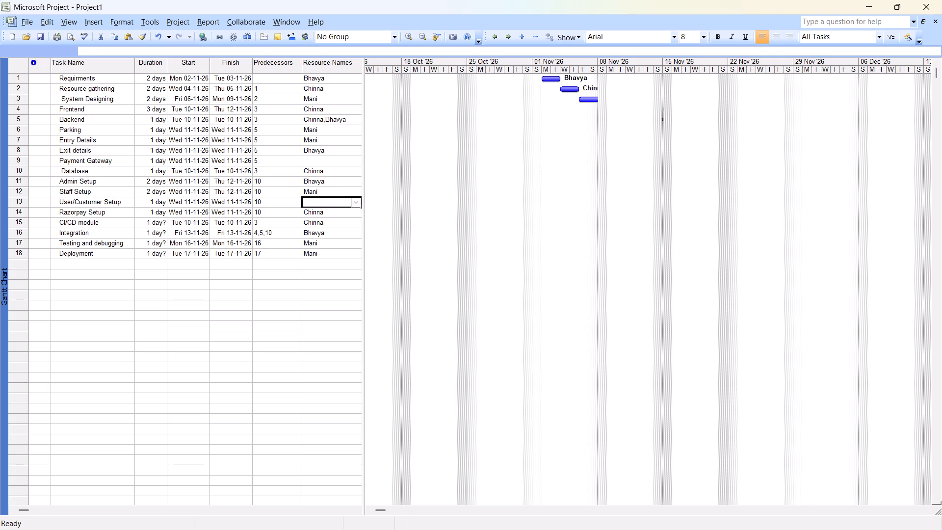
pyautogui.click(352, 202)
pyautogui.click(334, 210)
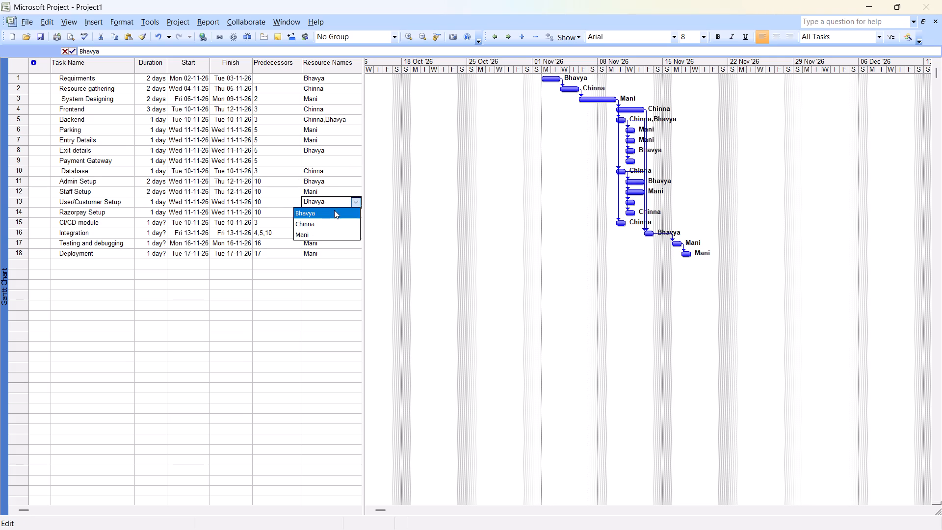
# Assign Chinna to the Payment Gateway task as its resource.
pyautogui.click(336, 162)
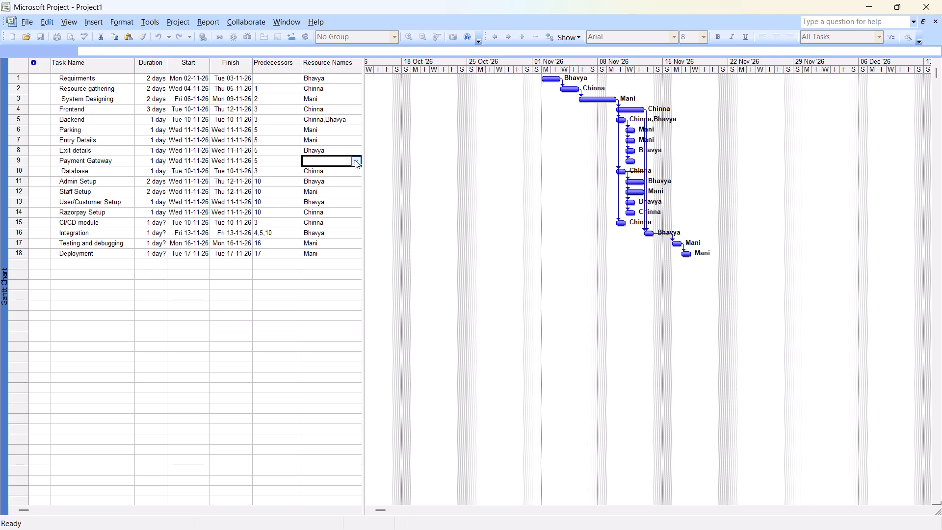
pyautogui.click(356, 160)
pyautogui.click(339, 179)
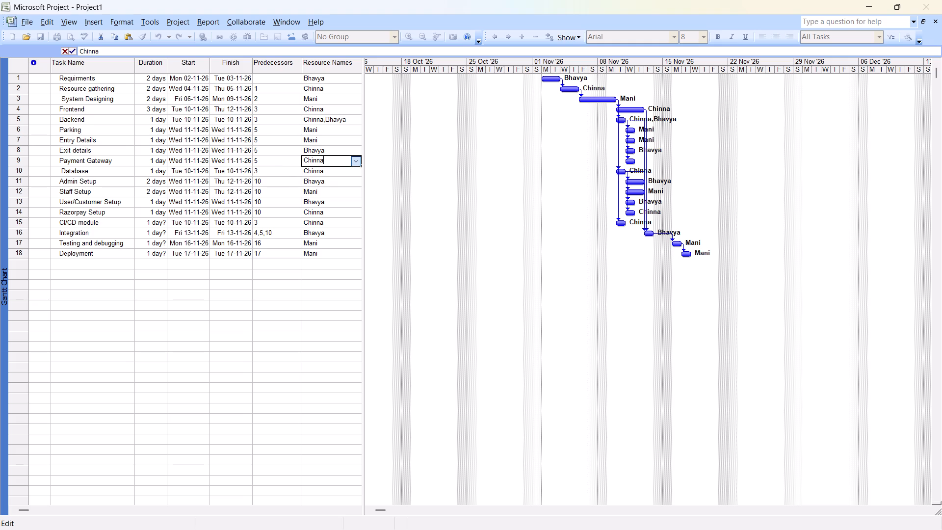
pyautogui.scroll(-1, 399, 262)
pyautogui.scroll(9, 399, 262)
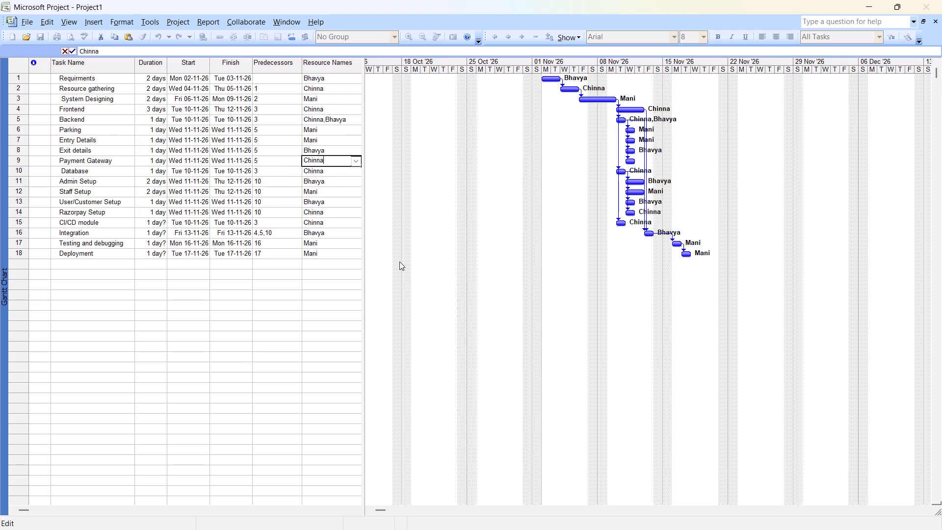
# Check the resource assignment in the Requirments task's Task Information, and close it without changes.
pyautogui.rightClick(44, 79)
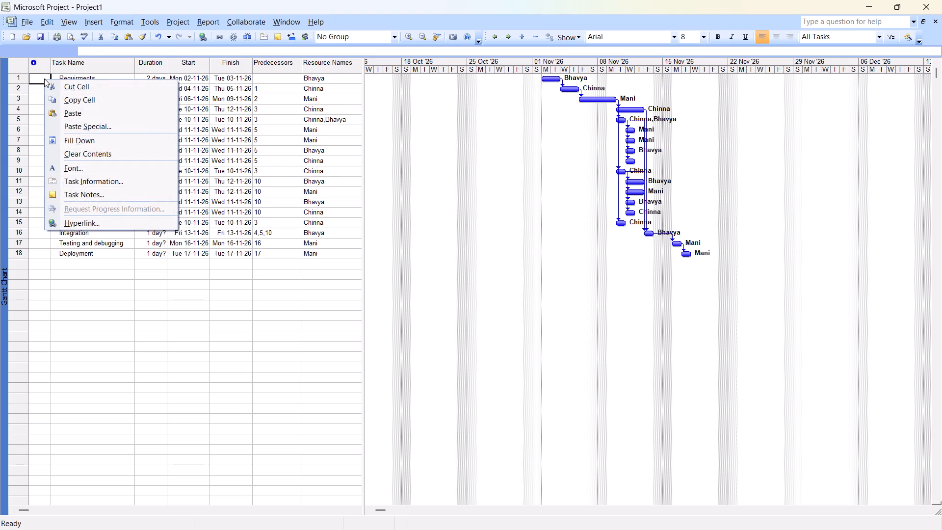
pyautogui.click(92, 185)
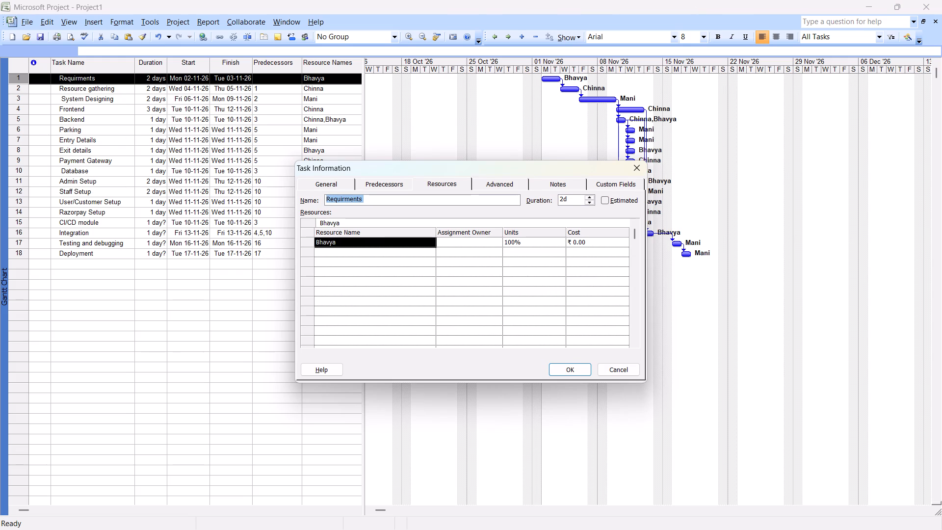
pyautogui.click(547, 402)
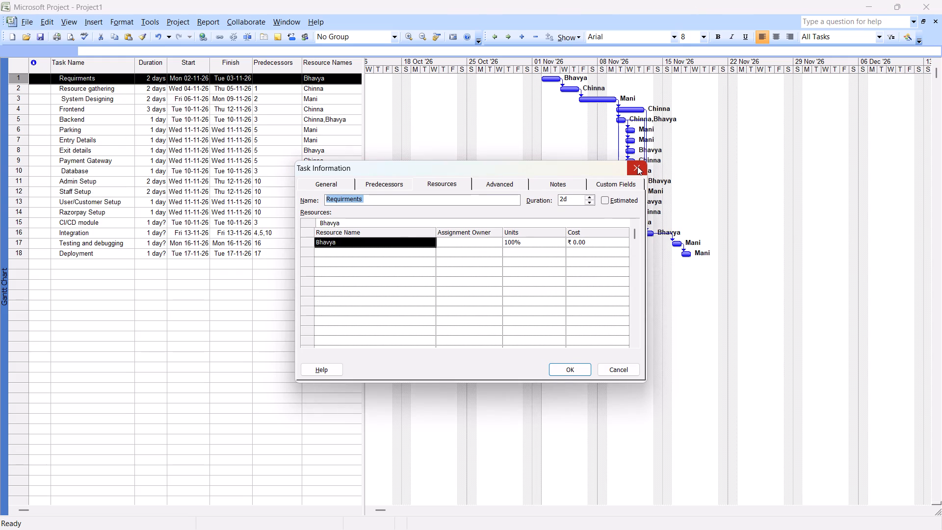
pyautogui.click(637, 166)
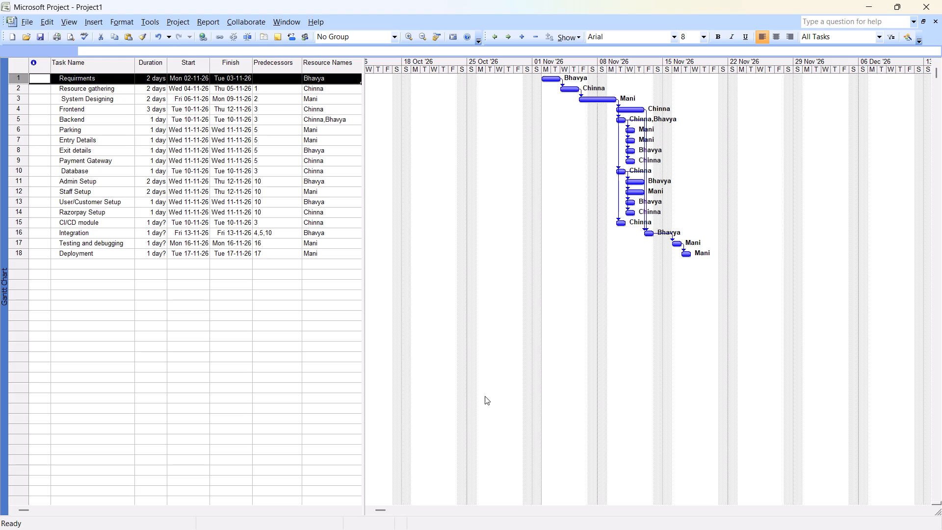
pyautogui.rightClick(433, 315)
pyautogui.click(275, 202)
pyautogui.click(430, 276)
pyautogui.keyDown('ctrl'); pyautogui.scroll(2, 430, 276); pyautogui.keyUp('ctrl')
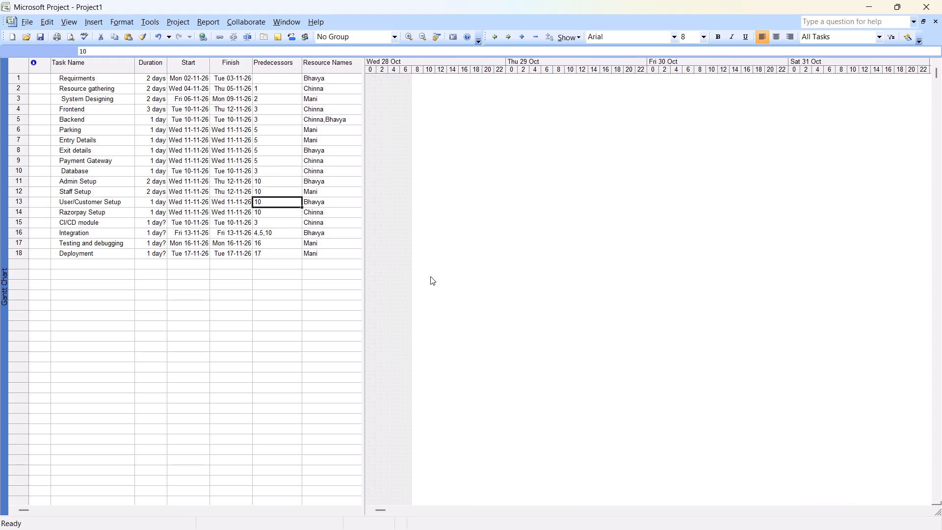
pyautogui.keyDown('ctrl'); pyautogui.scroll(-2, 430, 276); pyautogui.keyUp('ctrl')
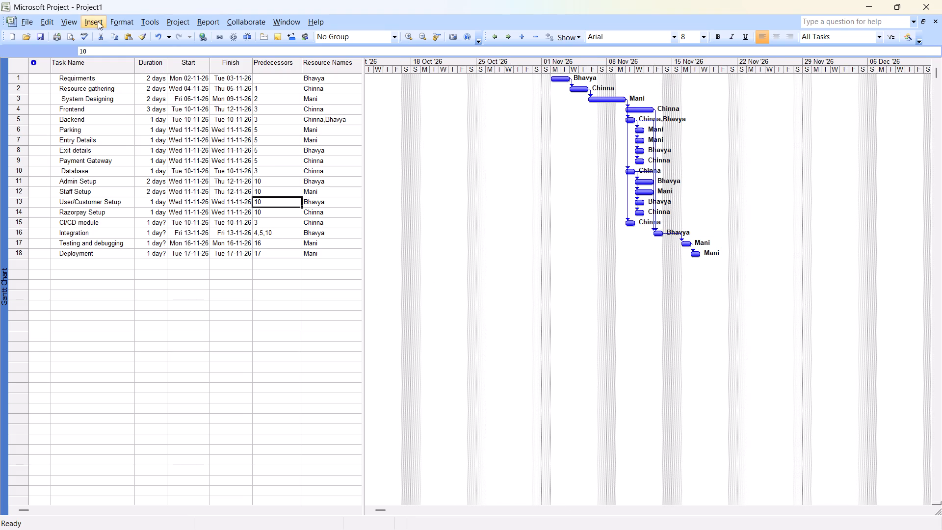
# Review the resource and advanced settings in the User/Customer Setup task's Task Information, and close it without changes.
pyautogui.click(176, 25)
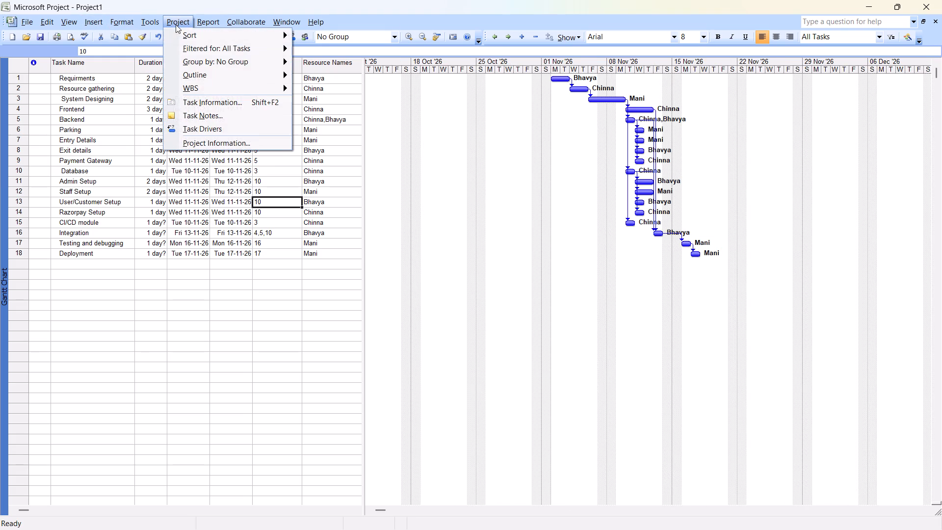
pyautogui.click(221, 100)
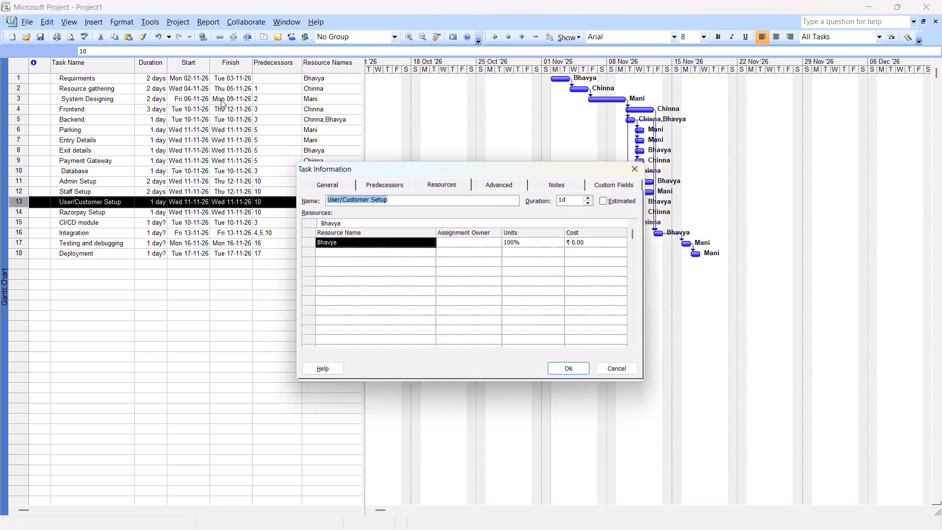
pyautogui.keyDown('ctrl'); pyautogui.scroll(3, 579, 184); pyautogui.keyUp('ctrl')
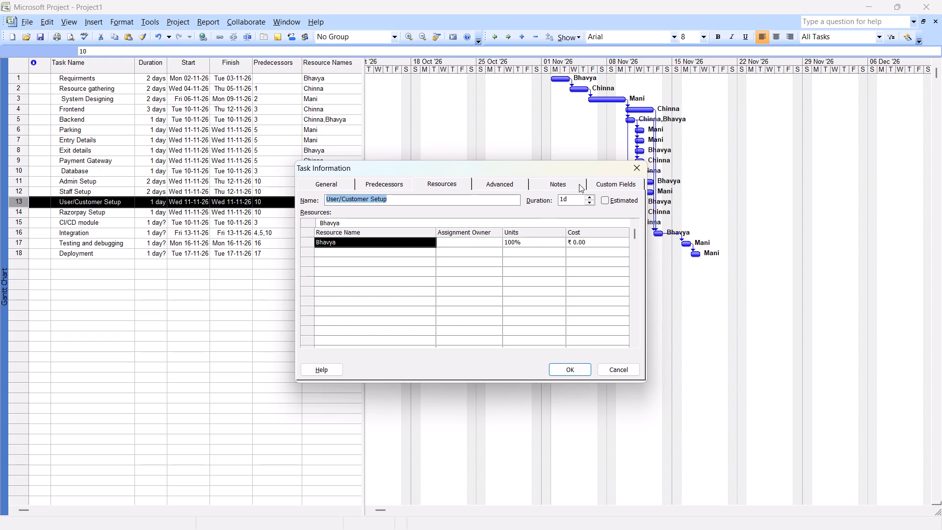
pyautogui.keyDown('ctrl'); pyautogui.scroll(1, 579, 184); pyautogui.keyUp('ctrl')
pyautogui.hotkey('ctrl', '=')
pyautogui.hotkey('ctrl', '=')
pyautogui.click(506, 199)
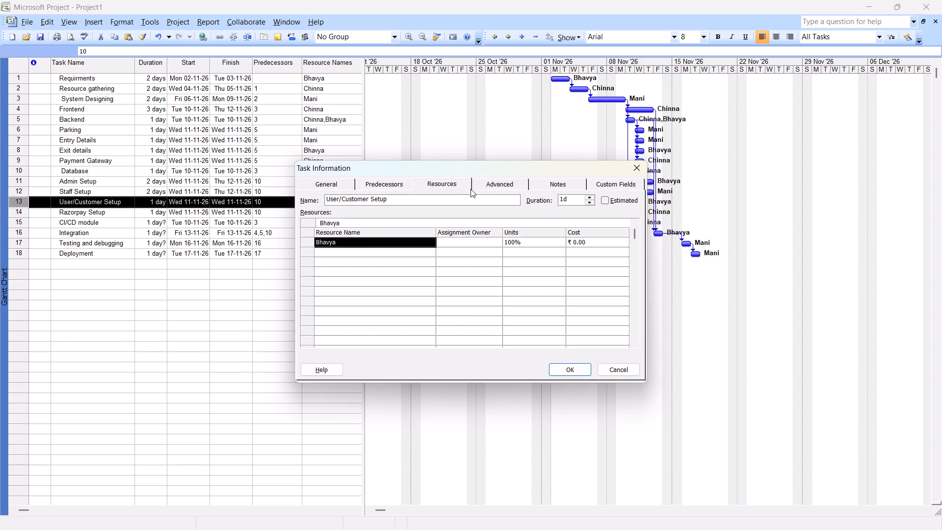
pyautogui.click(463, 181)
pyautogui.click(474, 180)
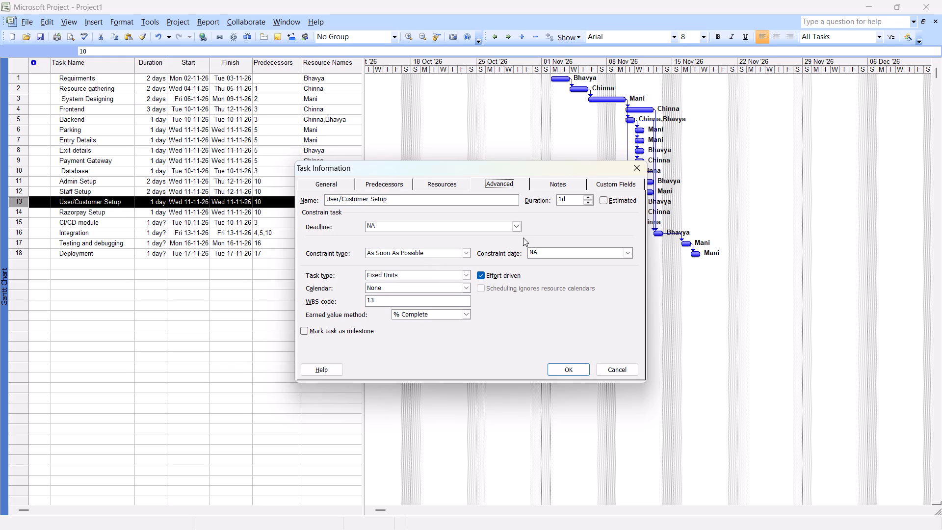
pyautogui.click(634, 172)
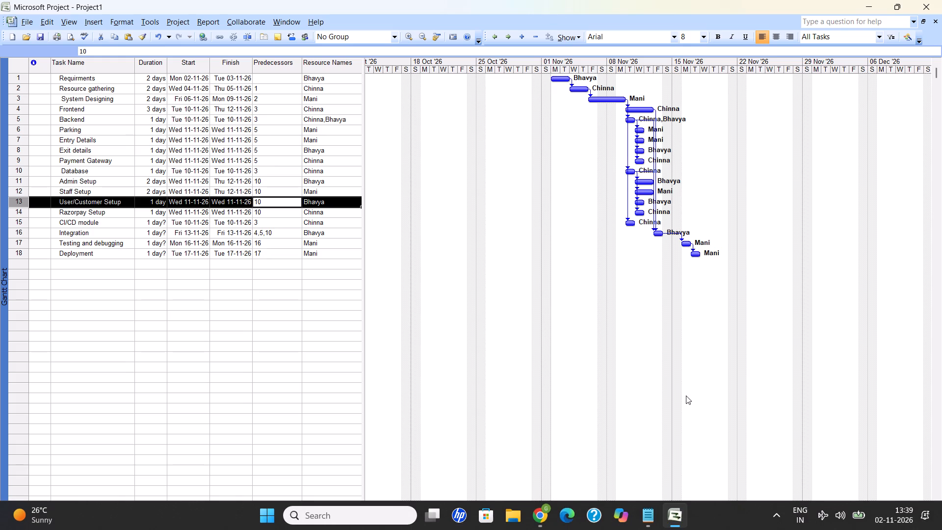
# Open the User/Customer Setup task's Task Information and review its resource and advanced settings.
pyautogui.click(385, 213)
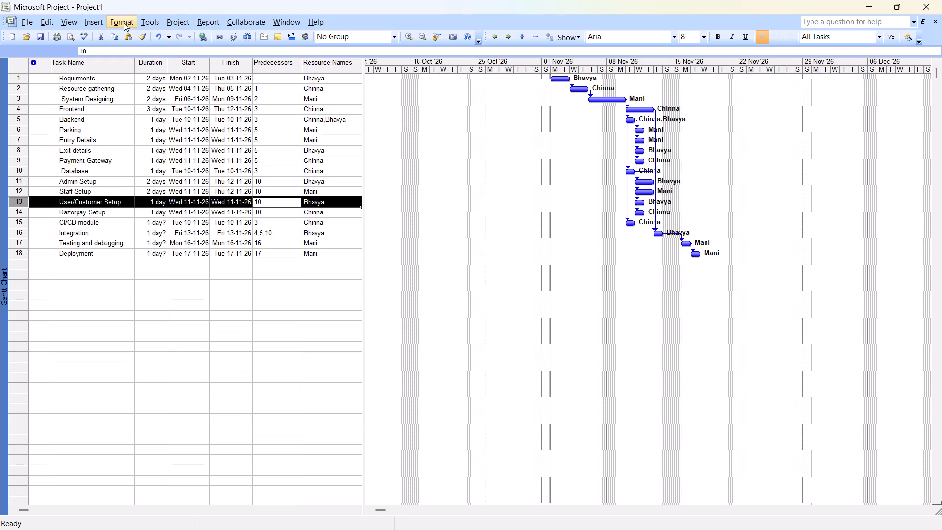
pyautogui.click(165, 23)
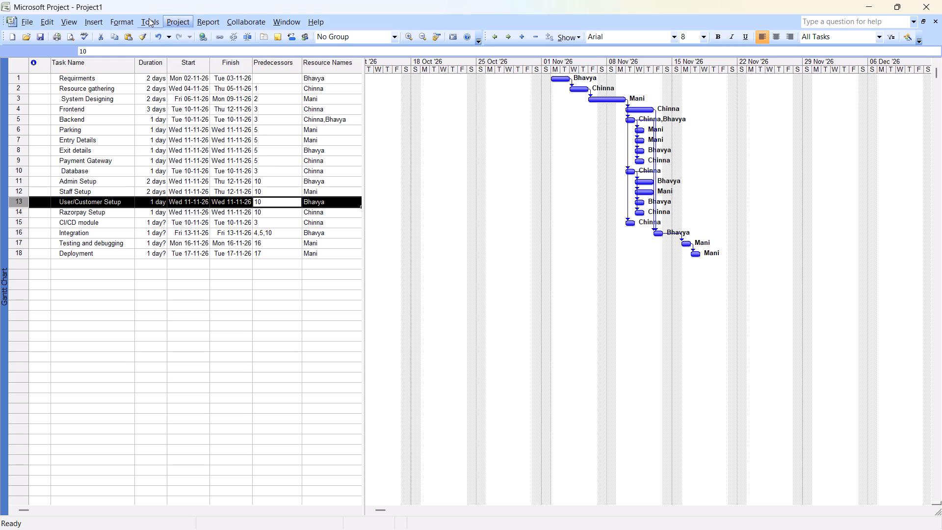
pyautogui.click(241, 105)
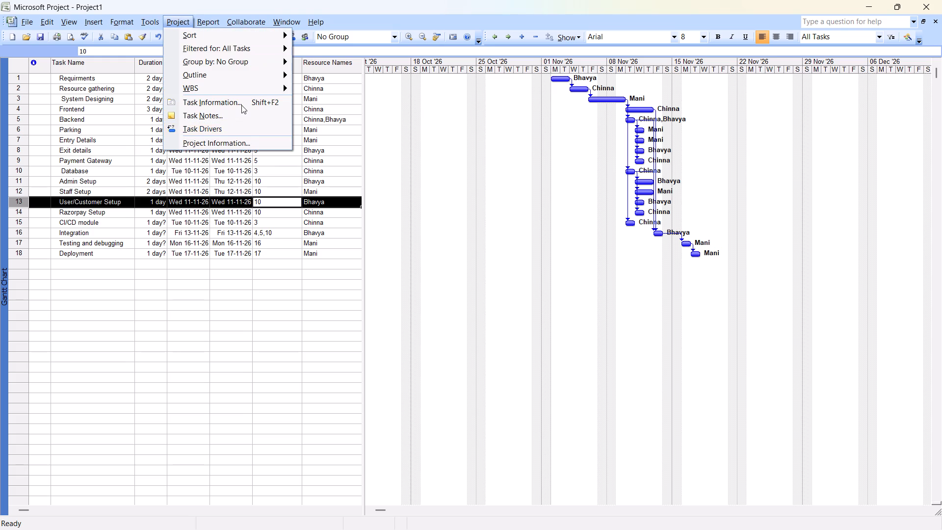
pyautogui.click(561, 352)
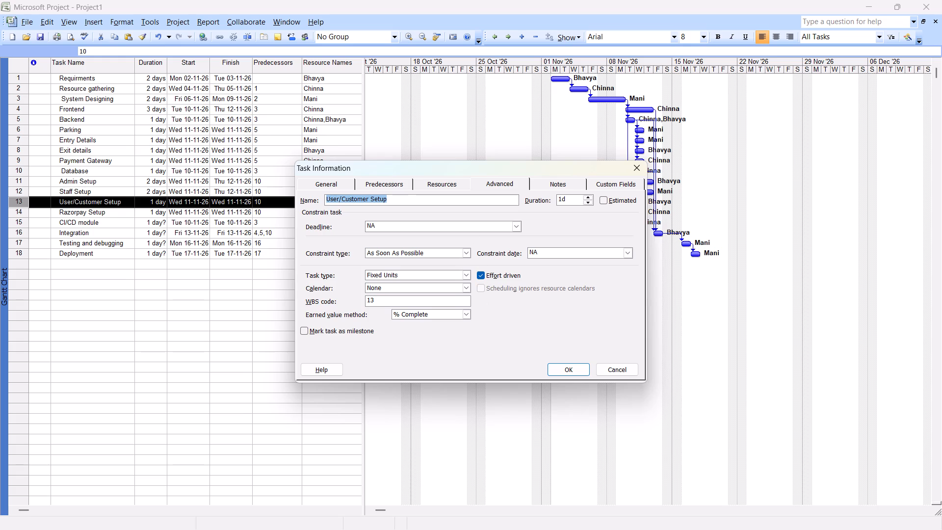
pyautogui.click(443, 188)
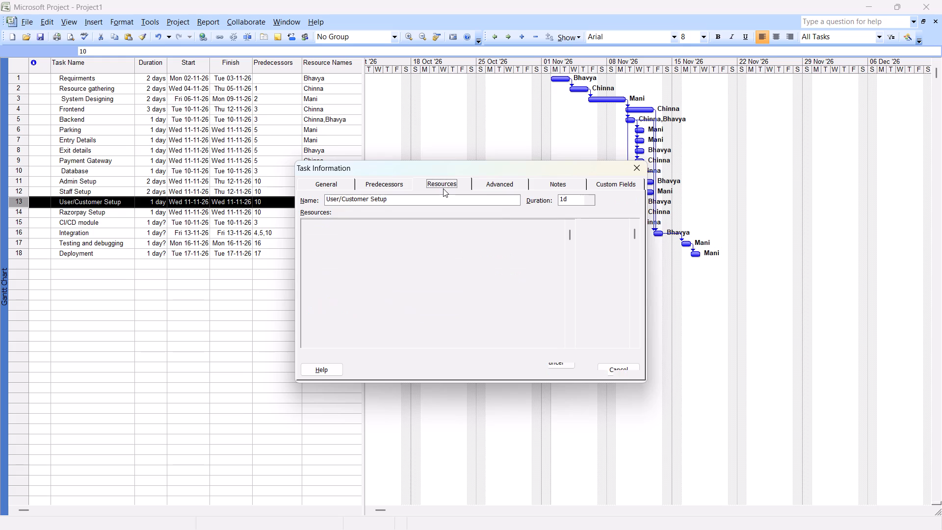
pyautogui.click(499, 177)
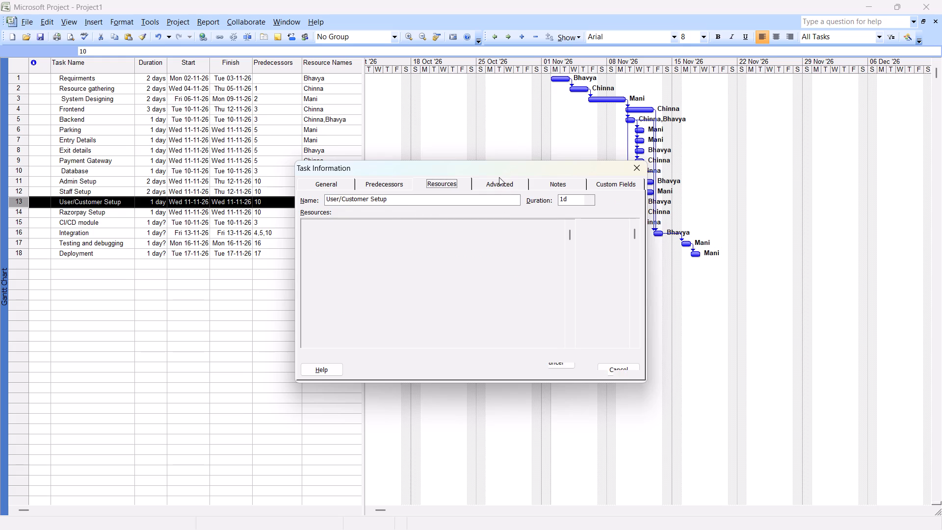
pyautogui.click(498, 184)
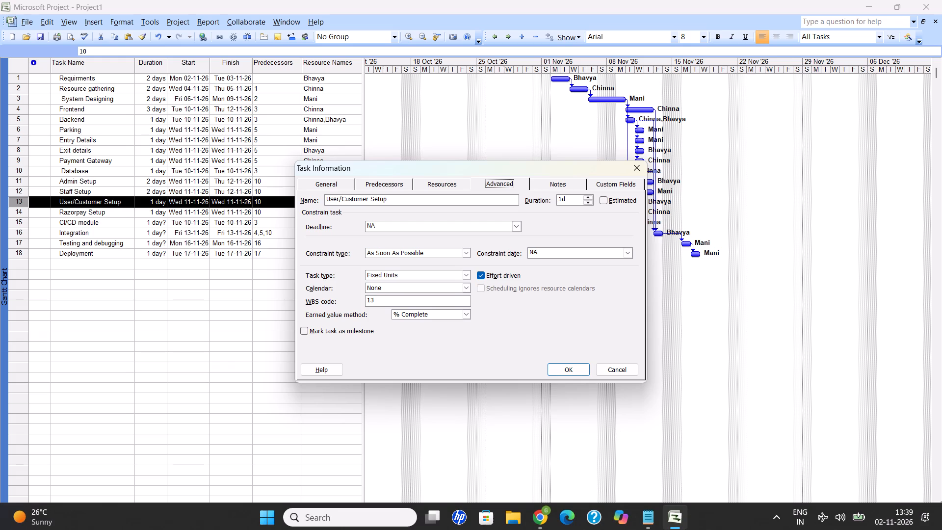
# Switch to the Notepad requirements list and complete item 8 with "daily rates and find any task particular spend amount.".
pyautogui.click(687, 521)
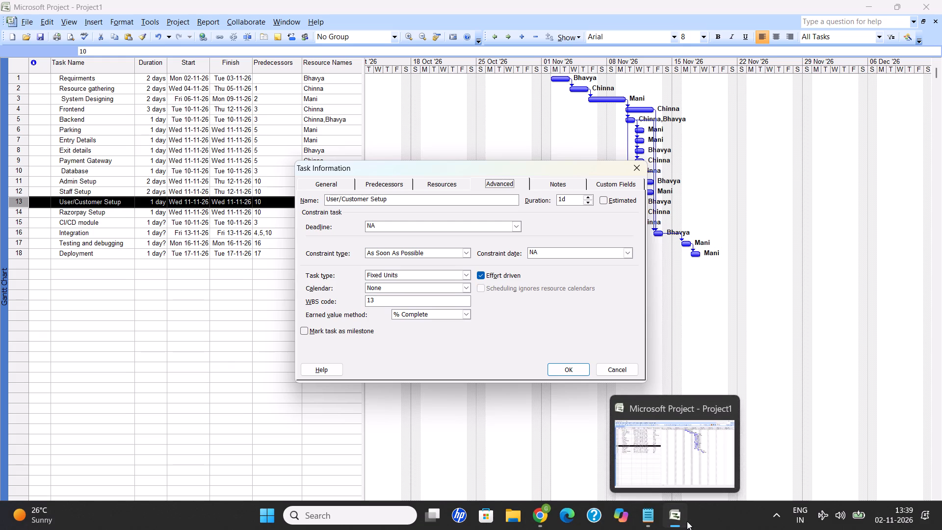
pyautogui.click(681, 513)
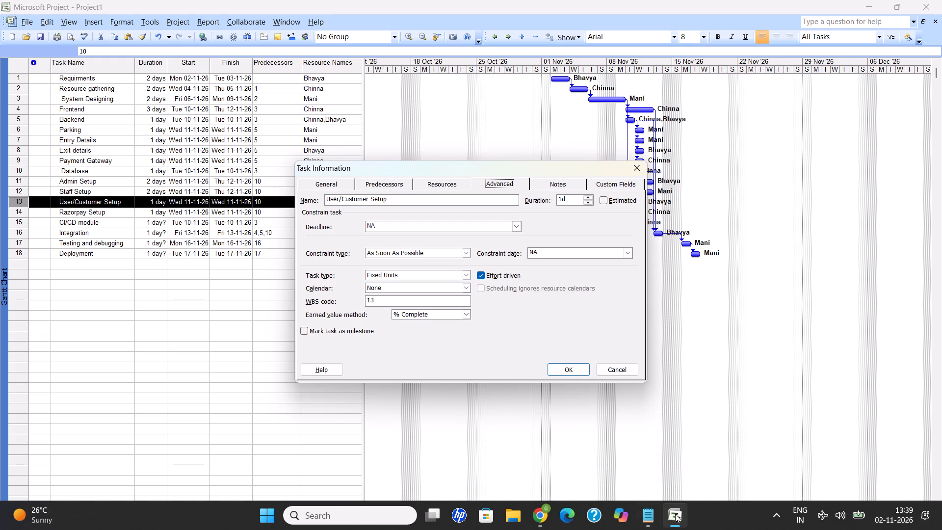
pyautogui.click(647, 515)
pyautogui.press('space')
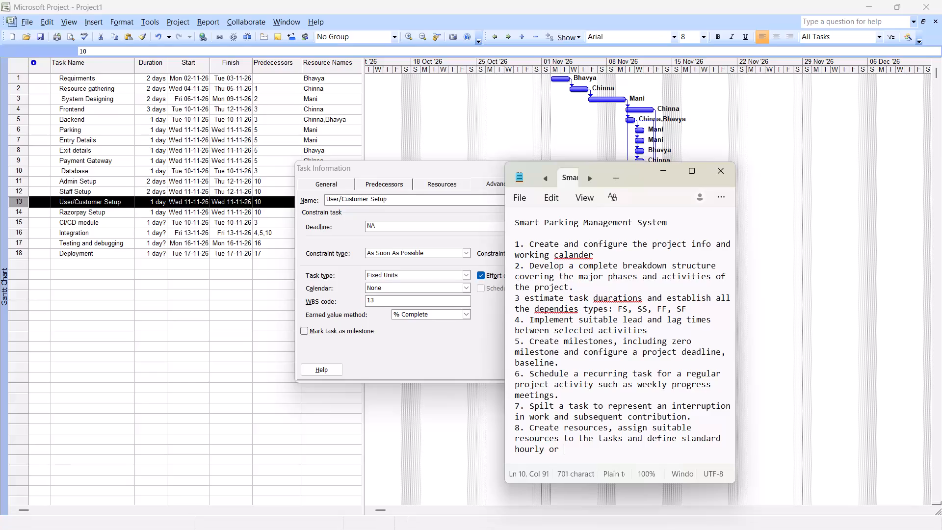
pyautogui.write('daily rated')
pyautogui.press('BackSpace')
pyautogui.write('s')
pyautogui.press('space')
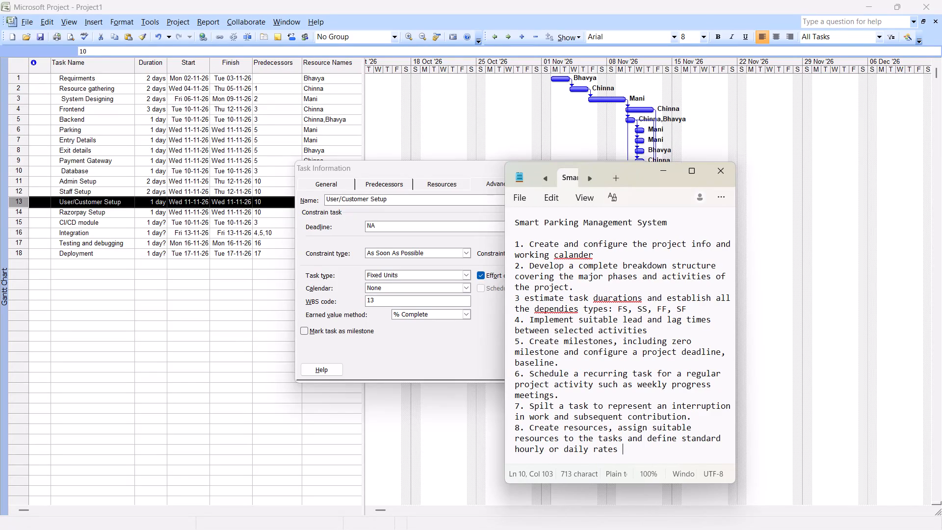
pyautogui.write('and find')
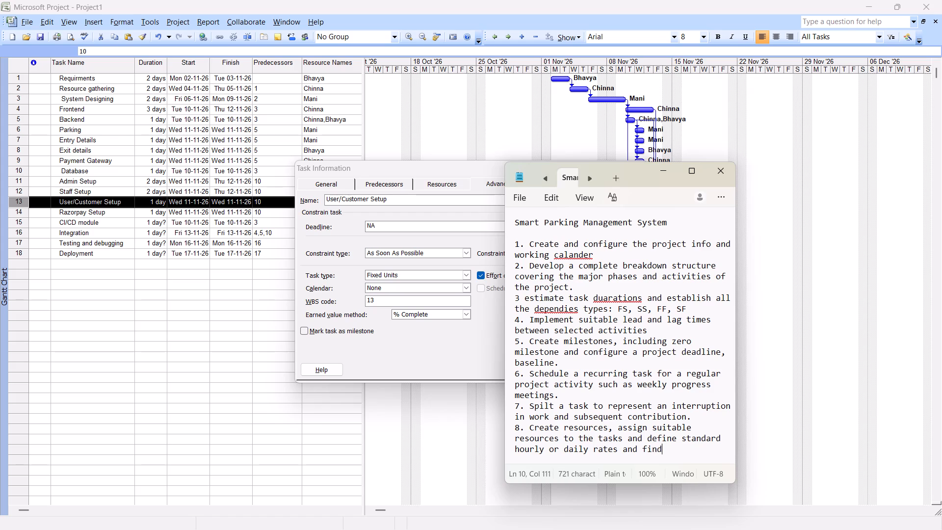
pyautogui.press('space')
pyautogui.write('any task')
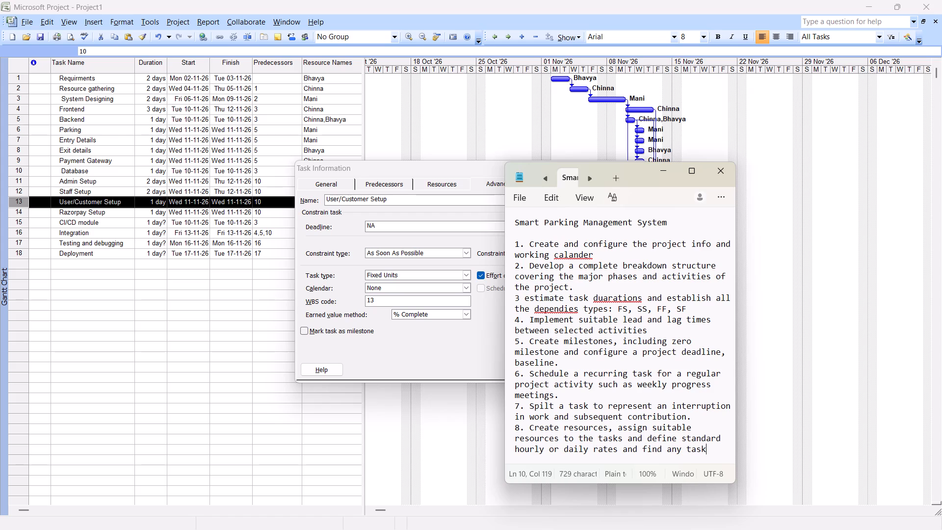
pyautogui.press('space')
pyautogui.write('pa')
pyautogui.write('rticular')
pyautogui.press('space')
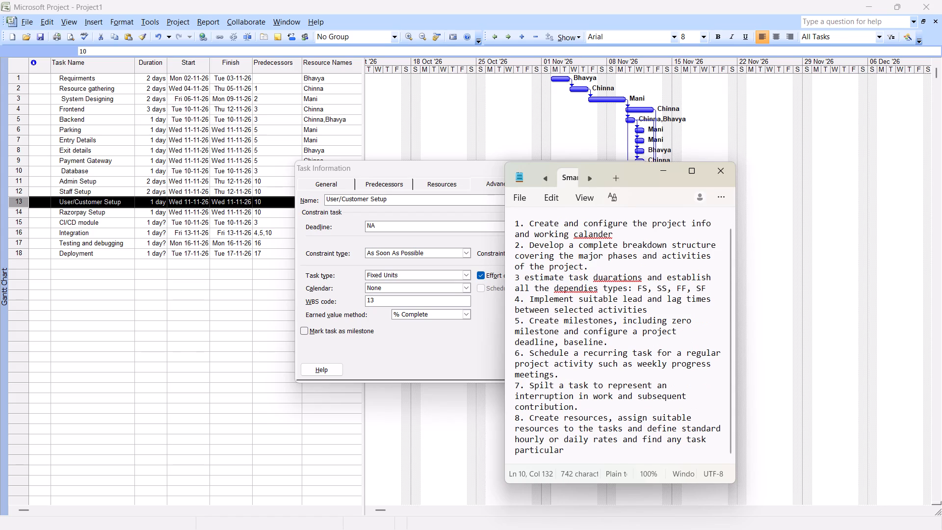
pyautogui.write('spend amount')
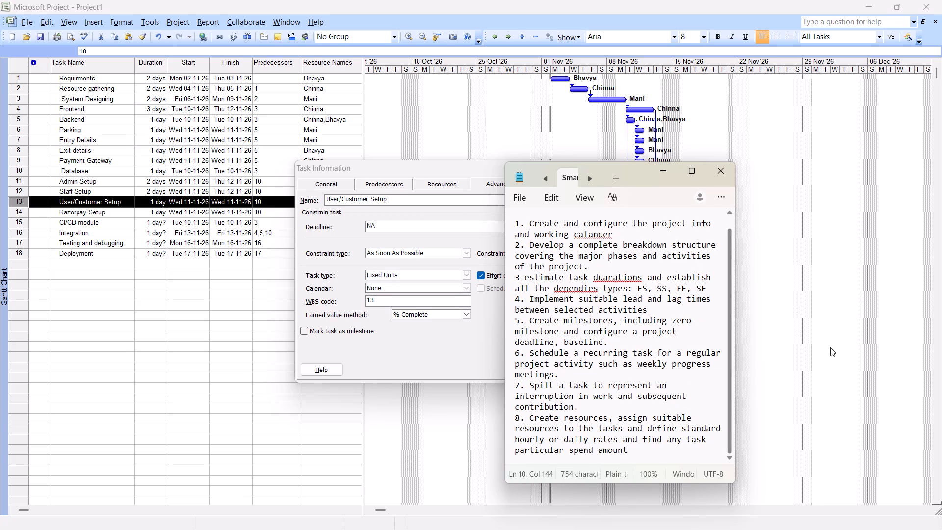
pyautogui.click(830, 347)
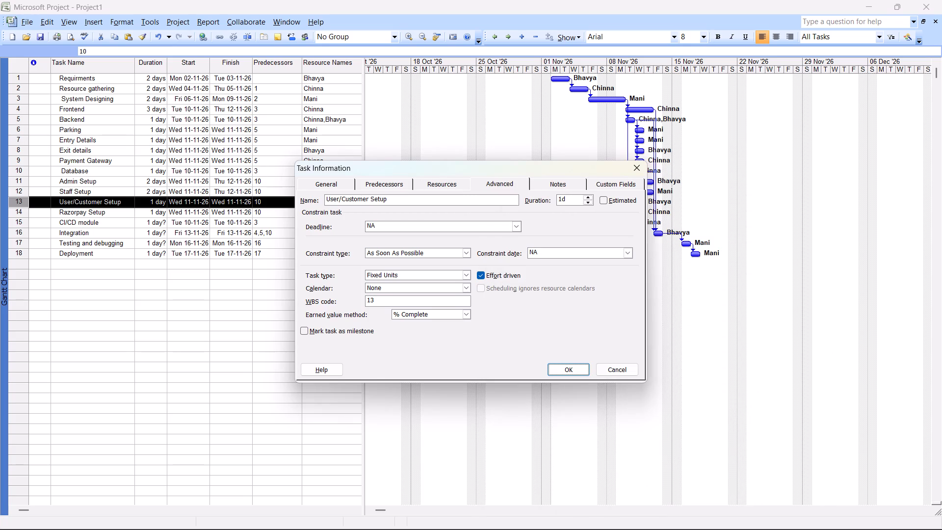
pyautogui.click(654, 516)
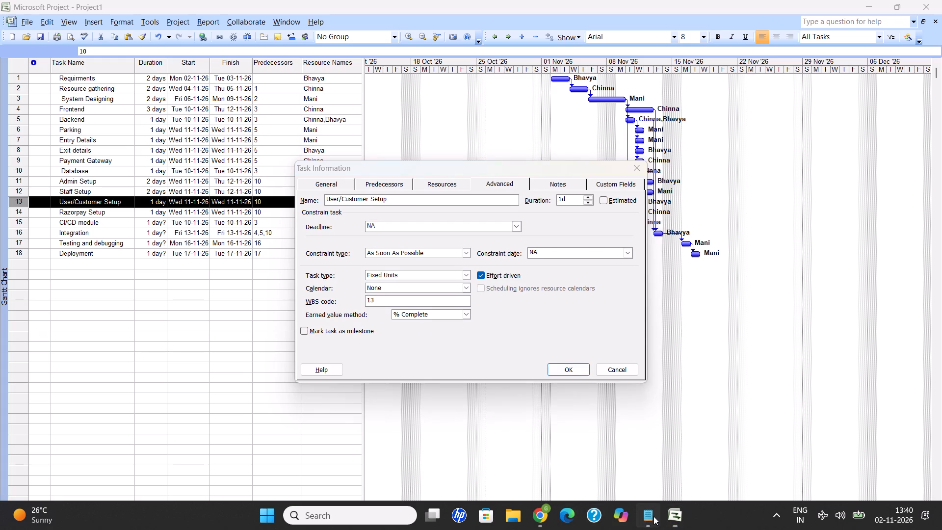
pyautogui.press('.')
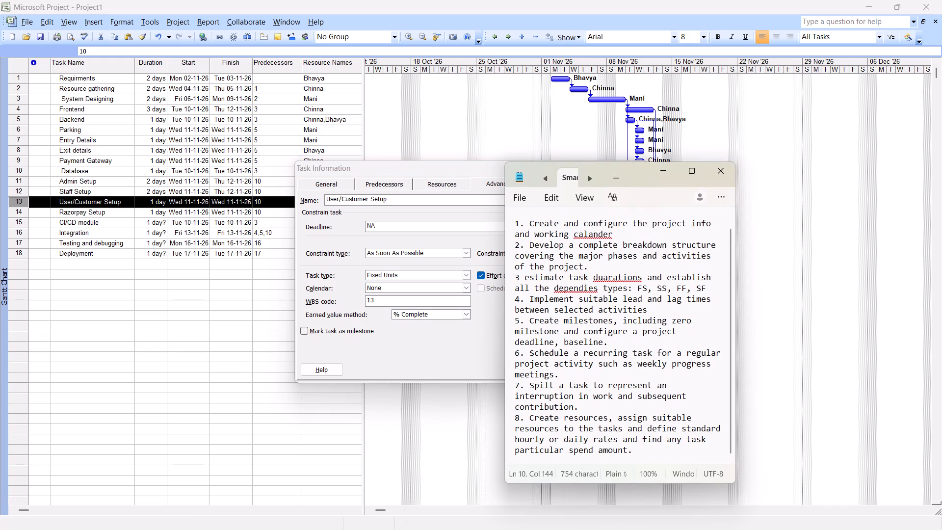
# Start requirement 9 on a new line with "Identify resource allocation while maintaining a practical".
pyautogui.hotkey('shift', 'Return')
pyautogui.write('9.')
pyautogui.press('space')
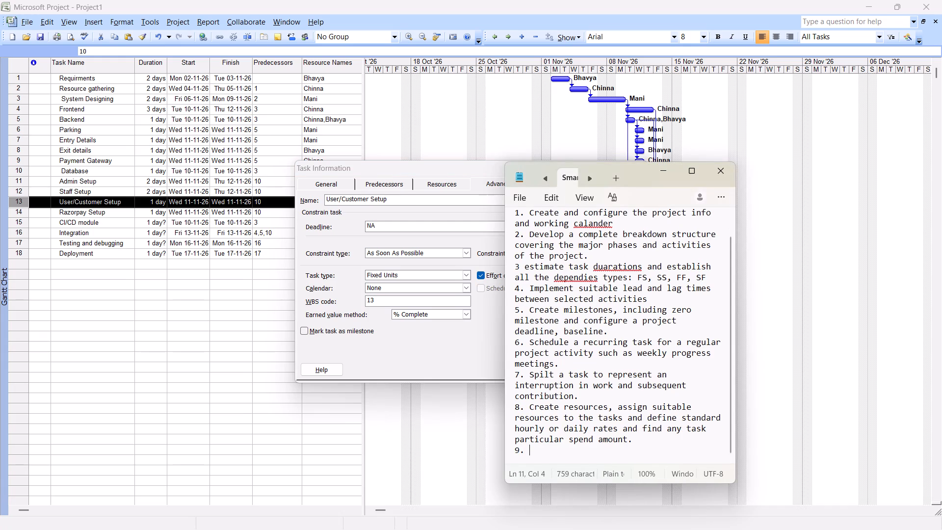
pyautogui.write('Identify resource allocation and')
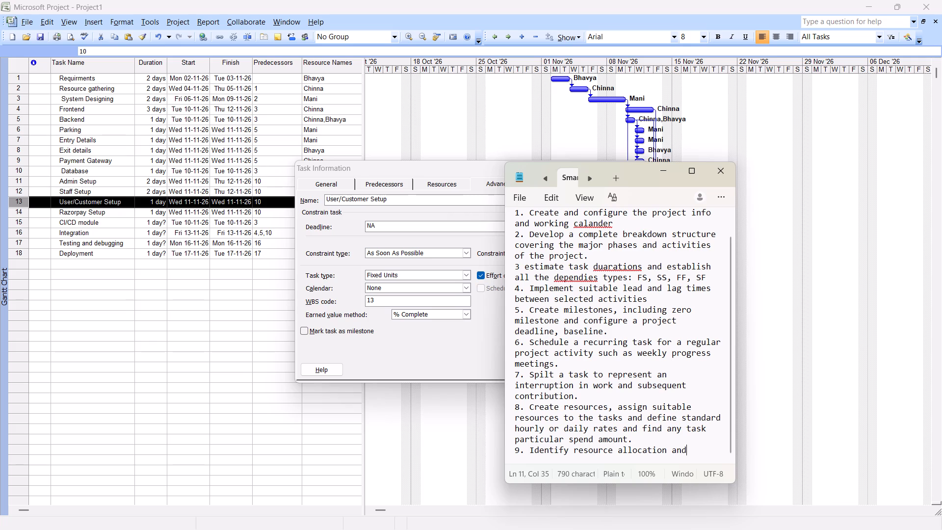
pyautogui.press('space')
pyautogui.press('BackSpace')
pyautogui.press('BackSpace')
pyautogui.press('BackSpace')
pyautogui.press('BackSpace')
pyautogui.write('while')
pyautogui.press('space')
pyautogui.write('maintaining')
pyautogui.press('space')
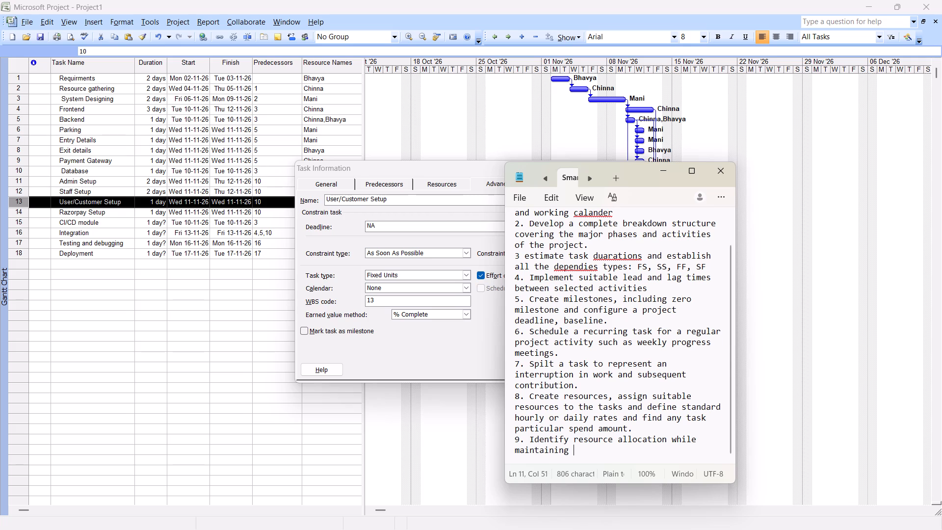
pyautogui.write('a')
pyautogui.press('space')
pyautogui.write('pr')
pyautogui.write('actical')
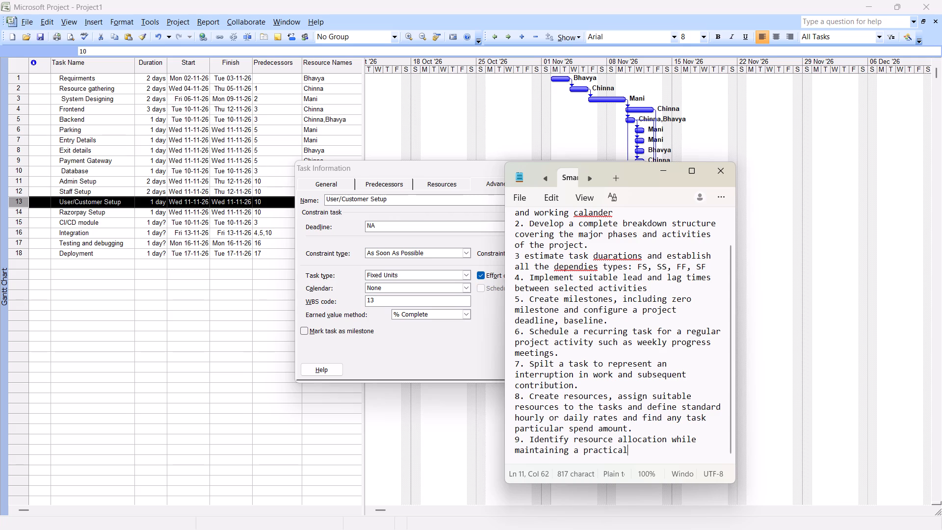
pyautogui.press('space')
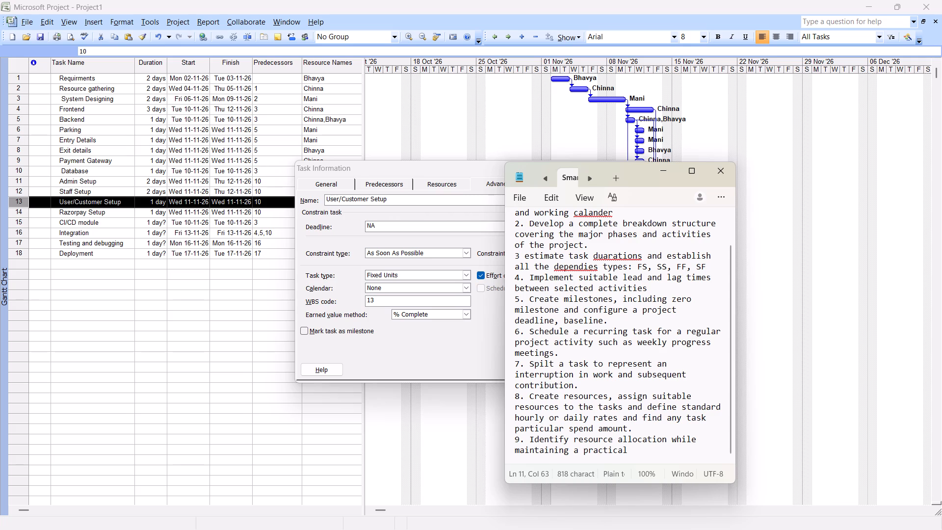
pyautogui.click(616, 461)
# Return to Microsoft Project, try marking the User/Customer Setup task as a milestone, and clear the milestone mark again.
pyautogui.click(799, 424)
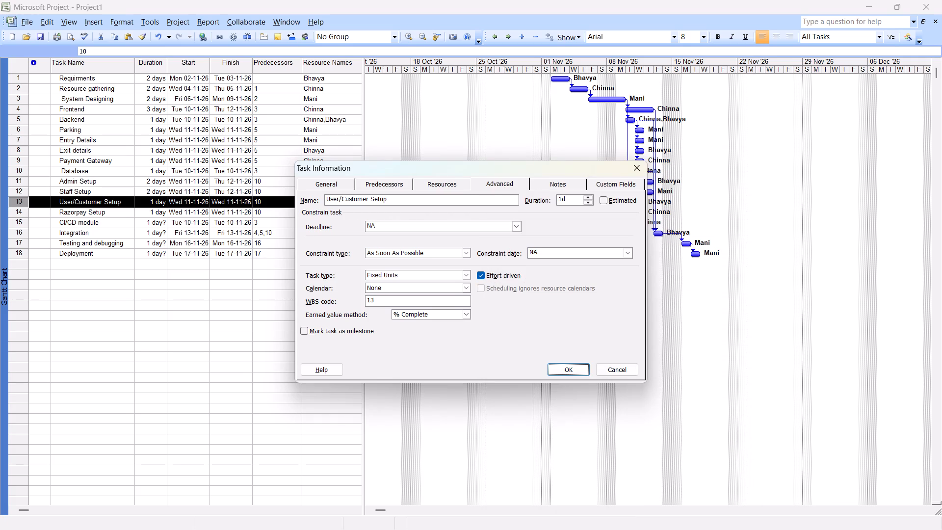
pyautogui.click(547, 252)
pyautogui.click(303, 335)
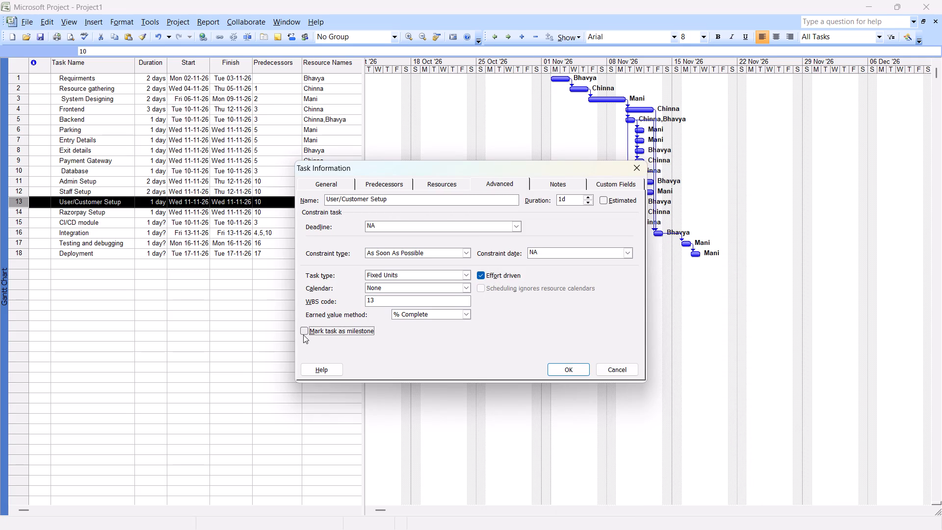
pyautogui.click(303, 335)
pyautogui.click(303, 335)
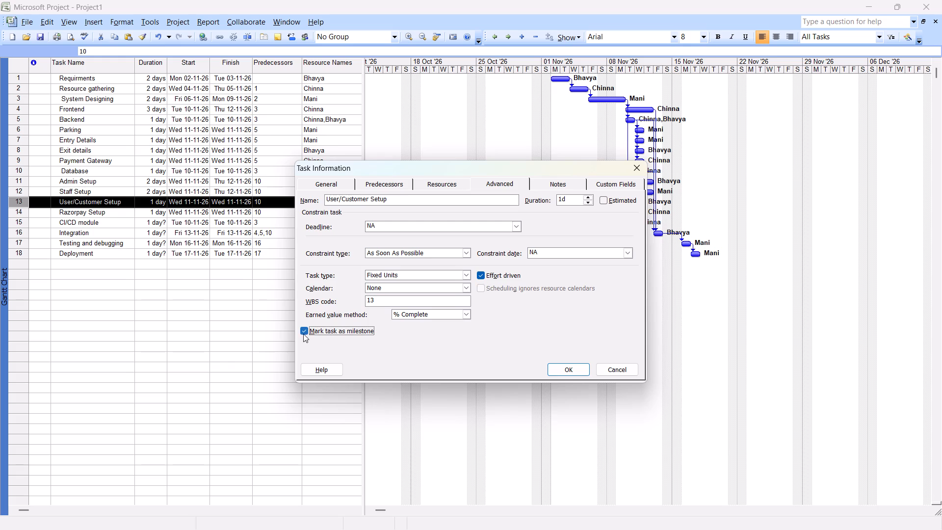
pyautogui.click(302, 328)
# Check the earned value method options for the User/Customer Setup task without changing the selection.
pyautogui.click(440, 314)
pyautogui.click(438, 316)
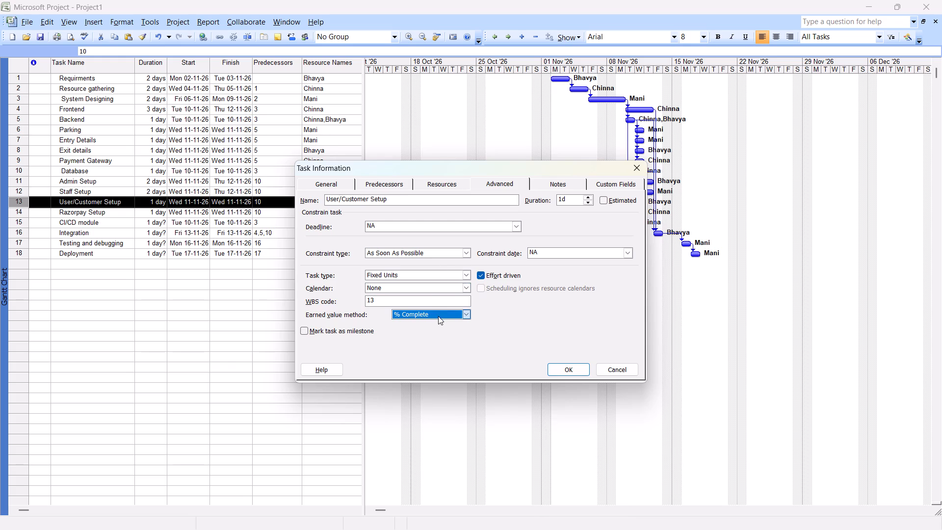
pyautogui.click(438, 316)
pyautogui.click(574, 314)
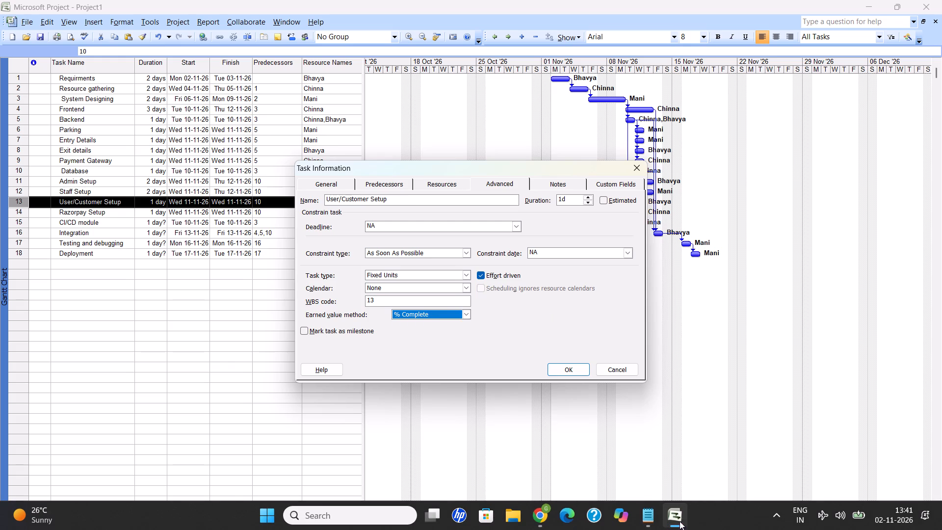
# Switch to the Notepad requirements list and complete item 9 with "project schedule".
pyautogui.click(649, 518)
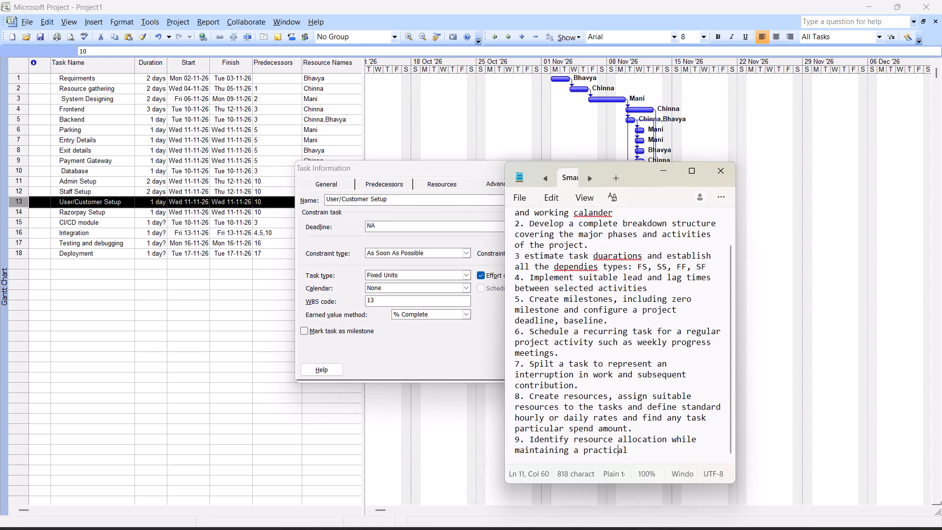
pyautogui.click(666, 452)
pyautogui.press('space')
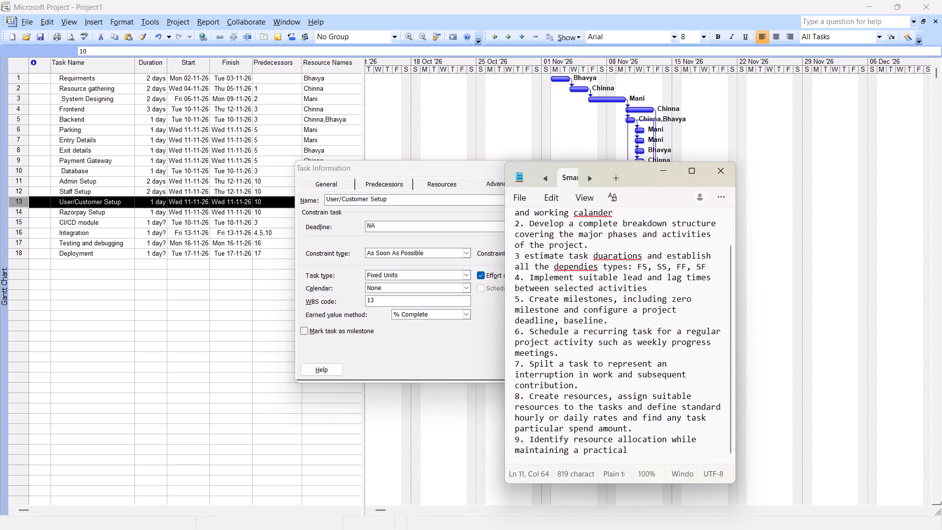
pyautogui.press('BackSpace')
pyautogui.write('project schedule')
pyautogui.click(835, 411)
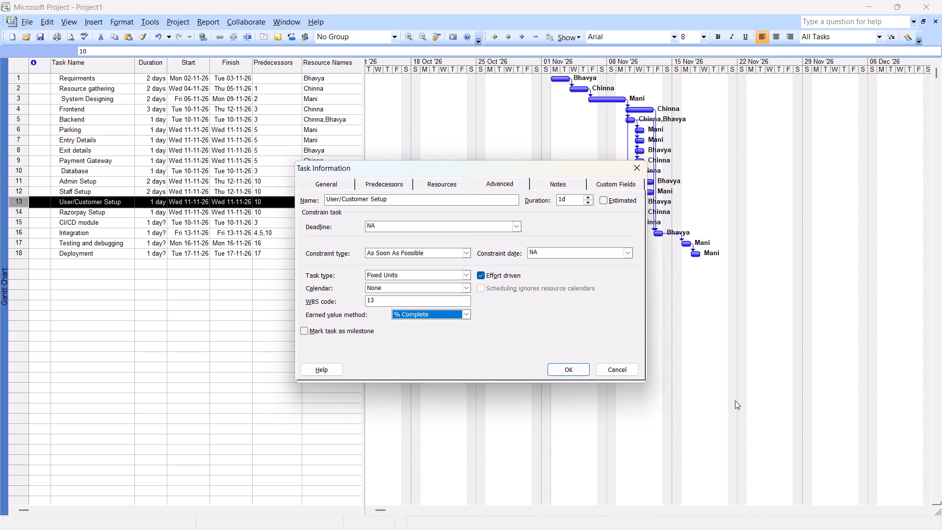
pyautogui.scroll(-1, 474, 402)
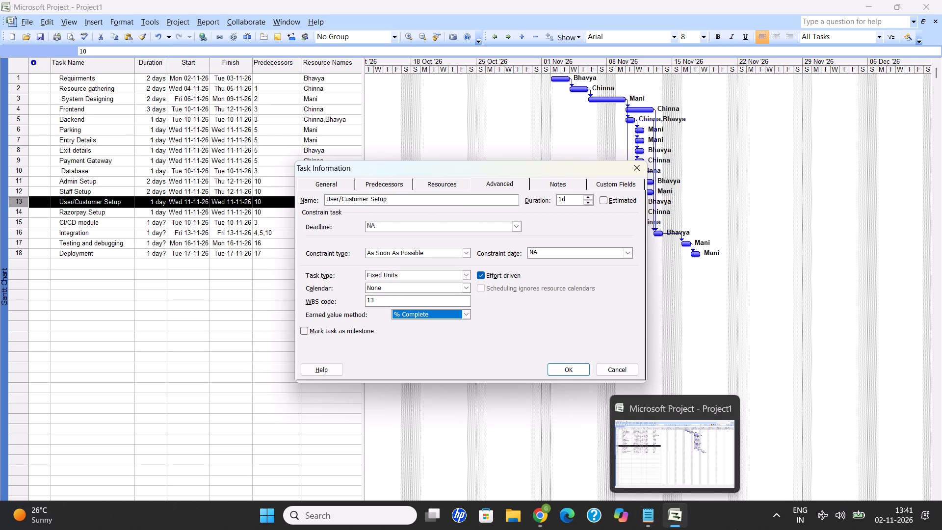
# Add requirement 10, "Identify the critical path.", on a new line of the Notepad requirements list.
pyautogui.click(648, 517)
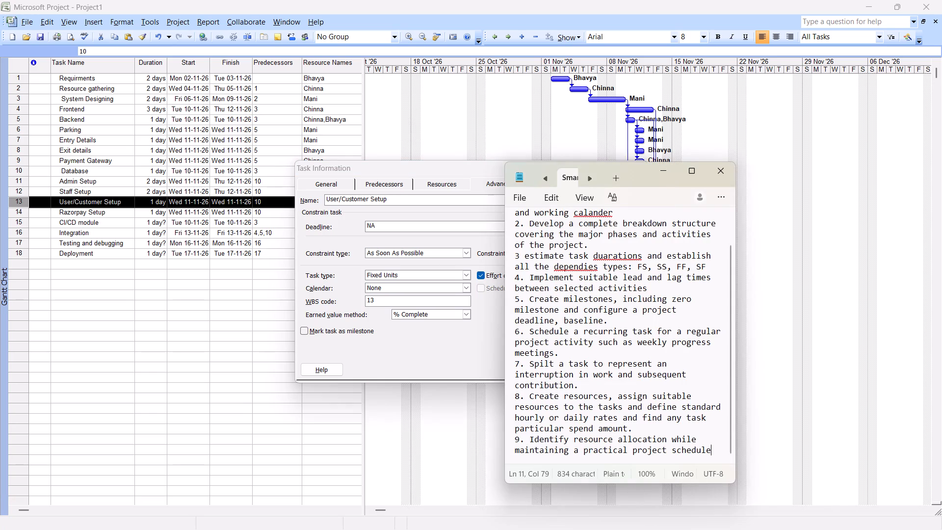
pyautogui.hotkey('shift', 'Return')
pyautogui.write('10. Identify')
pyautogui.press('space')
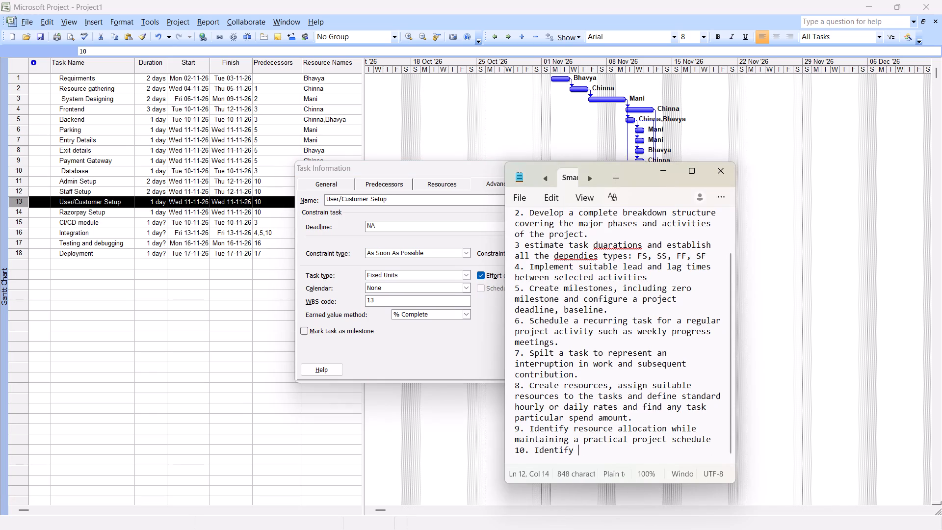
pyautogui.write('the critical path')
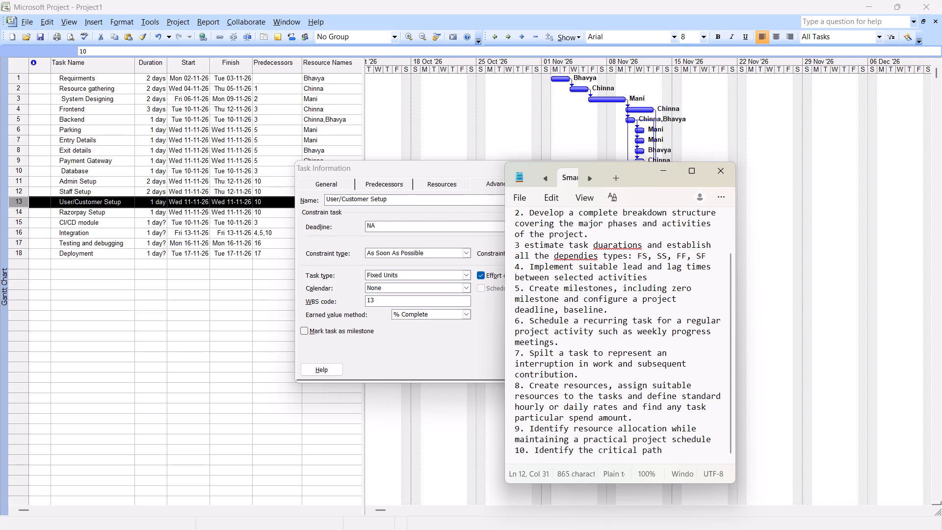
pyautogui.press('.')
# Start requirement 11 on a new line of the requirements list with "Add".
pyautogui.press('Return')
pyautogui.write('11.')
pyautogui.hotkey('shift', 'Return')
pyautogui.press('BackSpace')
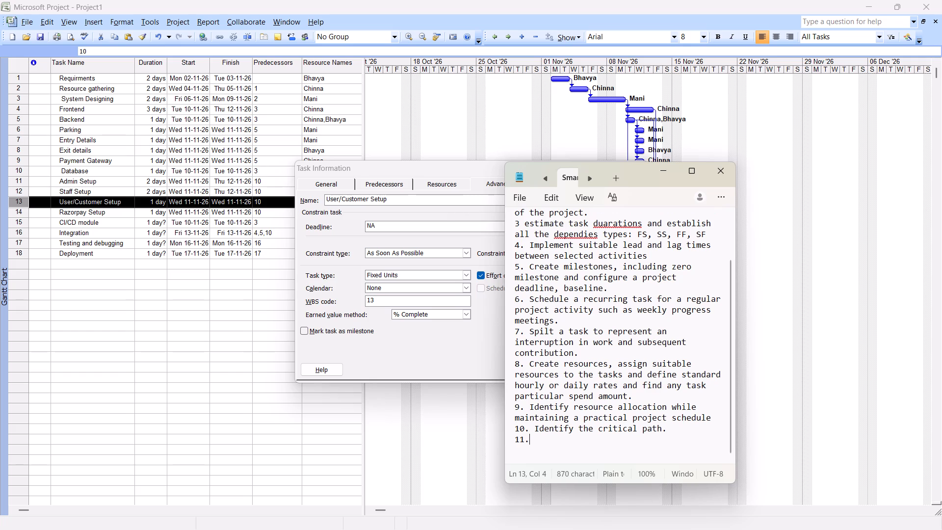
pyautogui.press('space')
pyautogui.write('Add')
pyautogui.press('space')
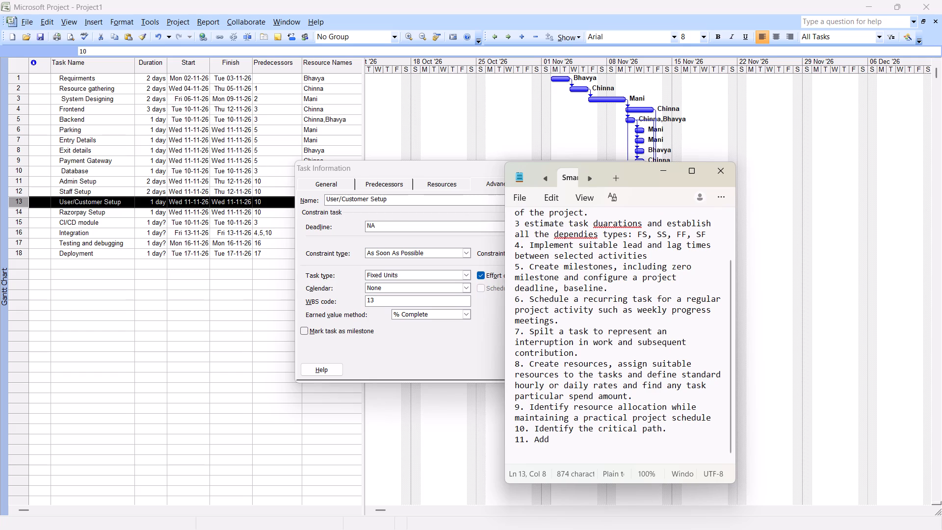
# Return to Microsoft Project and close the User/Customer Setup task information without saving changes.
pyautogui.click(780, 396)
pyautogui.click(635, 371)
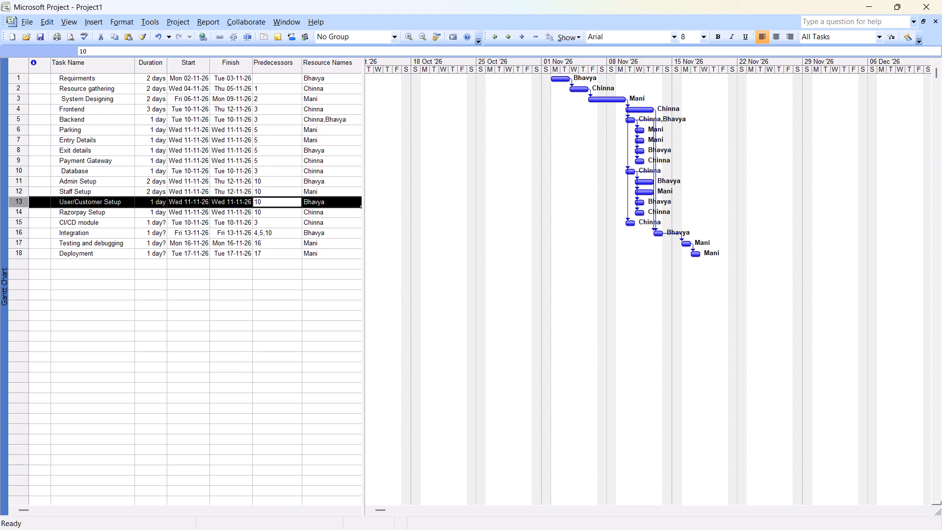
# Add the task note "Risk requirments : May data overflow or jumble" to the User/Customer Setup task and save it.
pyautogui.rightClick(52, 201)
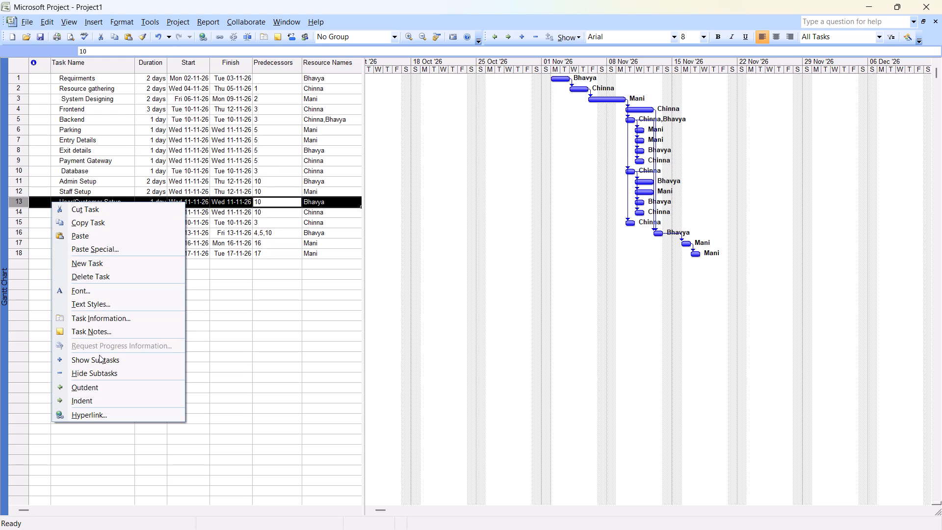
pyautogui.click(121, 327)
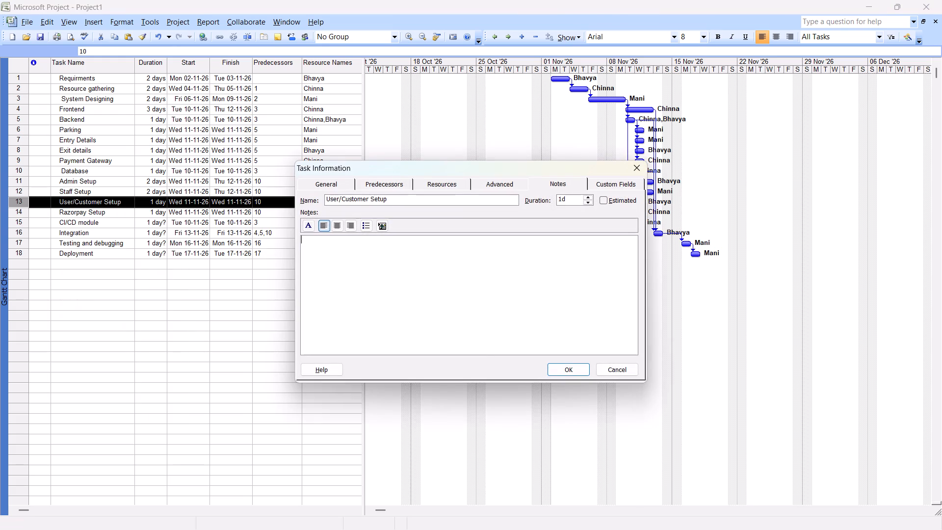
pyautogui.click(413, 276)
pyautogui.write('Risk')
pyautogui.press('space')
pyautogui.press('q')
pyautogui.press('BackSpace')
pyautogui.write('requirments')
pyautogui.press('space')
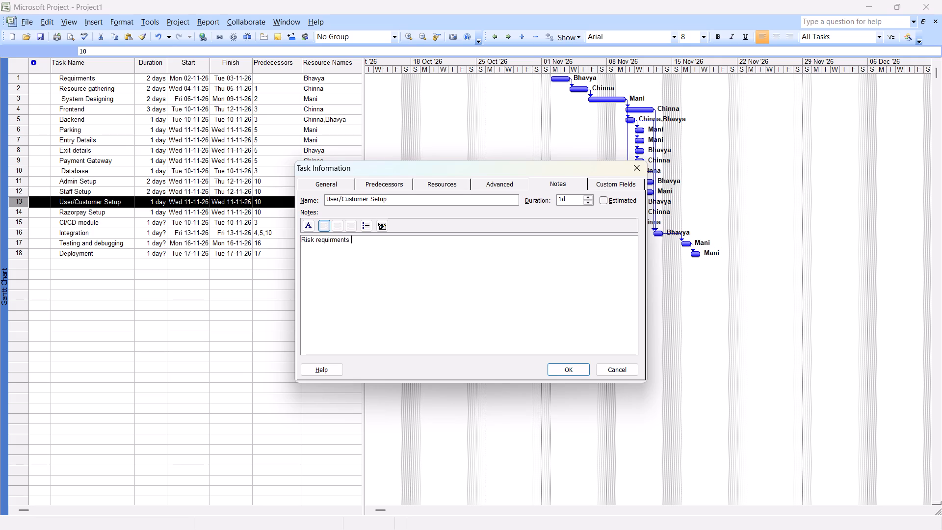
pyautogui.write(':')
pyautogui.press('space')
pyautogui.write('May data')
pyautogui.press('space')
pyautogui.write('o =')
pyautogui.press('BackSpace')
pyautogui.press('BackSpace')
pyautogui.write('verflow or jumble')
pyautogui.press('Return')
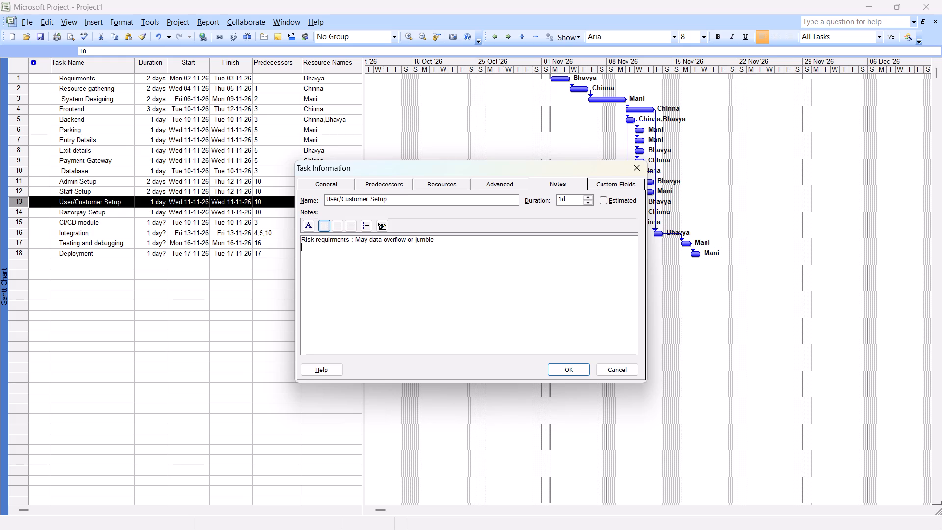
pyautogui.click(553, 371)
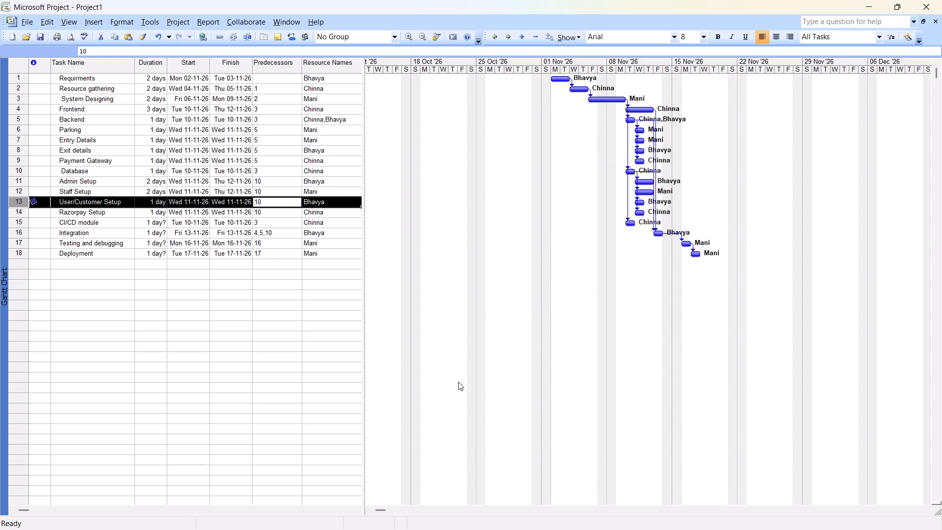
# Mark the System Designing task as a milestone in its advanced task settings.
pyautogui.rightClick(41, 101)
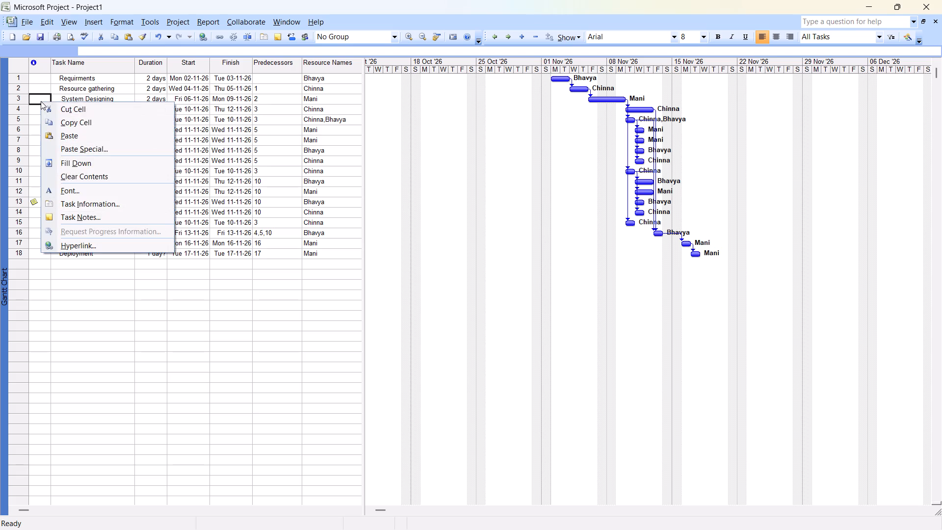
pyautogui.click(75, 208)
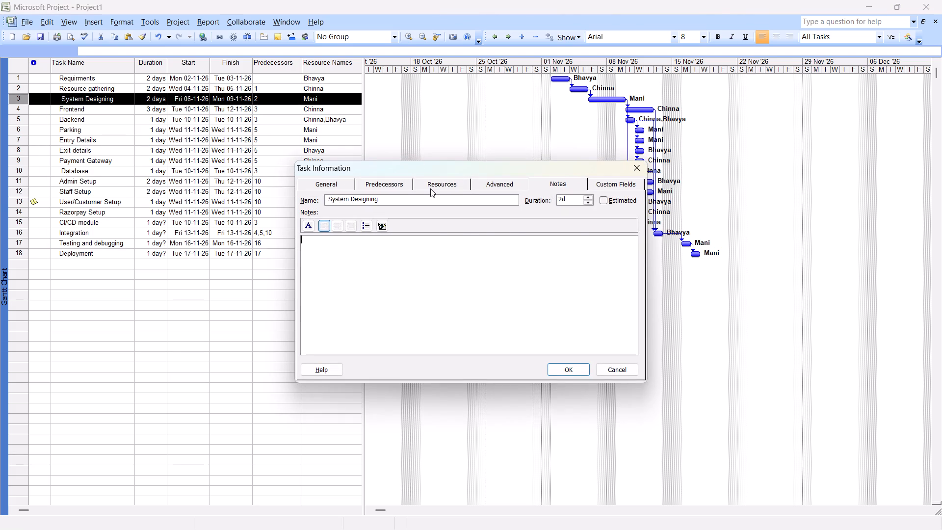
pyautogui.click(430, 188)
pyautogui.click(508, 181)
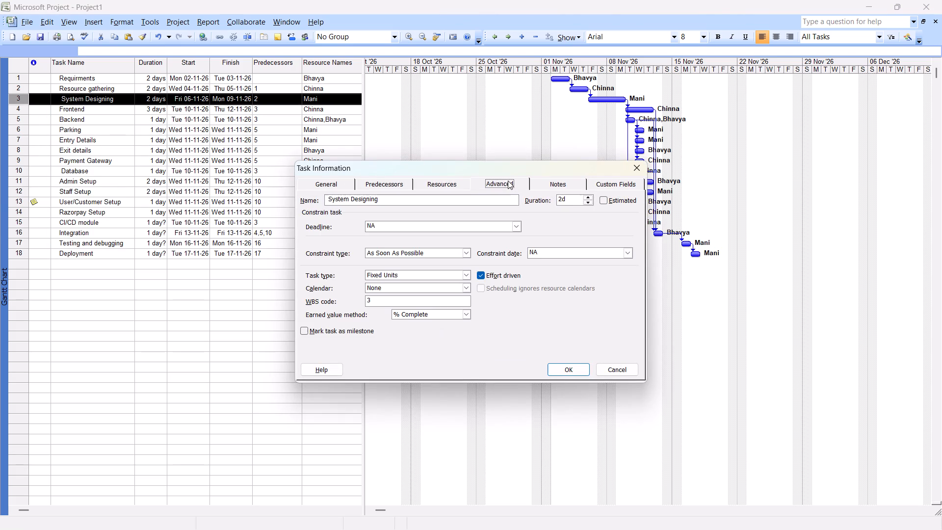
pyautogui.click(308, 330)
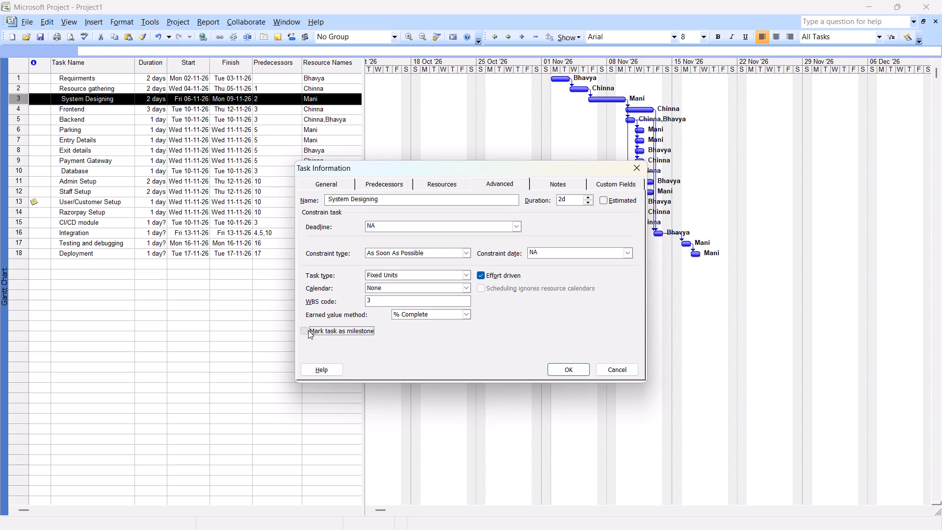
pyautogui.click(565, 367)
pyautogui.click(215, 274)
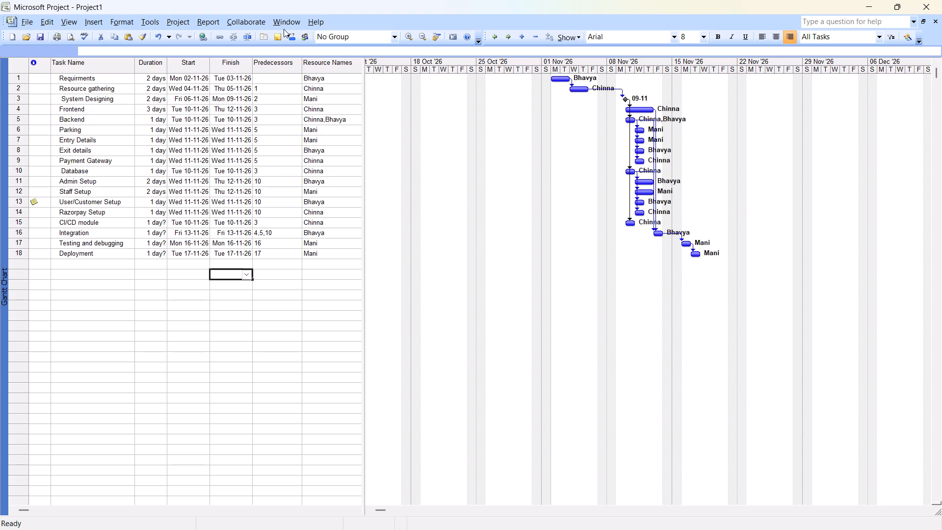
# Display the project schedule as a Network Diagram.
pyautogui.click(71, 21)
pyautogui.click(83, 55)
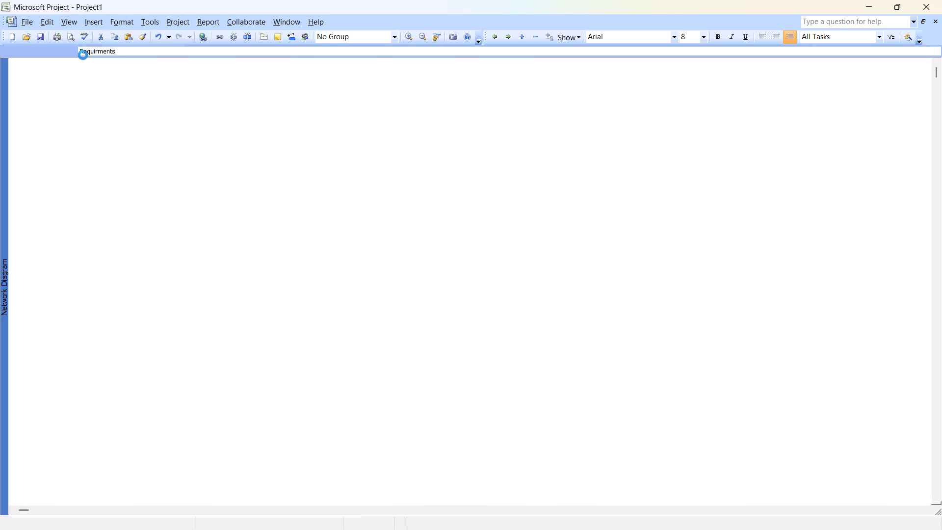
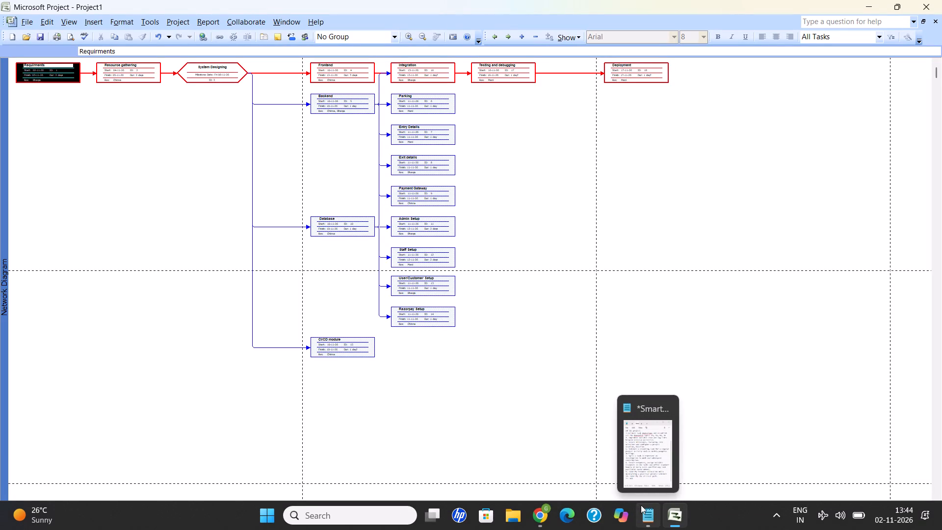
# Close the open Chrome browser window and return to the project in Microsoft Project.
pyautogui.click(618, 337)
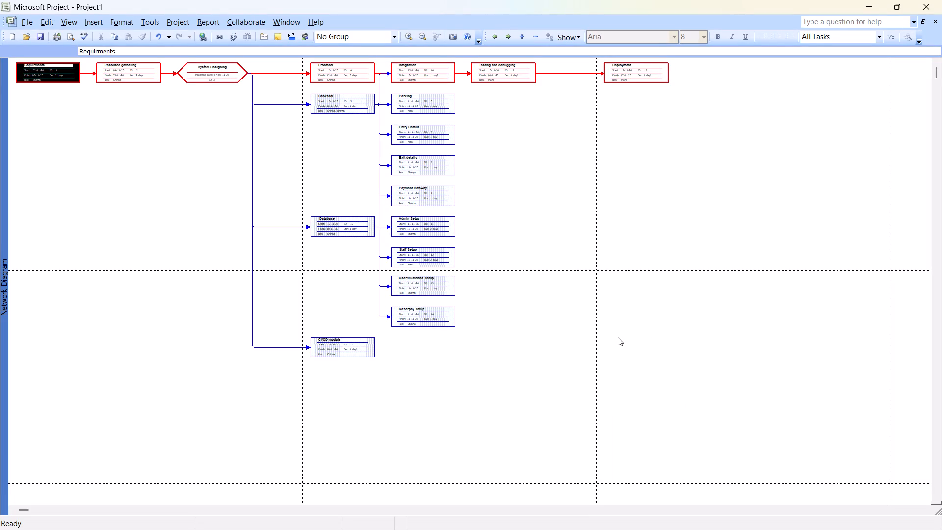
pyautogui.click(861, 0)
pyautogui.click(844, 199)
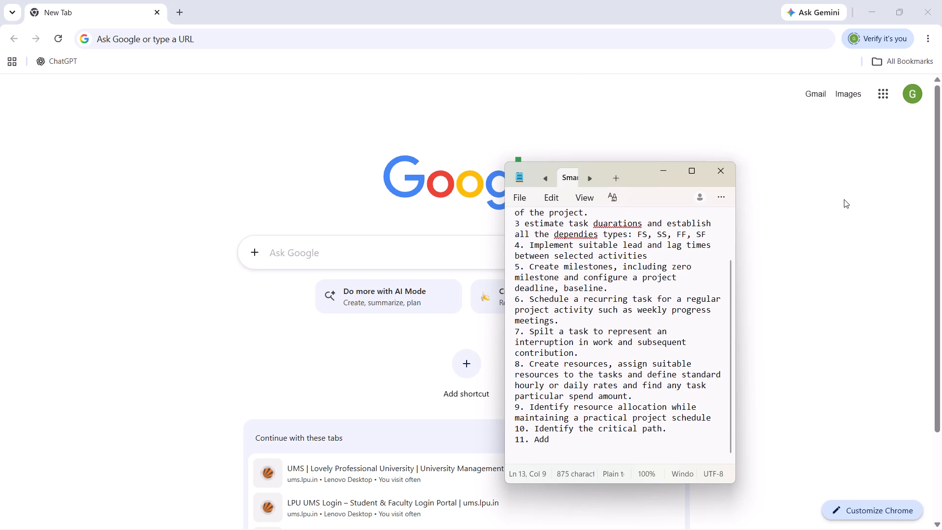
pyautogui.click(939, 0)
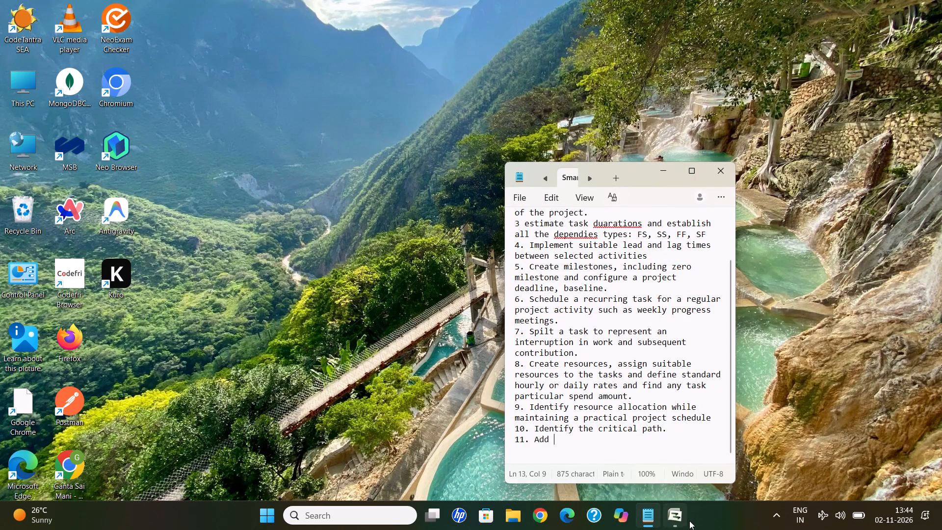
pyautogui.click(684, 528)
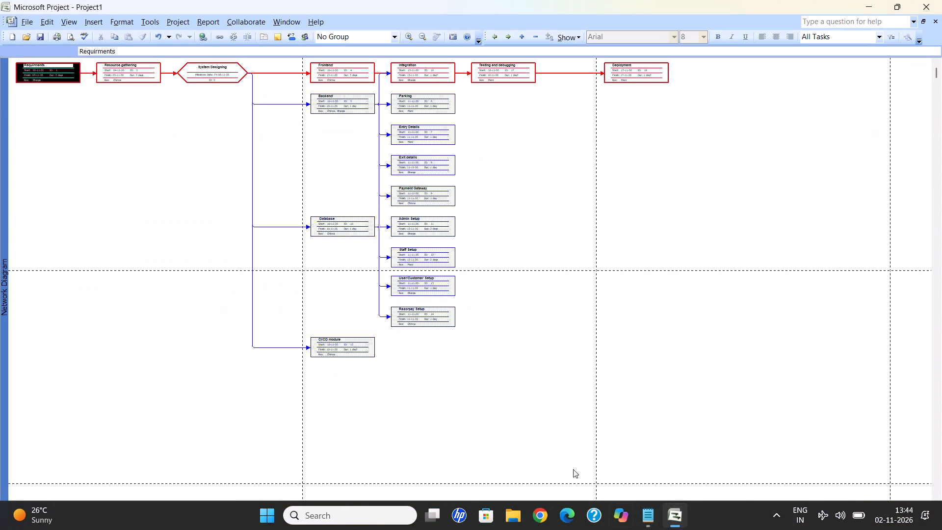
pyautogui.click(598, 282)
pyautogui.click(628, 200)
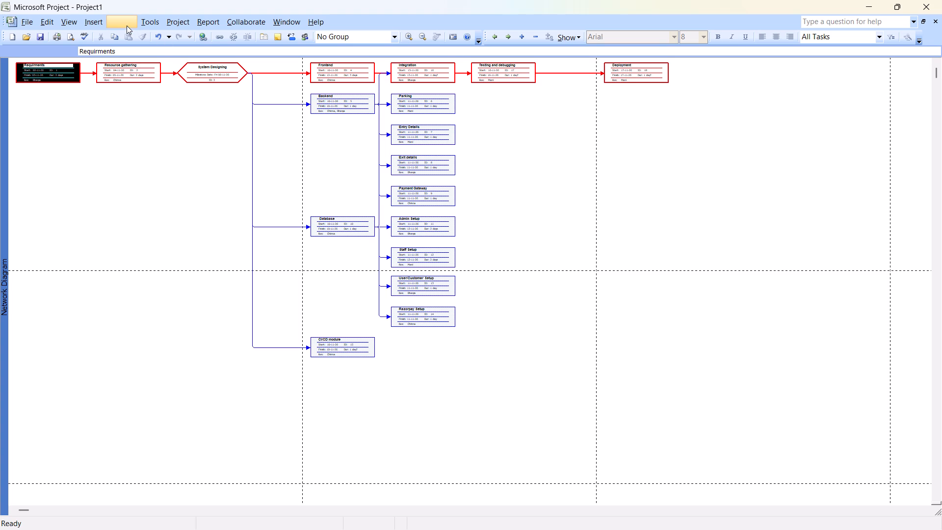
# Display the project schedule as a Gantt Chart.
pyautogui.click(71, 19)
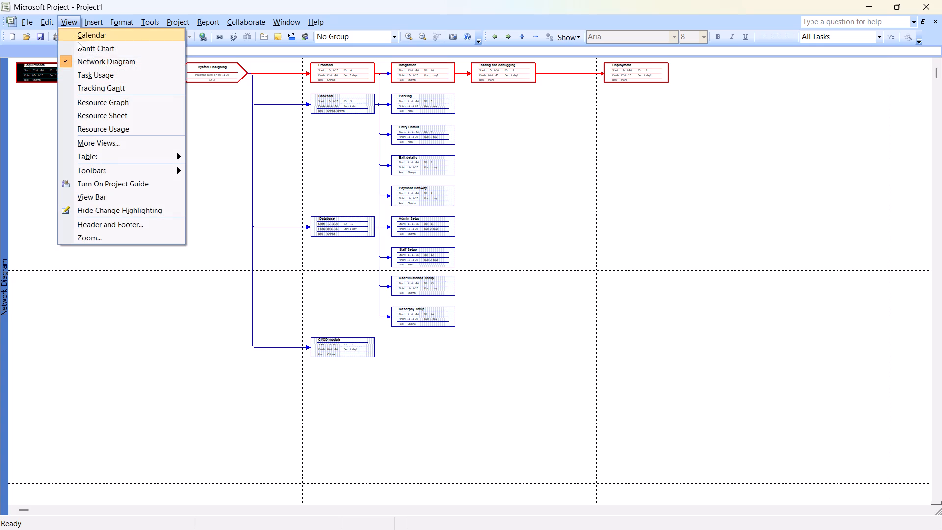
pyautogui.click(77, 50)
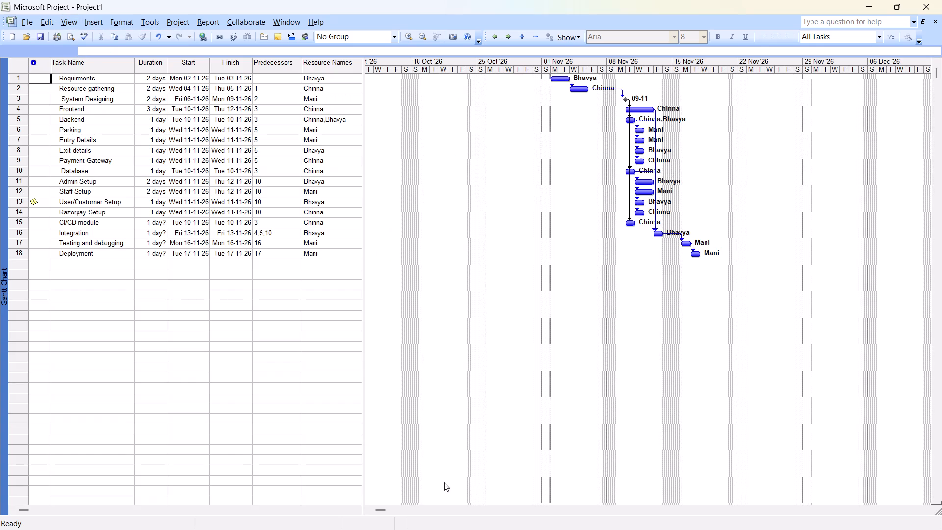
# Switch to Notepad and complete requirement 11 so that it reads "Add relevant tasks notes".
pyautogui.click(652, 514)
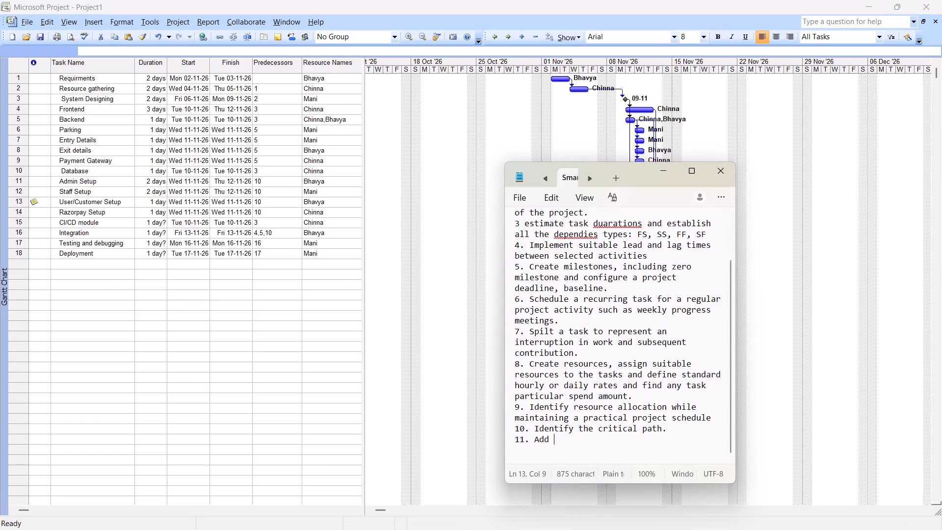
pyautogui.write('relevant tasks')
pyautogui.press('space')
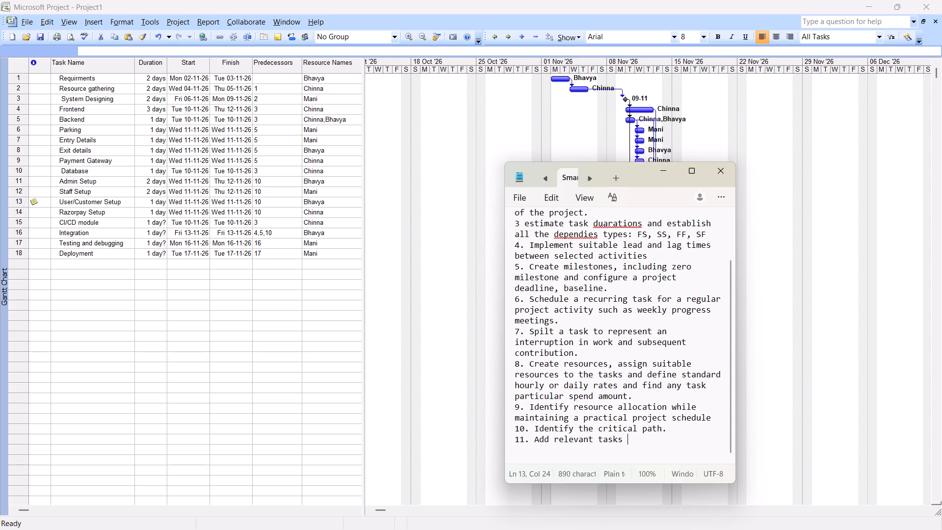
pyautogui.write('notes')
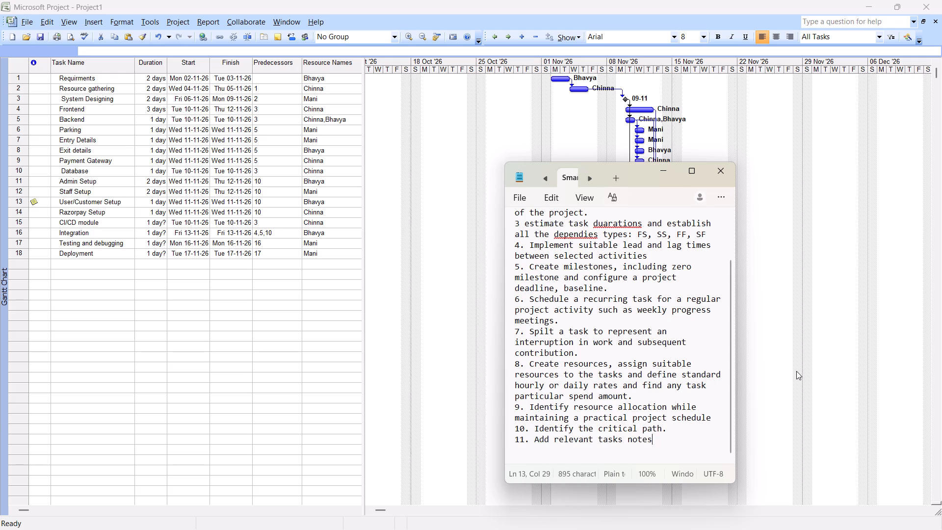
# Return to Microsoft Project and open the task notes of the Requirments task for editing.
pyautogui.click(796, 371)
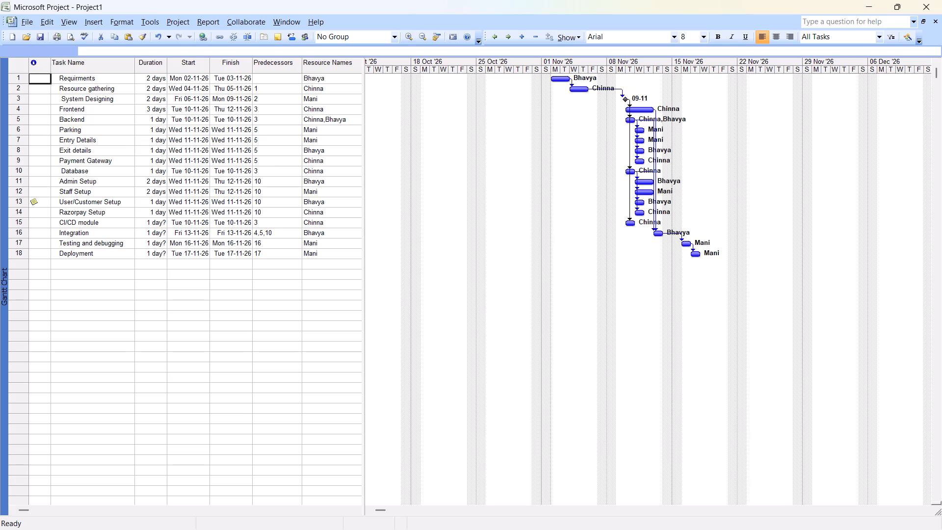
pyautogui.rightClick(43, 77)
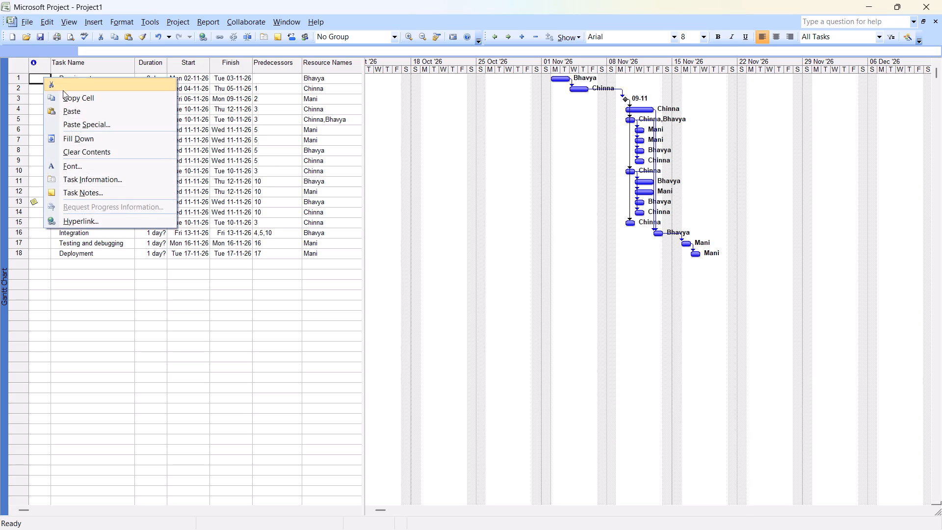
pyautogui.click(89, 193)
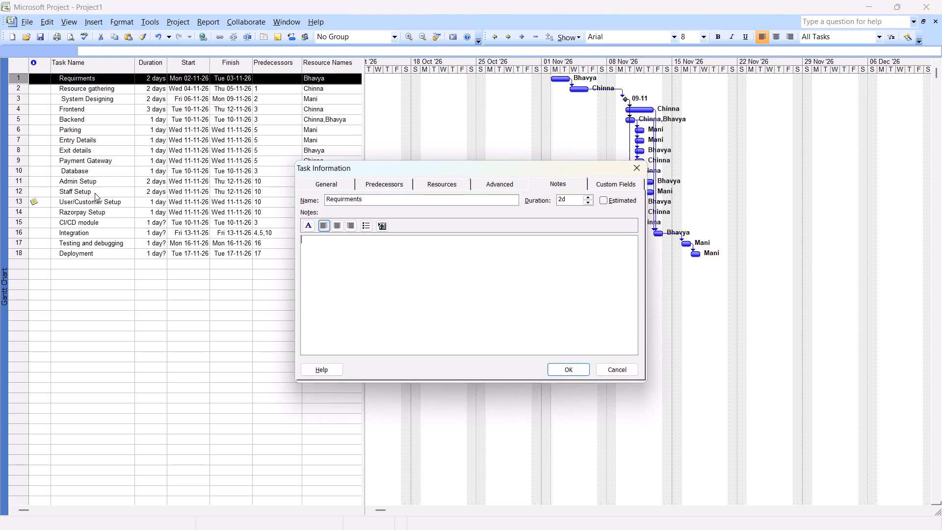
pyautogui.click(465, 261)
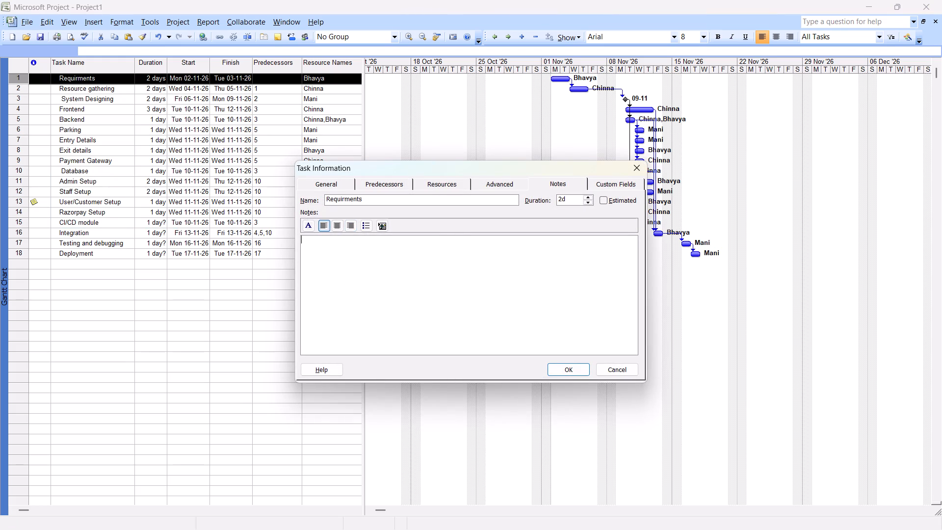
pyautogui.click(465, 261)
pyautogui.click(465, 261)
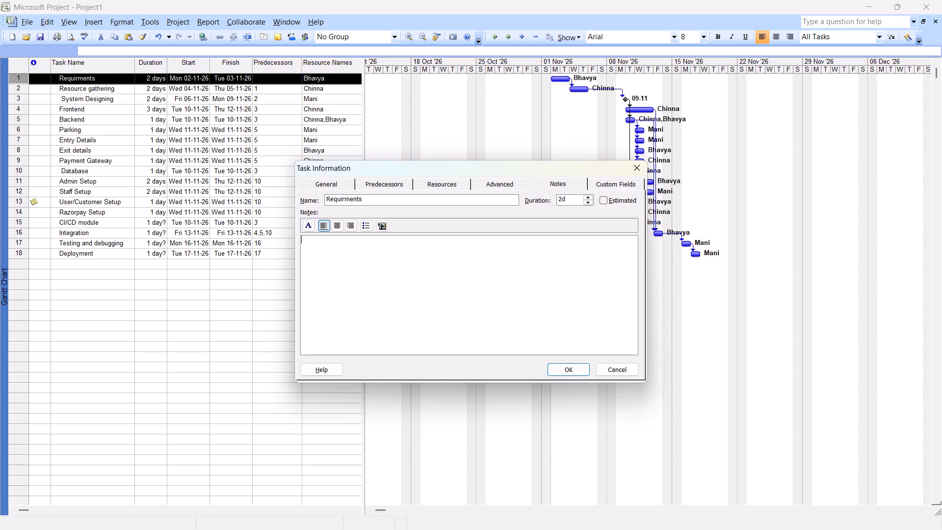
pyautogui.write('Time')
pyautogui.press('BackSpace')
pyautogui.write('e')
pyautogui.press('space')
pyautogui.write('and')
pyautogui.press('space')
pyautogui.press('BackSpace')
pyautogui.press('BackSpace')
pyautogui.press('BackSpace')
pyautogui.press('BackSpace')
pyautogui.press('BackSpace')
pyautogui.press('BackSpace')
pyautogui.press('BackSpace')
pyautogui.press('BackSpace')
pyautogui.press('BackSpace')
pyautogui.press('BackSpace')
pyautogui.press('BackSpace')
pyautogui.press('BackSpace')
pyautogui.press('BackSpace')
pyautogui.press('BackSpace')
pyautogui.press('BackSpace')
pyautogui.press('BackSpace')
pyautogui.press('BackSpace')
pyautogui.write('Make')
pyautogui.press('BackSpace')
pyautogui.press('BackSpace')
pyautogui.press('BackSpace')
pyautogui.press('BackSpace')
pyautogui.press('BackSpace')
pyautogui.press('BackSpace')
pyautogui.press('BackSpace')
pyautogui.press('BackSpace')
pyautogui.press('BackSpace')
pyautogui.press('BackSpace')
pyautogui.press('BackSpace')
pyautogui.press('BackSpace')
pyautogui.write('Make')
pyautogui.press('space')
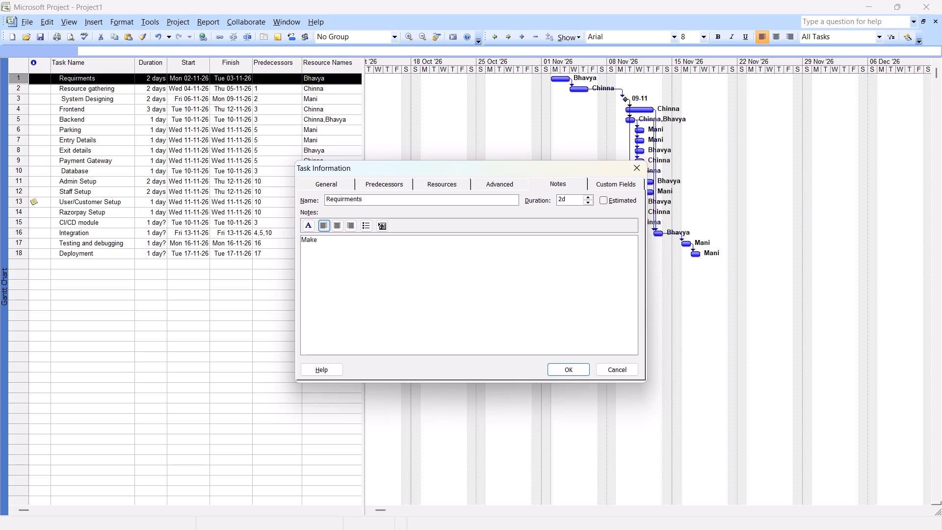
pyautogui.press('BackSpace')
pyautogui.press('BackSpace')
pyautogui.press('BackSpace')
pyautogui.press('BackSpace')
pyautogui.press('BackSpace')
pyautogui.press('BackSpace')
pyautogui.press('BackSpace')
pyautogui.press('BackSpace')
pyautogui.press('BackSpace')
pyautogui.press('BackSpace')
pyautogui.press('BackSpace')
# Write "Gather all the information from client" as the first line of the Requirments task note.
pyautogui.write('Gather ak')
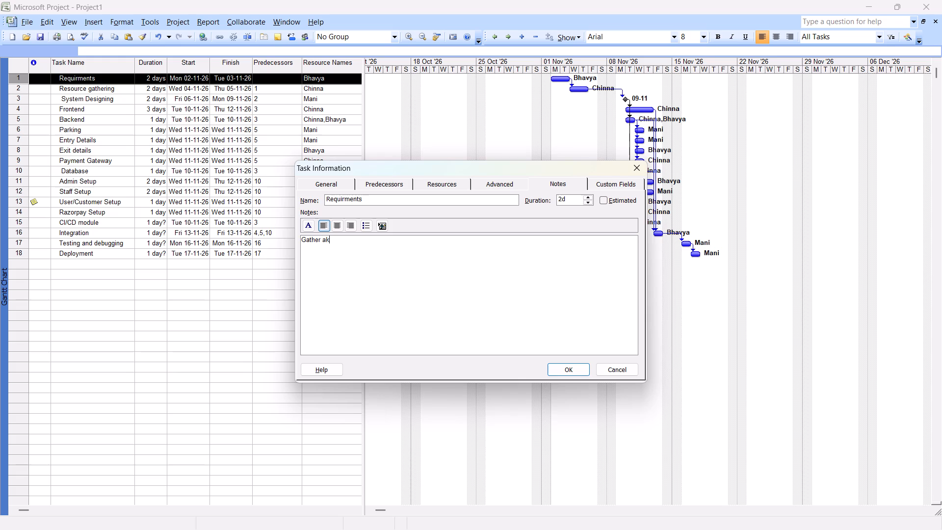
pyautogui.press('BackSpace')
pyautogui.write('ll the information from')
pyautogui.press('space')
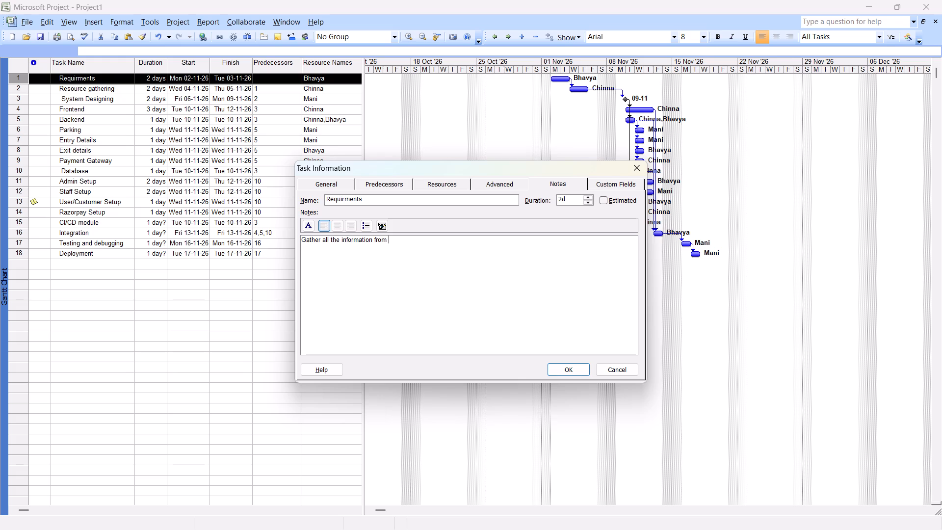
pyautogui.click(475, 236)
pyautogui.hotkey('shift', 'Return')
pyautogui.hotkey('shift', 'Return')
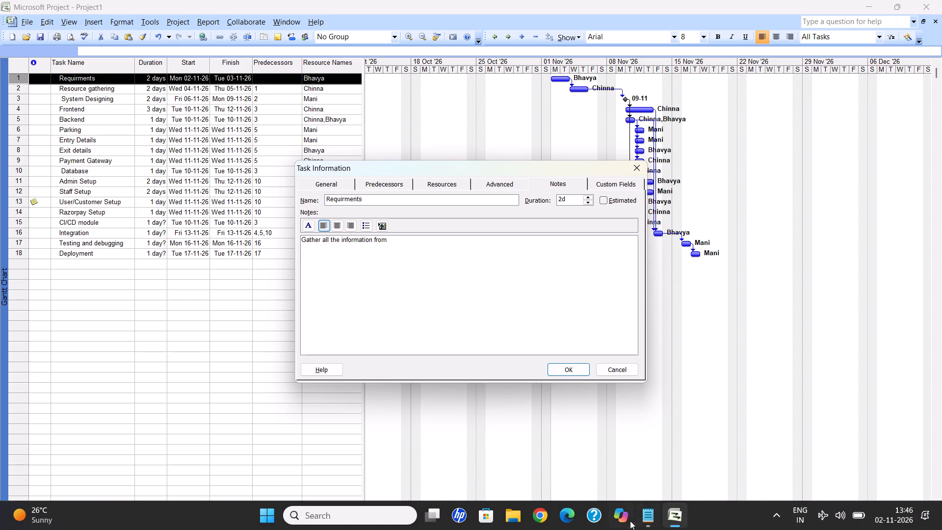
pyautogui.click(653, 514)
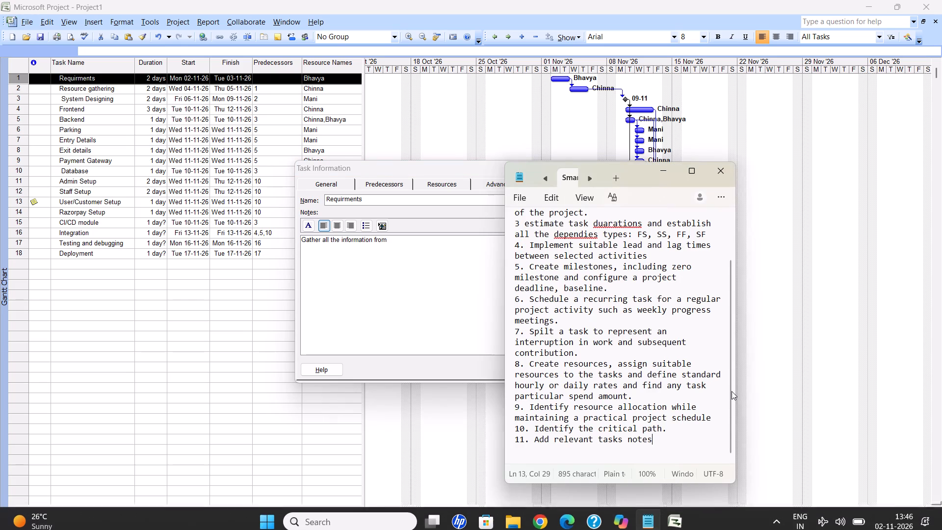
pyautogui.click(732, 391)
pyautogui.click(755, 297)
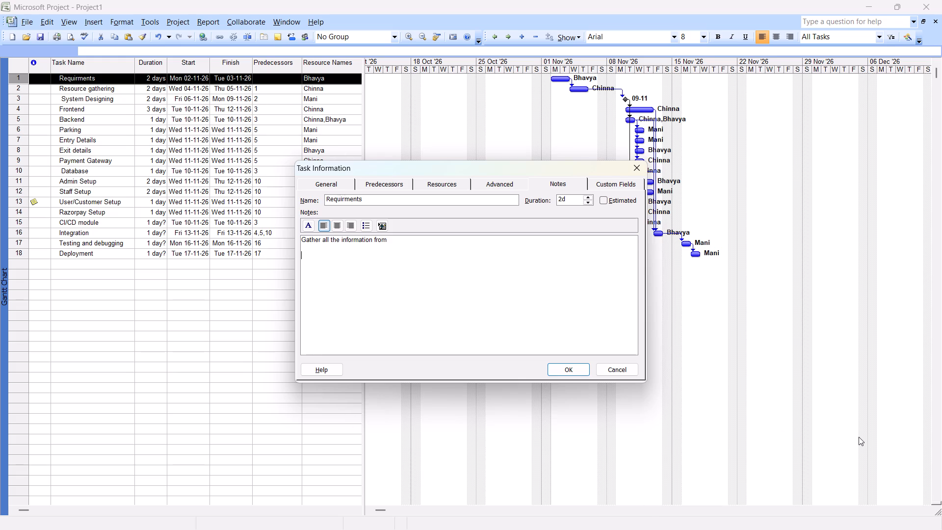
pyautogui.click(839, 336)
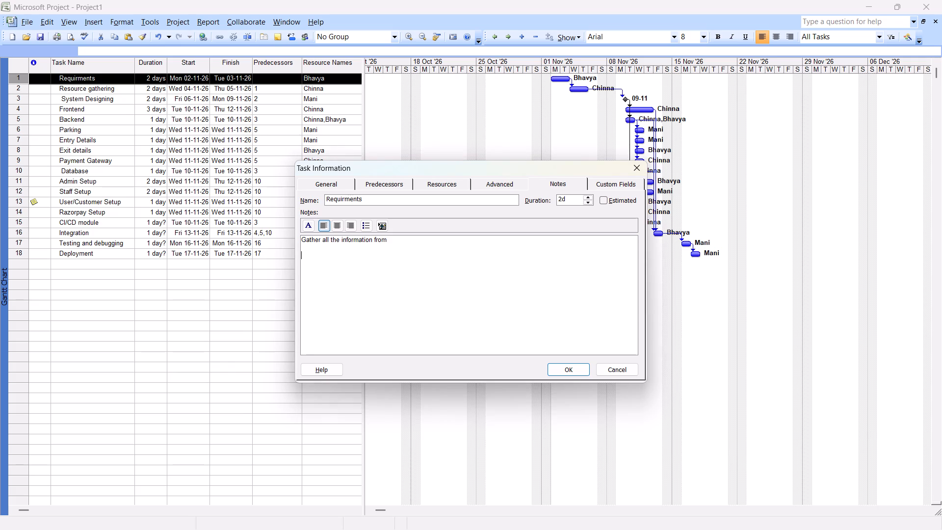
pyautogui.click(515, 256)
pyautogui.click(402, 239)
pyautogui.write('clienjt')
pyautogui.press('BackSpace')
pyautogui.press('BackSpace')
pyautogui.press('BackSpace')
pyautogui.write('nt')
pyautogui.press('space')
# Add "flow the plan of management" as the second line of the Requirments task note.
pyautogui.hotkey('shift', 'Return')
pyautogui.write('flow the')
pyautogui.press('space')
pyautogui.write('plan')
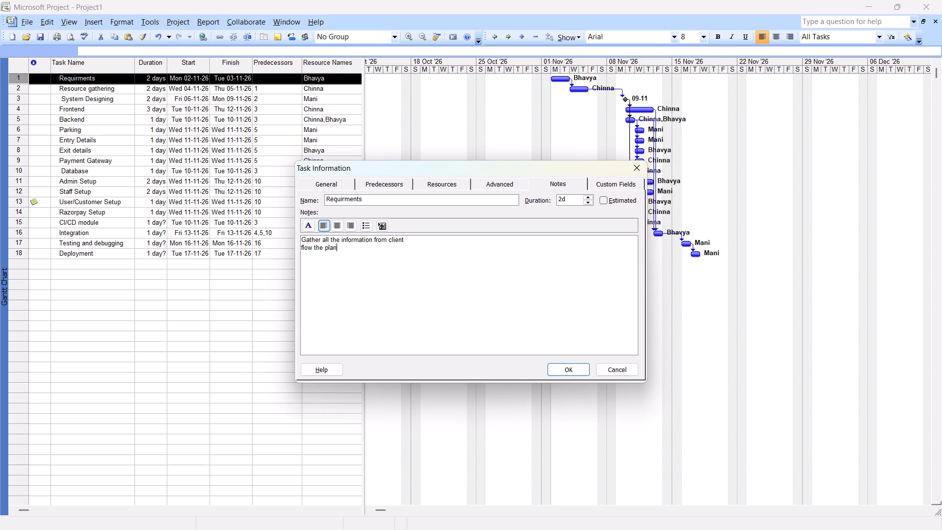
pyautogui.press('space')
pyautogui.write('of management')
pyautogui.press('space')
# Add "Focus on the objectives client needs" as the third line of the Requirments task note.
pyautogui.hotkey('shift', 'Return')
pyautogui.hotkey('shift', 'f')
pyautogui.write('ocus on the')
pyautogui.press('space')
pyautogui.write('objectives')
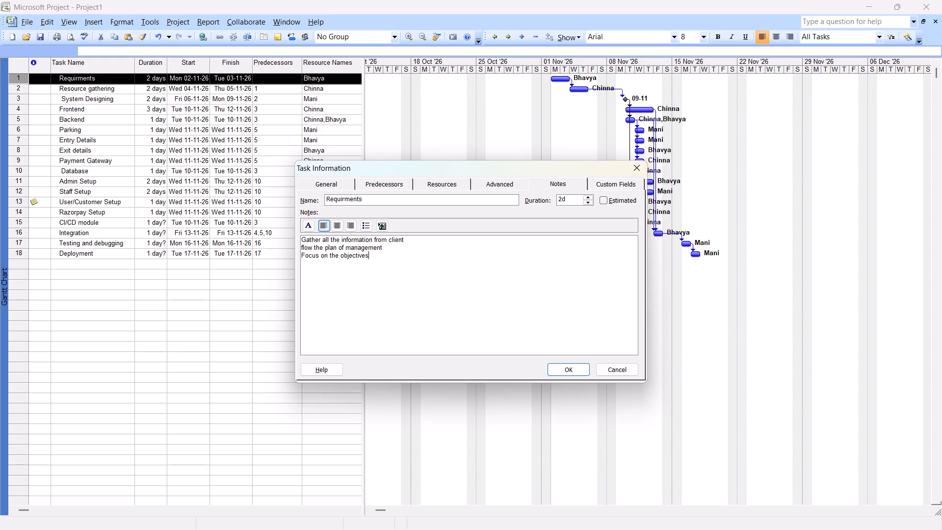
pyautogui.press('space')
pyautogui.write('cliebn')
pyautogui.press('BackSpace')
pyautogui.press('BackSpace')
pyautogui.write('nt needs')
pyautogui.press('space')
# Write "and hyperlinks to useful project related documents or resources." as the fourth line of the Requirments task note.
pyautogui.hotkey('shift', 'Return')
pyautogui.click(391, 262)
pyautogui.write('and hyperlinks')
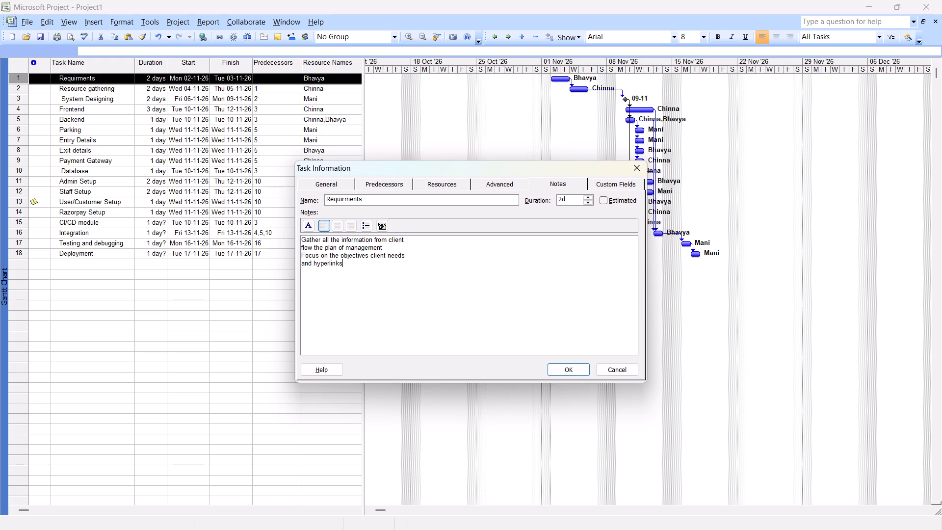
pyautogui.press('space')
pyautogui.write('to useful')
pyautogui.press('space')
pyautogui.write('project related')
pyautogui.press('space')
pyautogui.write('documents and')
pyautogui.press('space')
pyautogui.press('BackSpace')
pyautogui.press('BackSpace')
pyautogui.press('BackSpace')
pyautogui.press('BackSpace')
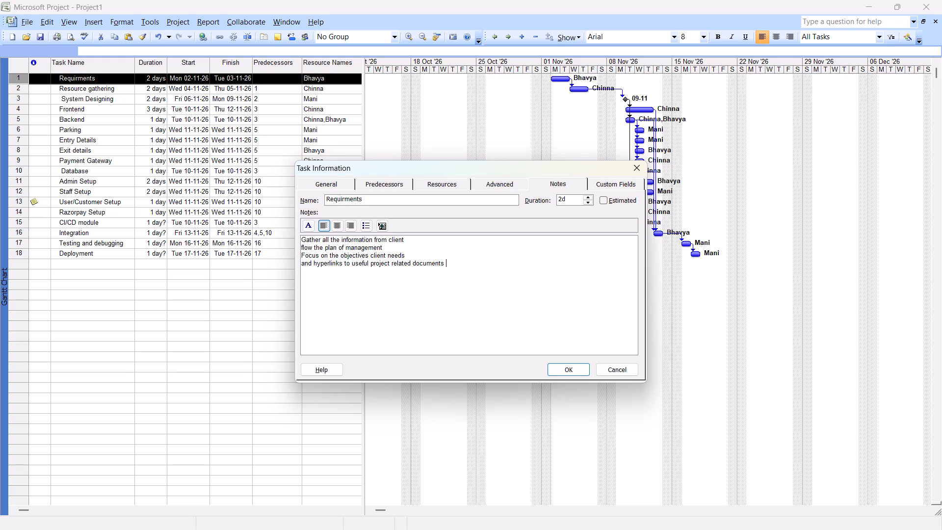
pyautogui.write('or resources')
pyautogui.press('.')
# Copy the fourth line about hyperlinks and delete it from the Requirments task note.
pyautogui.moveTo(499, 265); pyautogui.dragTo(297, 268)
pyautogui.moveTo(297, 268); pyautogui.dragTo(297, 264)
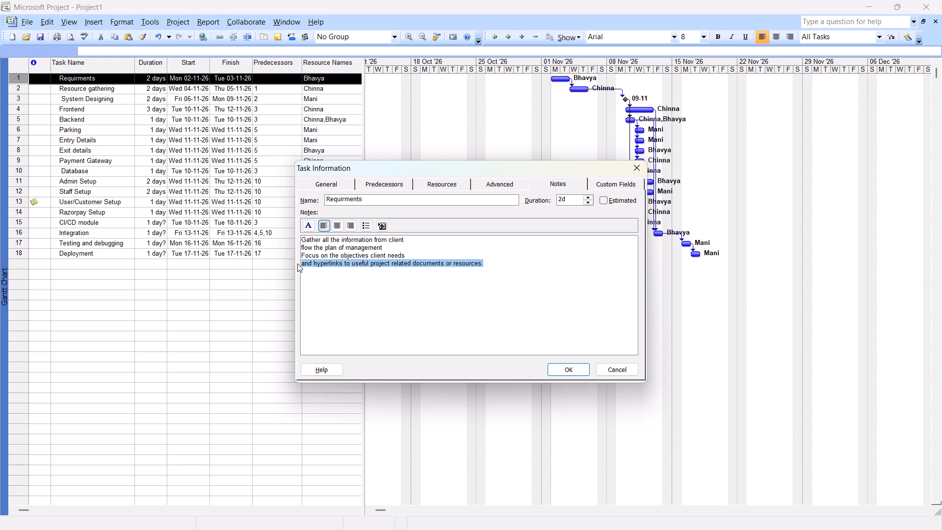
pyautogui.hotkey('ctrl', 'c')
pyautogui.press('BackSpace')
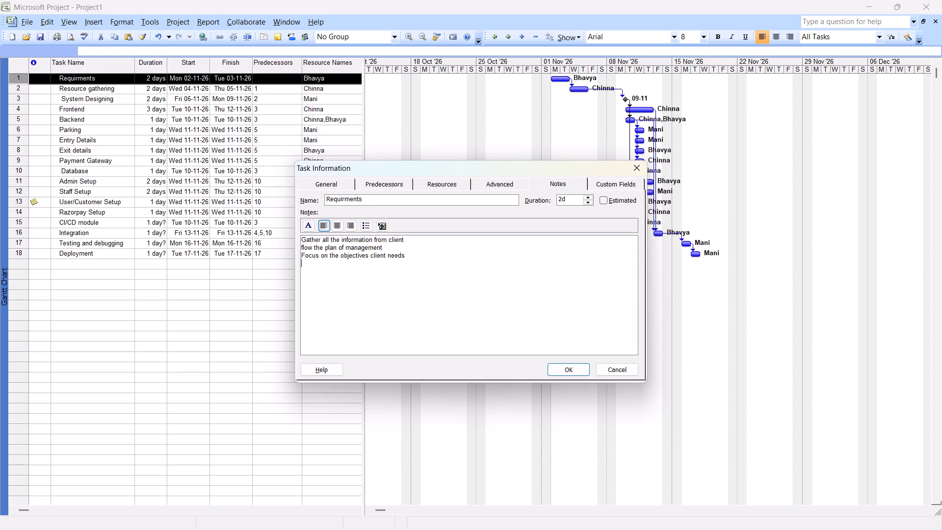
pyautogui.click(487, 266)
# Save the Requirments task note and close the task information.
pyautogui.click(577, 371)
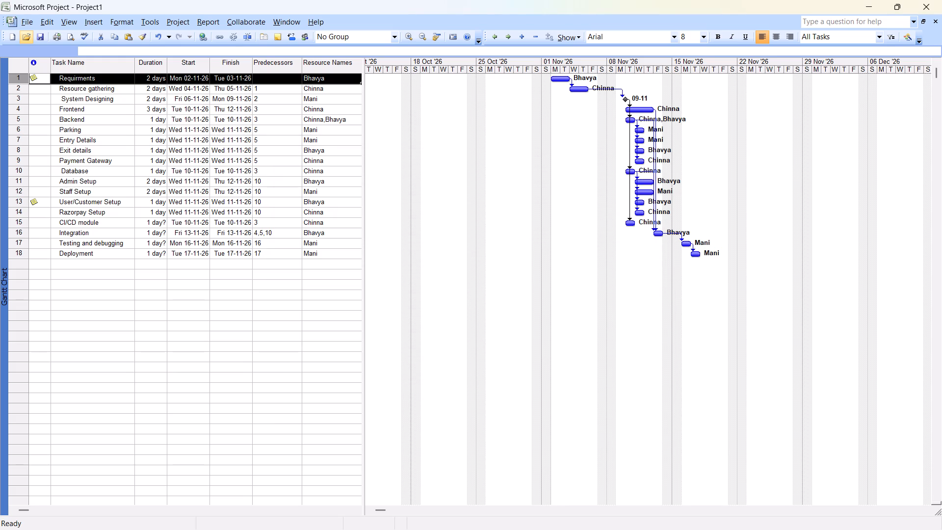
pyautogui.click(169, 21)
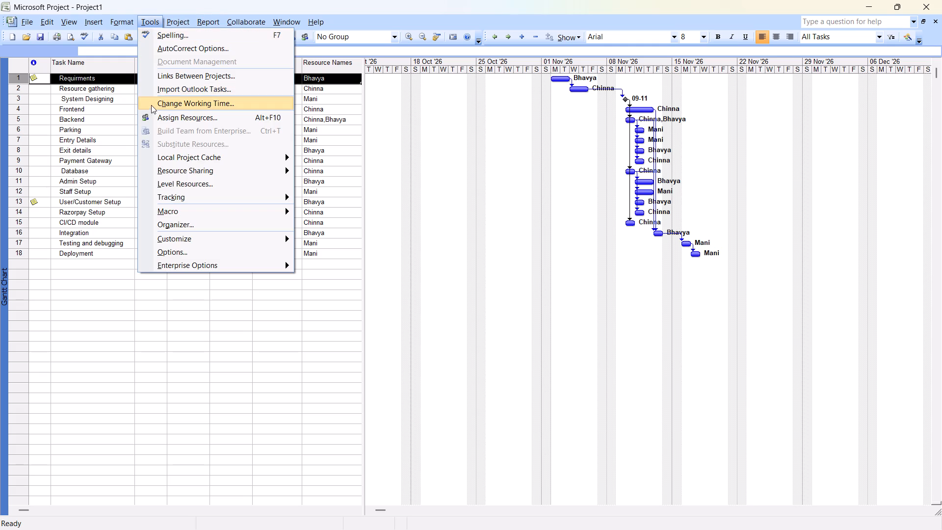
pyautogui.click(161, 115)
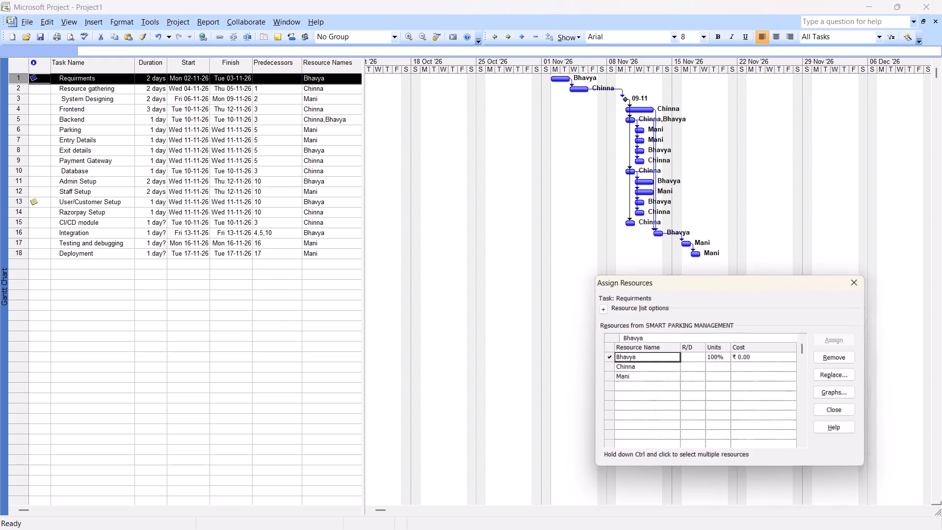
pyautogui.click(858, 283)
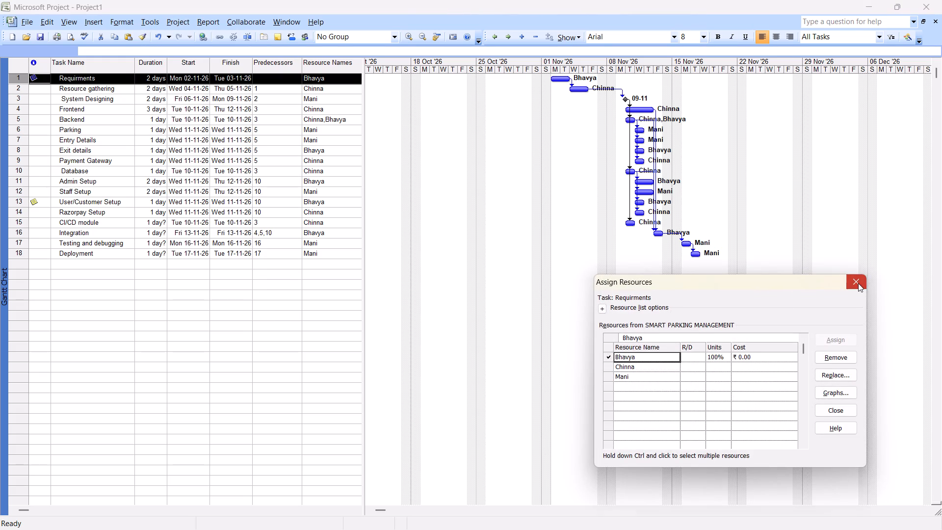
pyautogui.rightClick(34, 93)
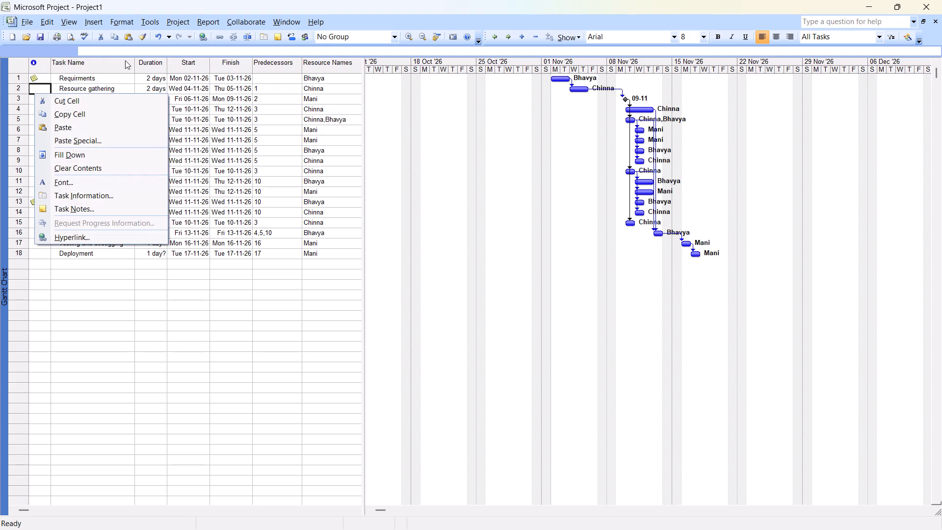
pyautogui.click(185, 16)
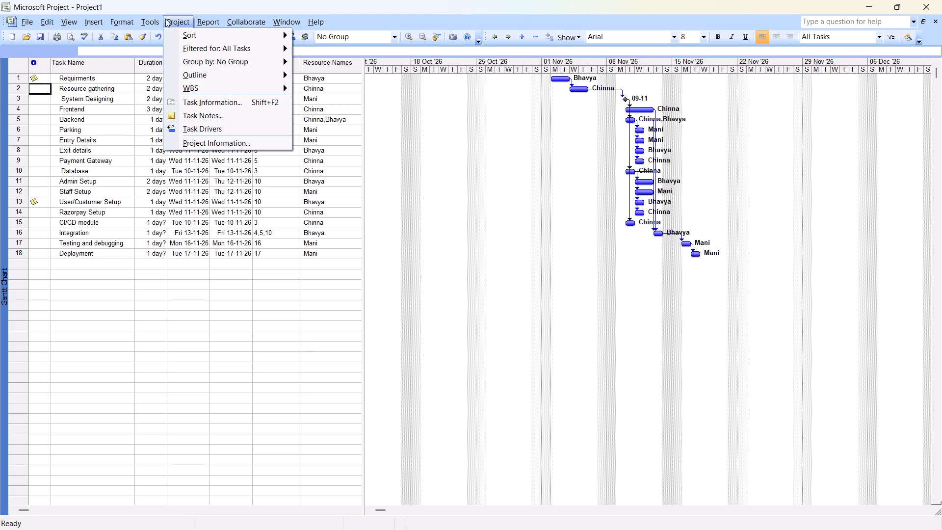
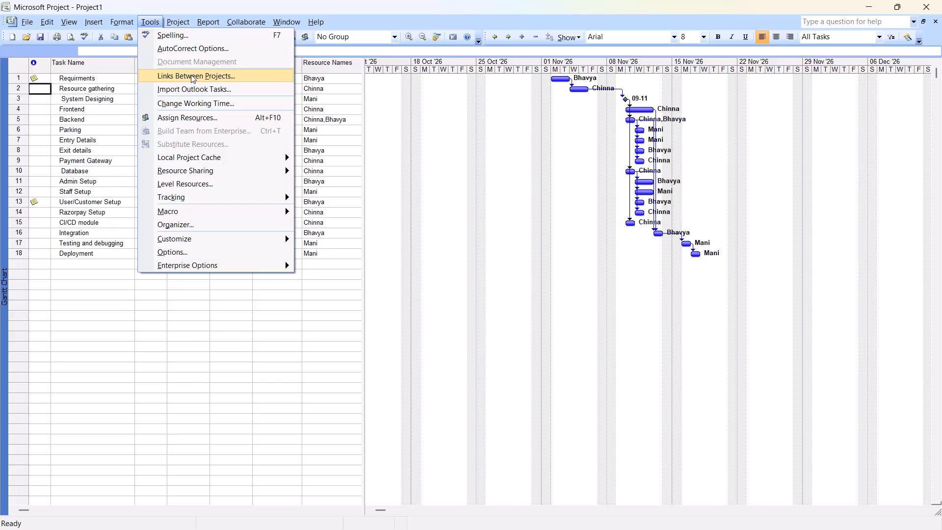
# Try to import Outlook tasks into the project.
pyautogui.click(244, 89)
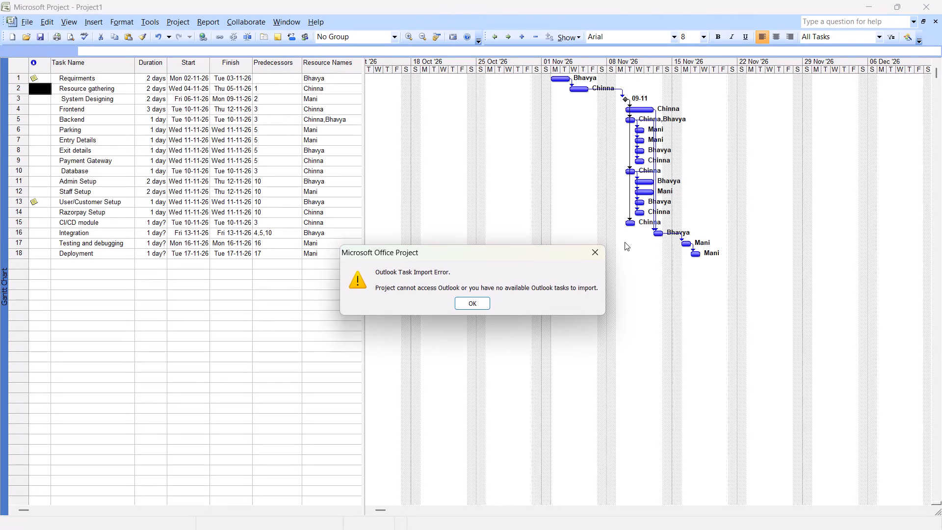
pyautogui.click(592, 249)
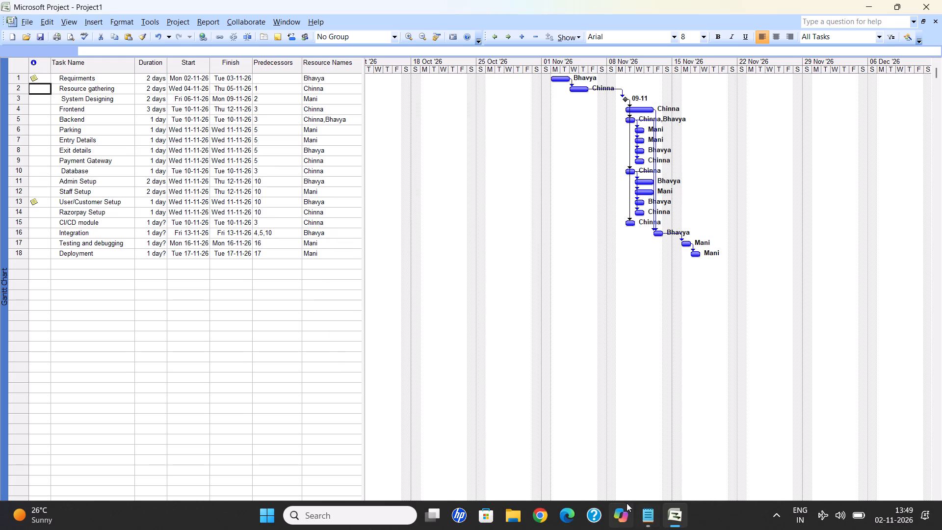
# In the Notepad requirements list, complete item 11 with the copied hyperlinks text, add a line numbered "12.", and return to the project.
pyautogui.click(648, 513)
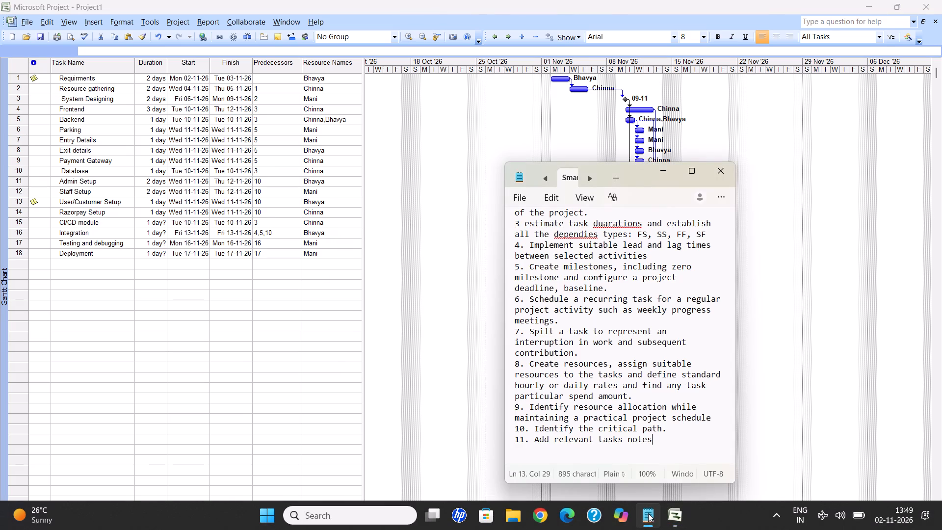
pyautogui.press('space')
pyautogui.hotkey('ctrl', 'v')
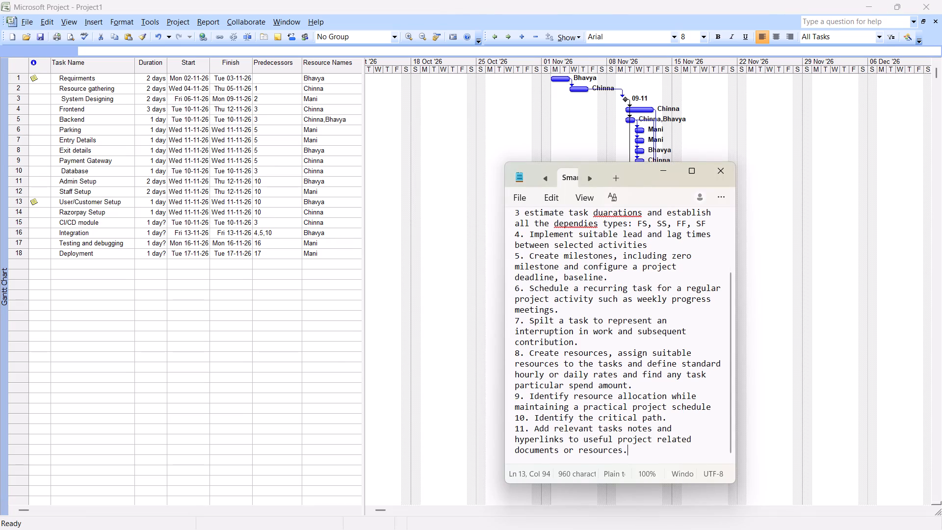
pyautogui.hotkey('shift', 'Return')
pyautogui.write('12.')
pyautogui.click(384, 312)
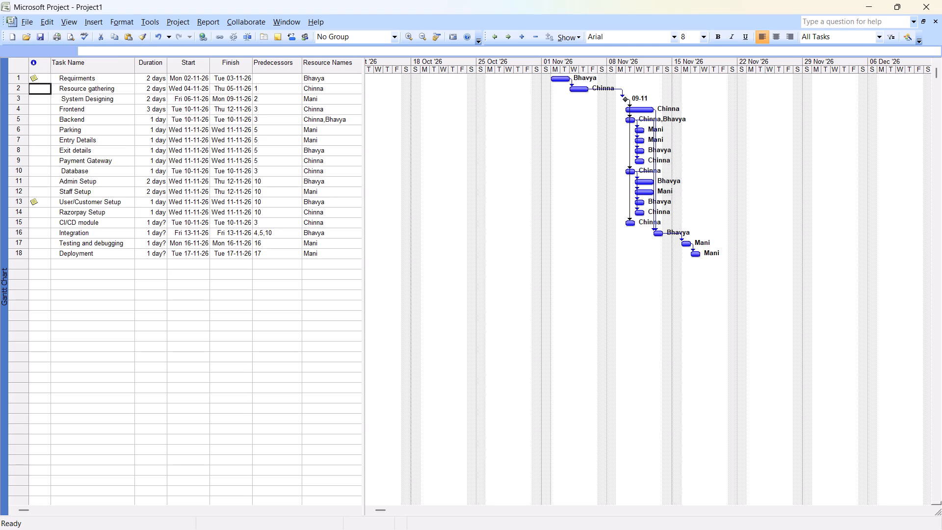
# Open the task note of the Parking task and begin it with "Display the".
pyautogui.rightClick(58, 132)
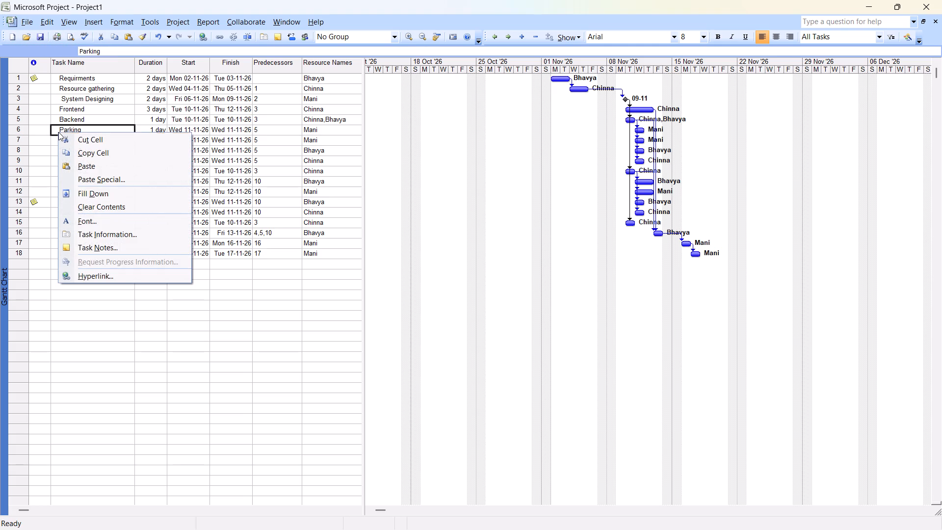
pyautogui.click(89, 252)
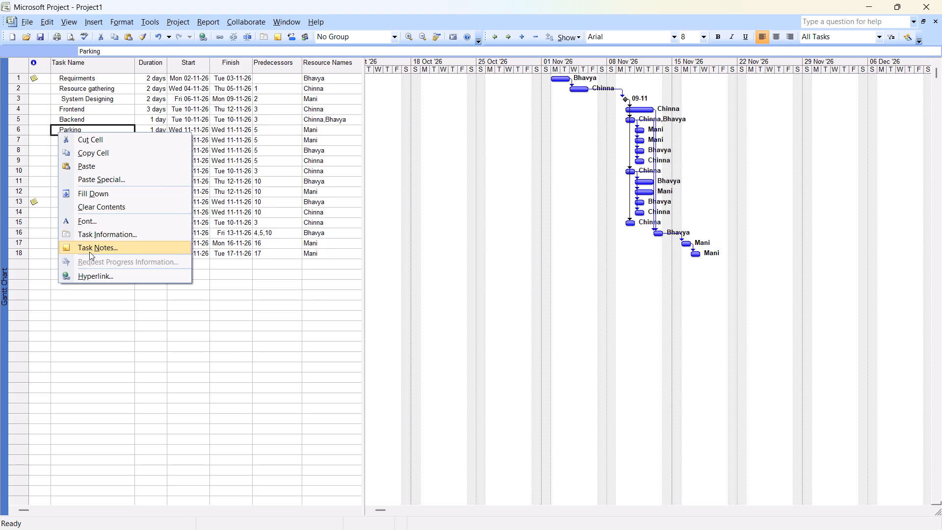
pyautogui.click(387, 313)
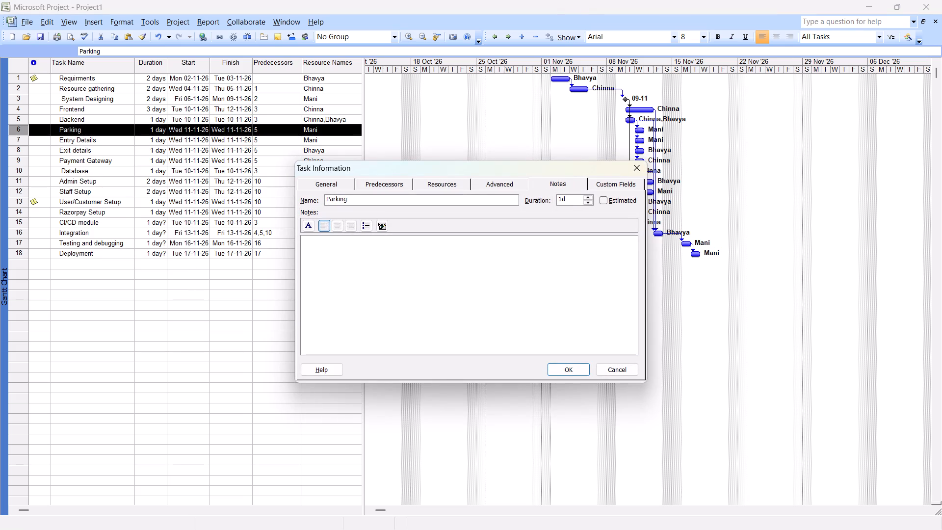
pyautogui.write('Display')
pyautogui.press('space')
pyautogui.write('the')
pyautogui.press('space')
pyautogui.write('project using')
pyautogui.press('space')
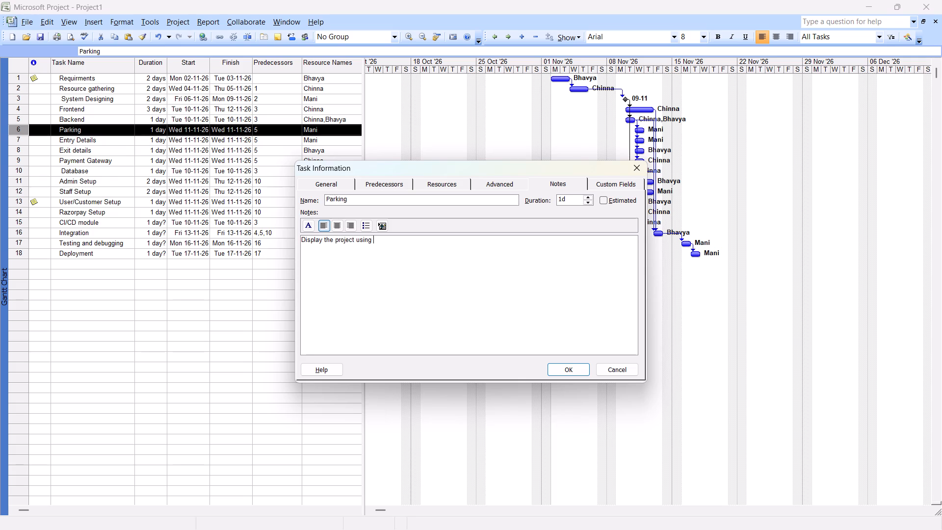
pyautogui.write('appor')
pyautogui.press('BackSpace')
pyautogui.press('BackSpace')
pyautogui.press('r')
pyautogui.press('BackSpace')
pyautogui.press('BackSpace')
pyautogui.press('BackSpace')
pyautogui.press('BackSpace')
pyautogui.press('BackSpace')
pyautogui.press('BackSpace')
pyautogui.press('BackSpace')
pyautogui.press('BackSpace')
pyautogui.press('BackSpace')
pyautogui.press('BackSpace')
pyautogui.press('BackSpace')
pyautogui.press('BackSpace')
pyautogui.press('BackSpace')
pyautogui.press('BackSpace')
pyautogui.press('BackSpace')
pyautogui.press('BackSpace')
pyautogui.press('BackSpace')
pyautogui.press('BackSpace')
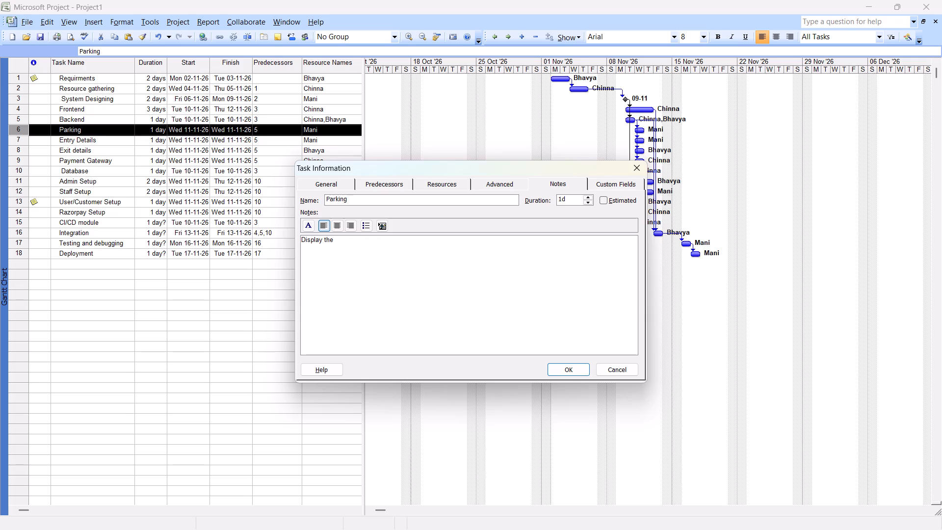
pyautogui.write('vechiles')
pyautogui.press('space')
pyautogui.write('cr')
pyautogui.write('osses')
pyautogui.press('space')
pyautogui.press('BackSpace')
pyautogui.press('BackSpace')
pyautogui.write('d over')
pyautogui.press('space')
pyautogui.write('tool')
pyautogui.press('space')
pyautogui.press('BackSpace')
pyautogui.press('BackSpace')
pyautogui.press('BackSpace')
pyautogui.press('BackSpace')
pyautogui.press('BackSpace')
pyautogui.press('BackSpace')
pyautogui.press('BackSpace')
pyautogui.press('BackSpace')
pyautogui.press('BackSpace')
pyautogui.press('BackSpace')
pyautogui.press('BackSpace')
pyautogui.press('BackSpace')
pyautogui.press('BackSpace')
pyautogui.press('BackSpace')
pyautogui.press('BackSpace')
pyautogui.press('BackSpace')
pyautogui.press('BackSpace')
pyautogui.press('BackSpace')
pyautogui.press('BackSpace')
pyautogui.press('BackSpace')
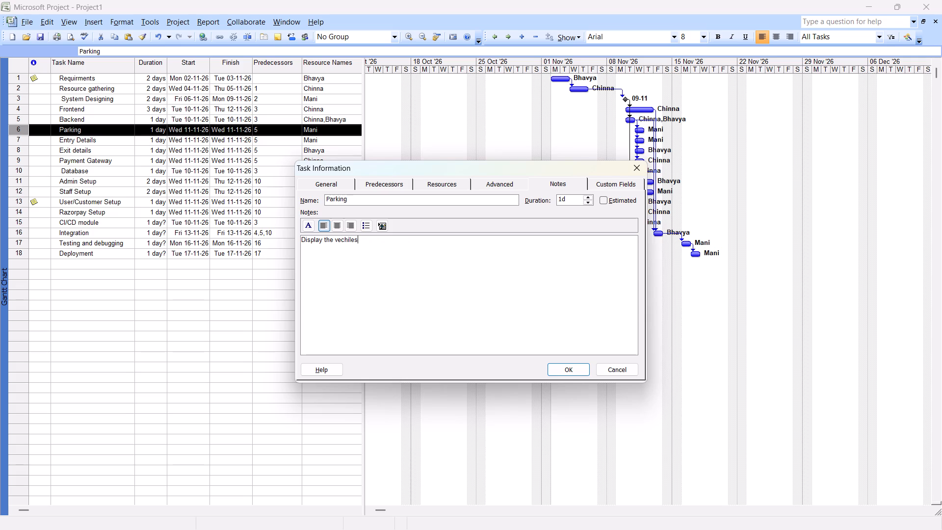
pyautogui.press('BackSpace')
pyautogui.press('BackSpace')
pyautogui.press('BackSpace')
# Continue the Parking note's sentence with "project using appropirate views and save the final project".
pyautogui.write('project using')
pyautogui.press('space')
pyautogui.write('app')
pyautogui.write('ro')
pyautogui.write('pirate')
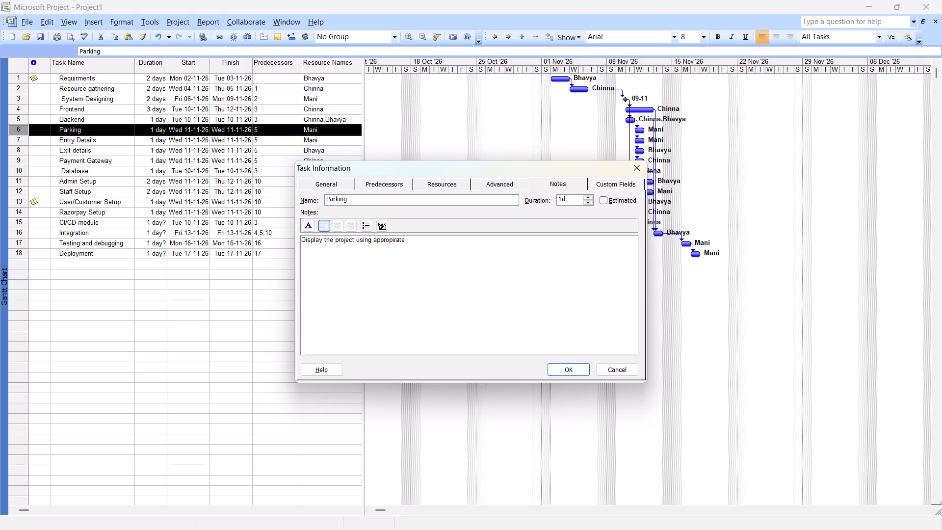
pyautogui.press('space')
pyautogui.write('viewa')
pyautogui.press('BackSpace')
pyautogui.write('s and save the final project')
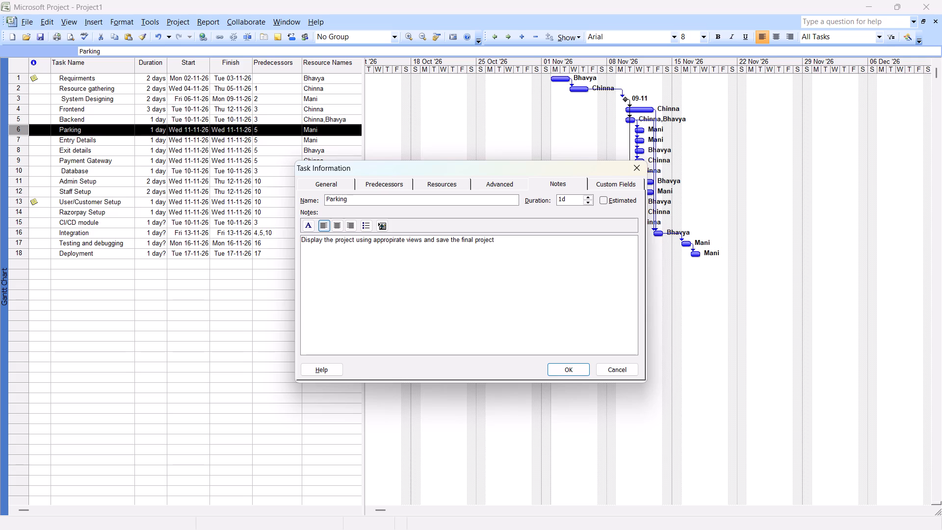
# Copy the whole sentence about displaying and saving the project and delete it from the Parking note.
pyautogui.hotkey('ctrl', 'a')
pyautogui.hotkey('ctrl', 'c')
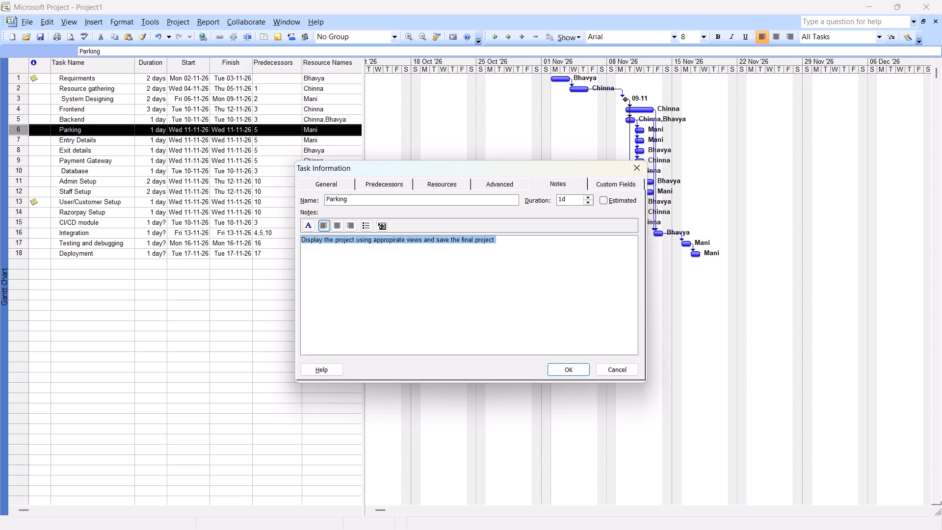
pyautogui.press('BackSpace')
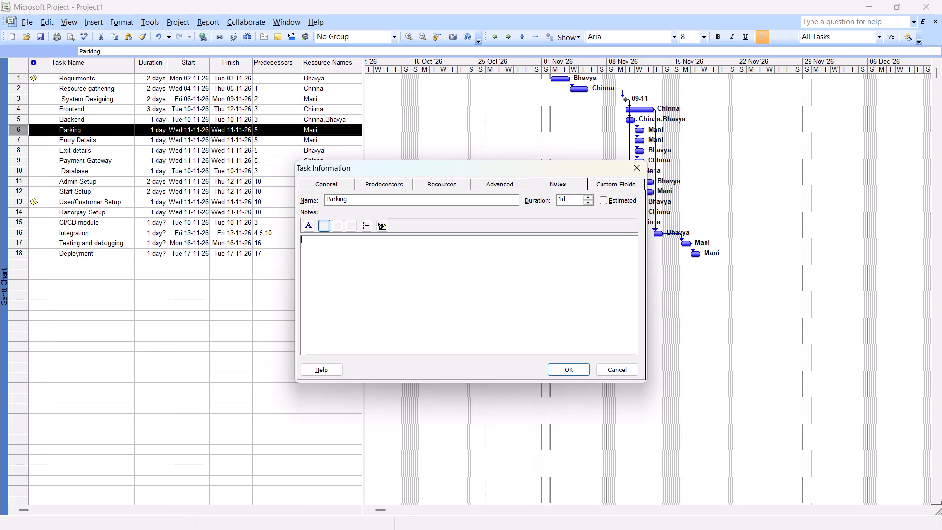
# Write "The vechiles history and logs of in and out." as the Parking task note and save it.
pyautogui.write('The')
pyautogui.press('space')
pyautogui.write('vechiles history and')
pyautogui.press('space')
pyautogui.write('logs of in a')
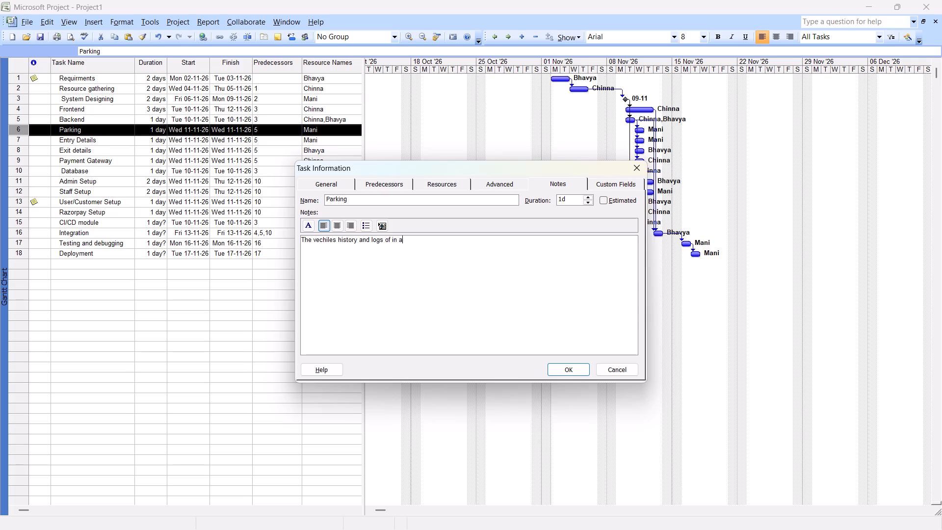
pyautogui.write('nd')
pyautogui.press('space')
pyautogui.write('out')
pyautogui.press('.')
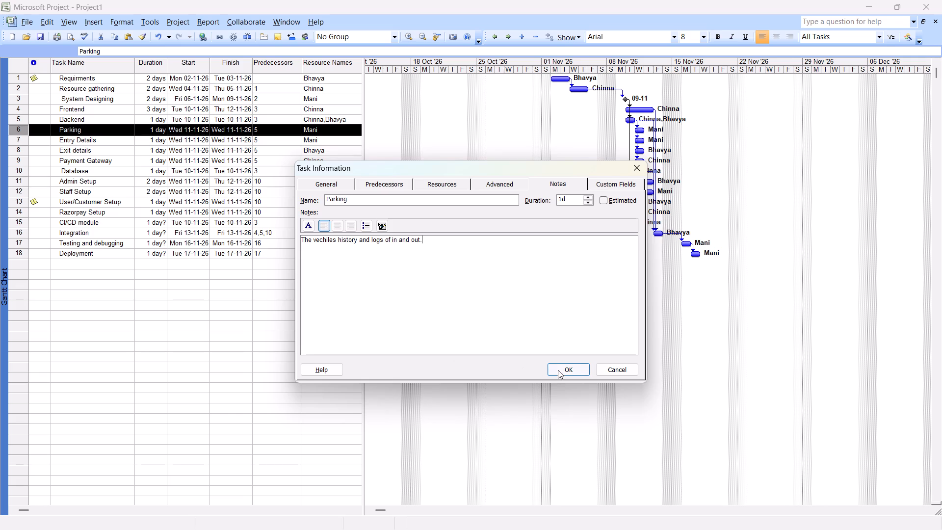
pyautogui.click(561, 365)
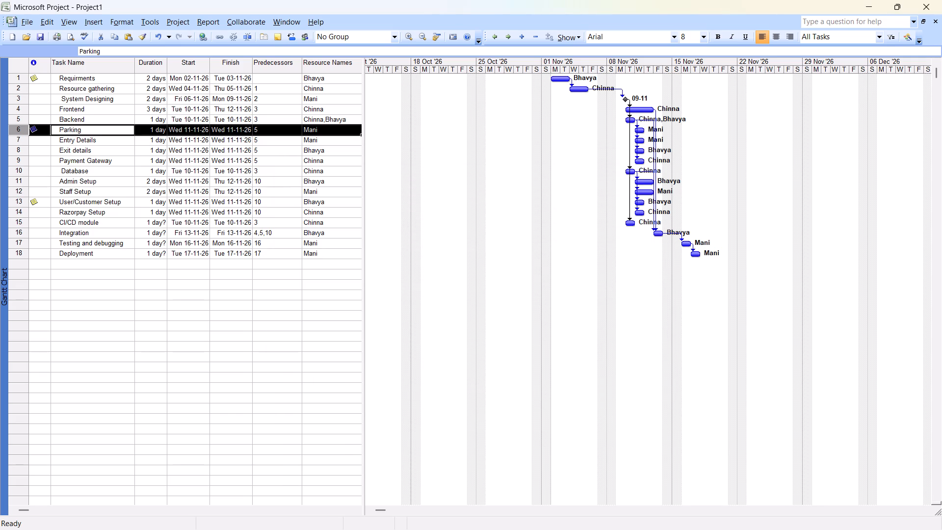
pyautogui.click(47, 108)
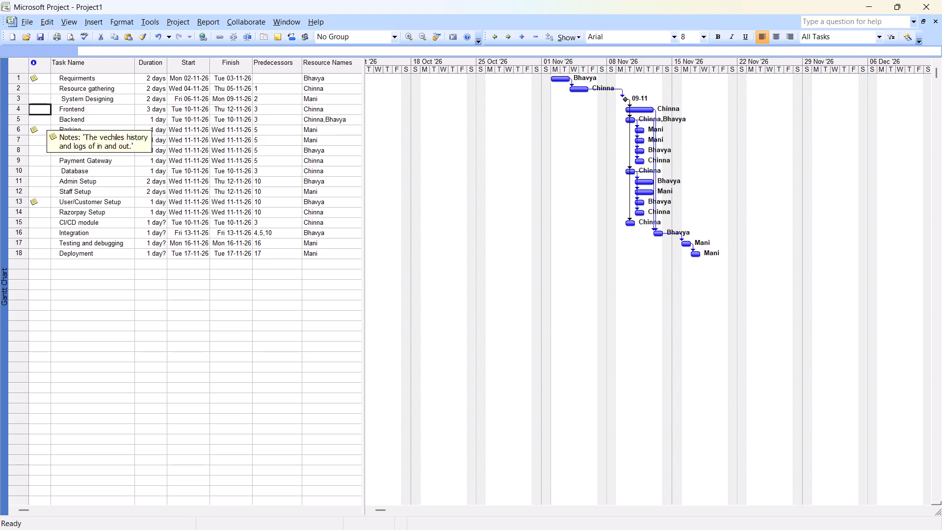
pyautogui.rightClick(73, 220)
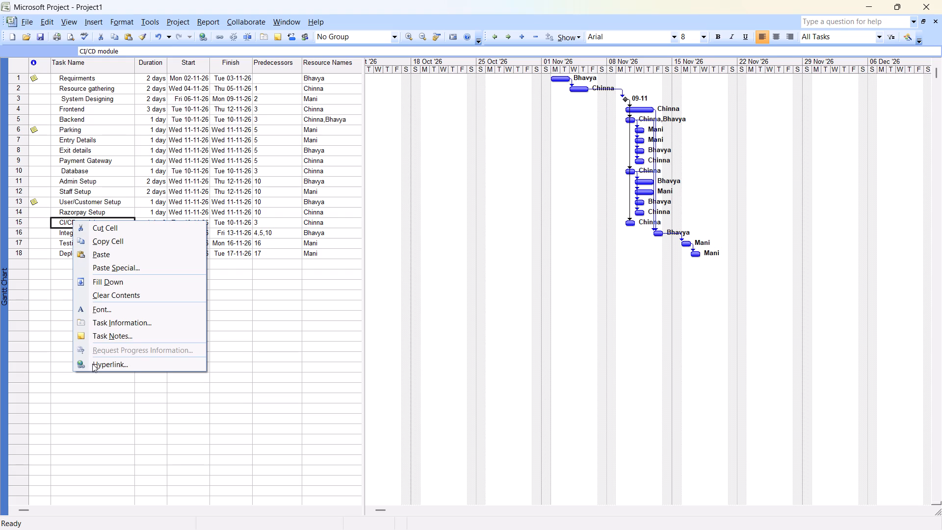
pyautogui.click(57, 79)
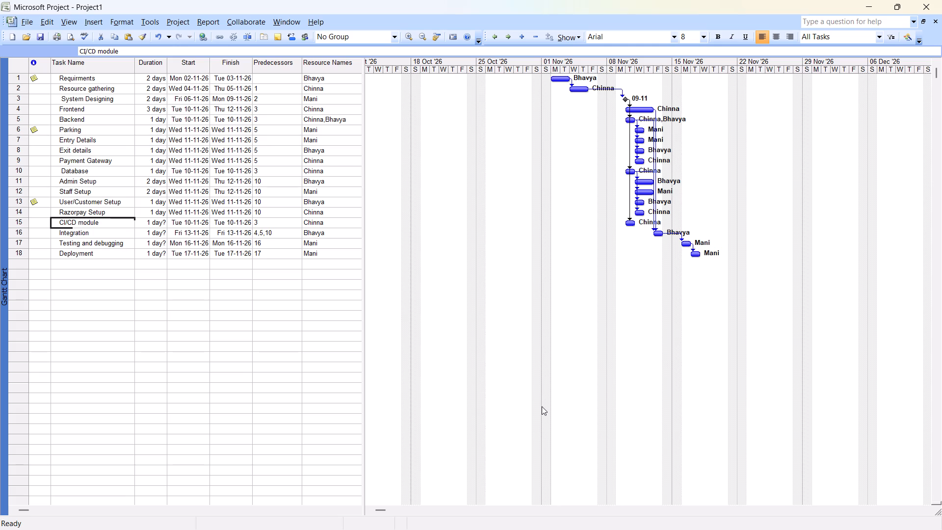
# Switch to Notepad and paste the copied sentence about displaying and saving the project as requirement 12.
pyautogui.click(647, 512)
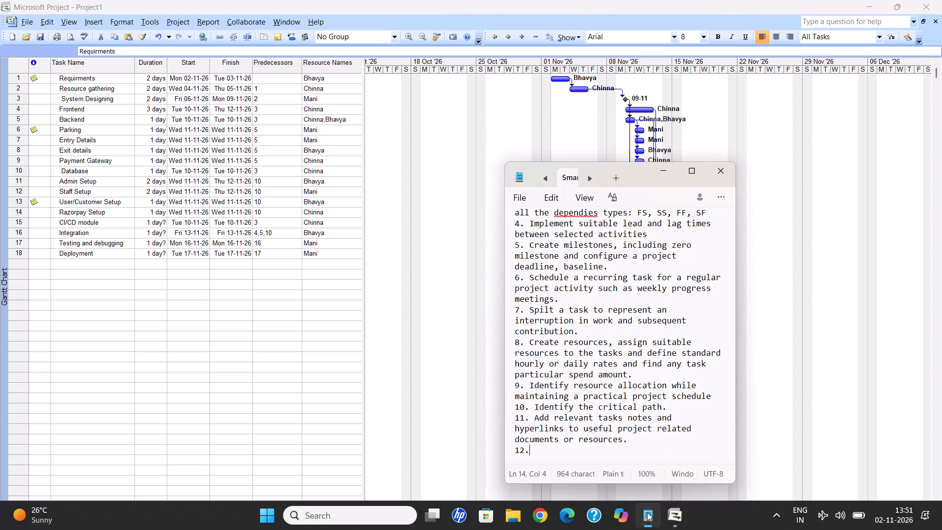
pyautogui.hotkey('ctrl', 'v')
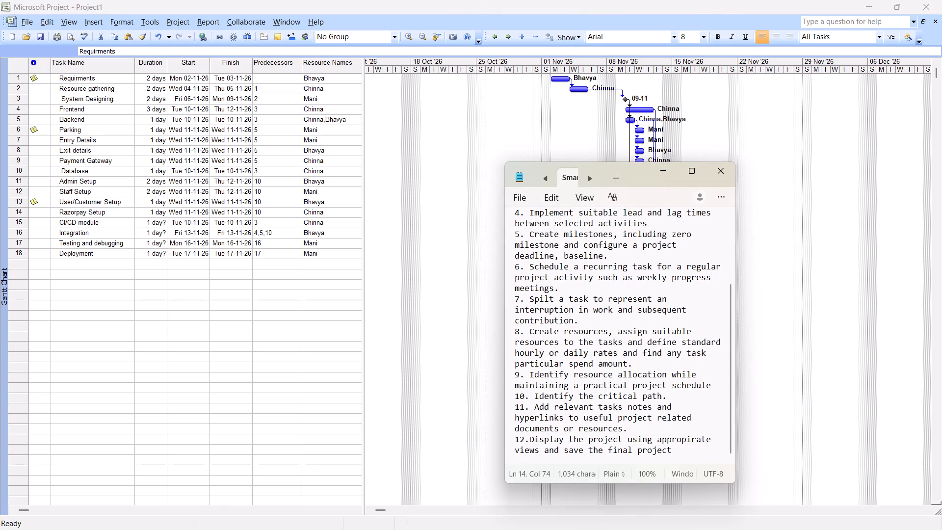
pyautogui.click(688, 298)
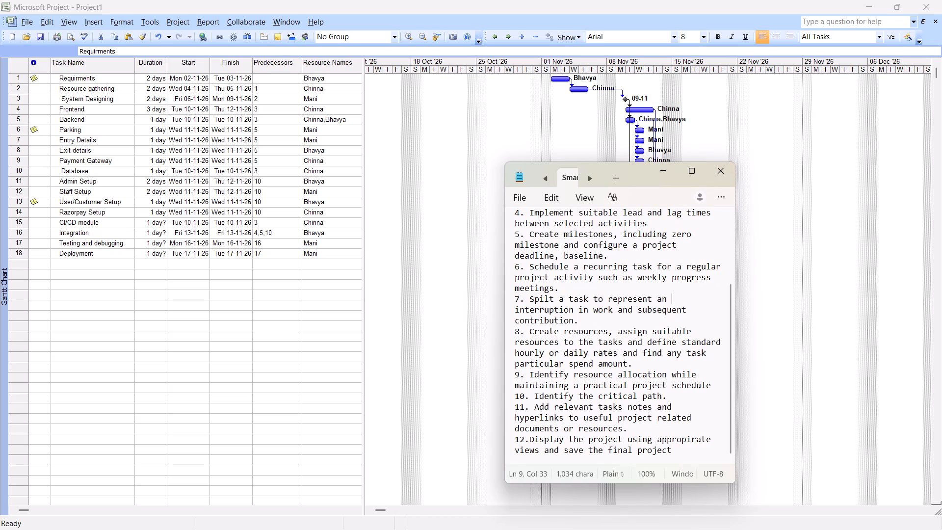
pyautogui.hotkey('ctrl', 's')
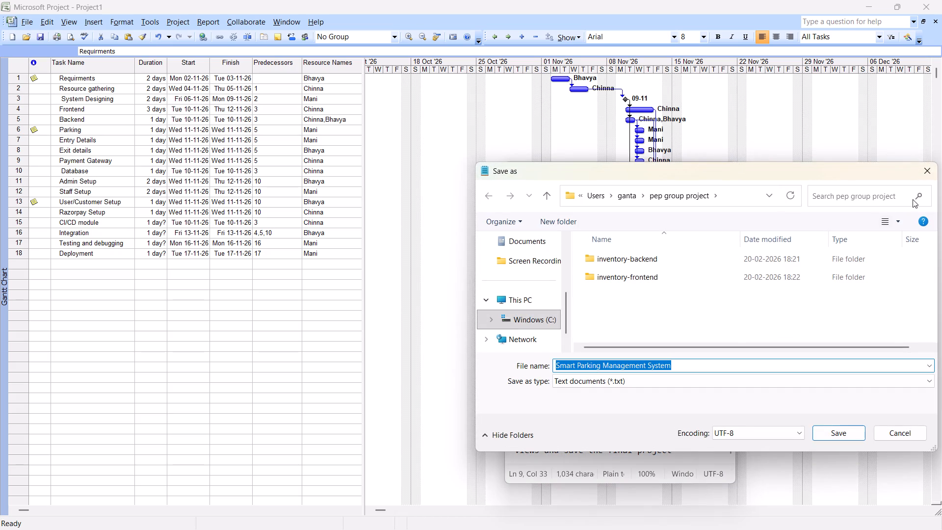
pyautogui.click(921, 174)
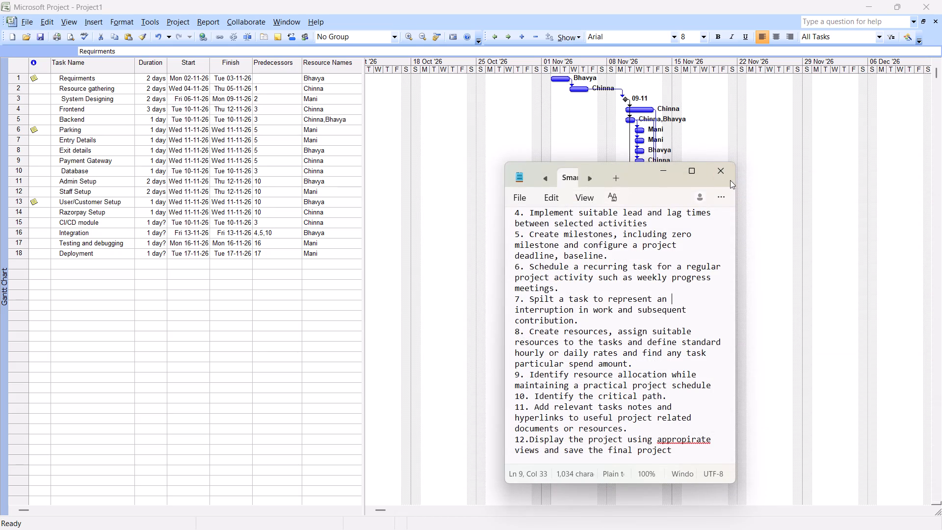
# Close the Notepad requirements window and switch back to the Microsoft Project schedule.
pyautogui.moveTo(730, 180); pyautogui.dragTo(725, 170)
pyautogui.click(725, 170)
pyautogui.click(724, 156)
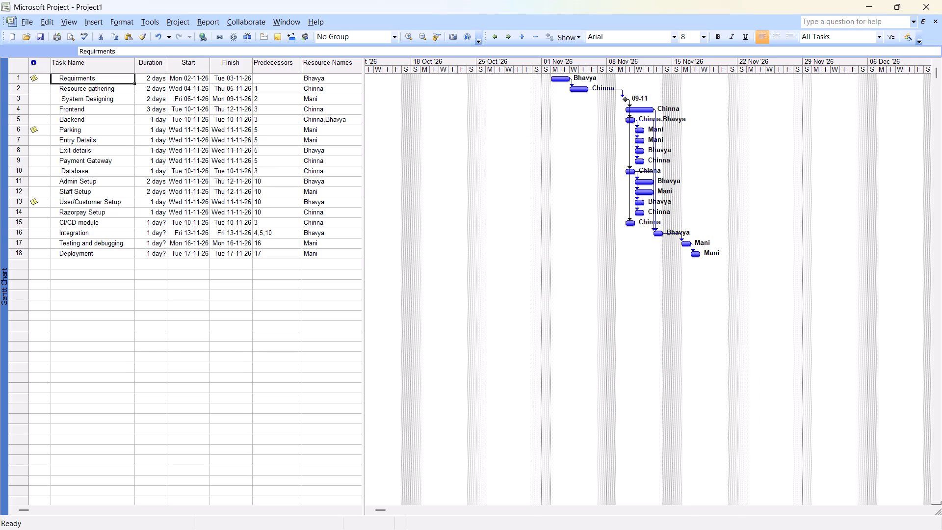
pyautogui.click(44, 79)
pyautogui.rightClick(44, 79)
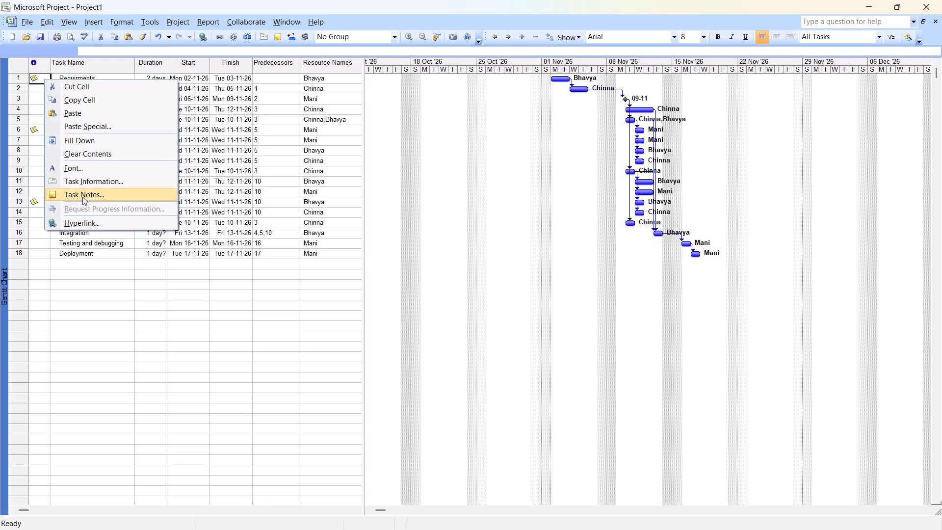
pyautogui.click(80, 222)
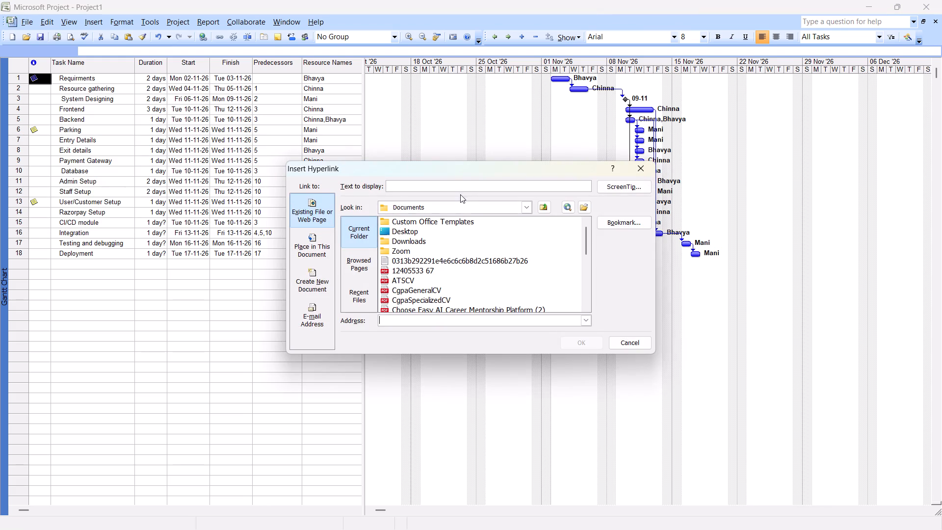
pyautogui.write('www')
pyautogui.write('.google')
pyautogui.write('.com')
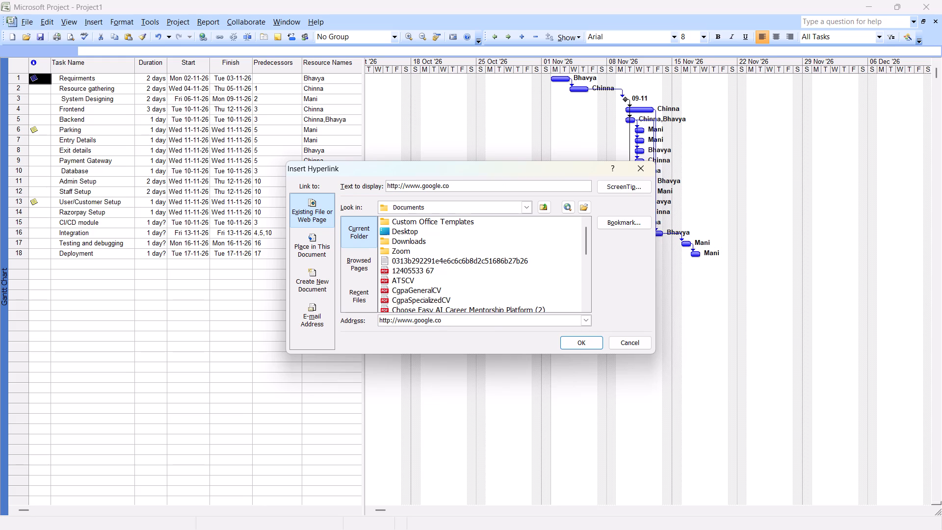
pyautogui.press('Return')
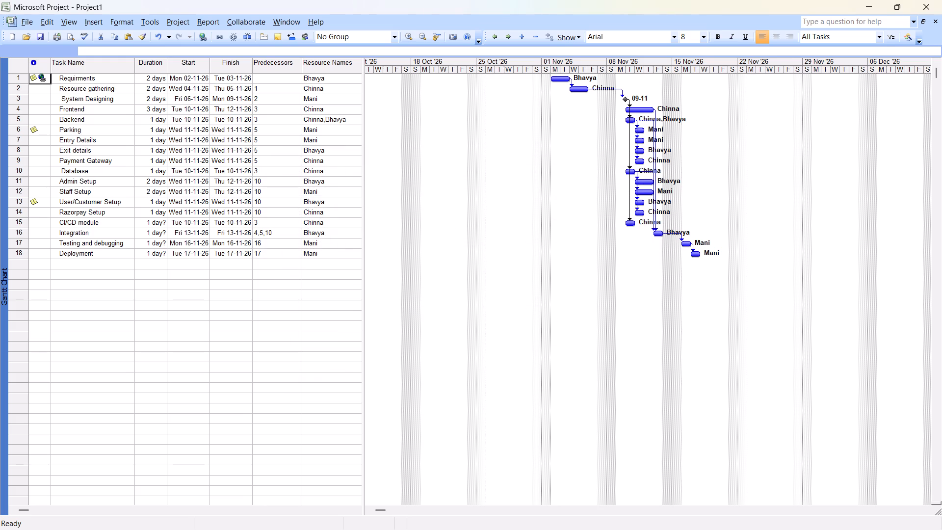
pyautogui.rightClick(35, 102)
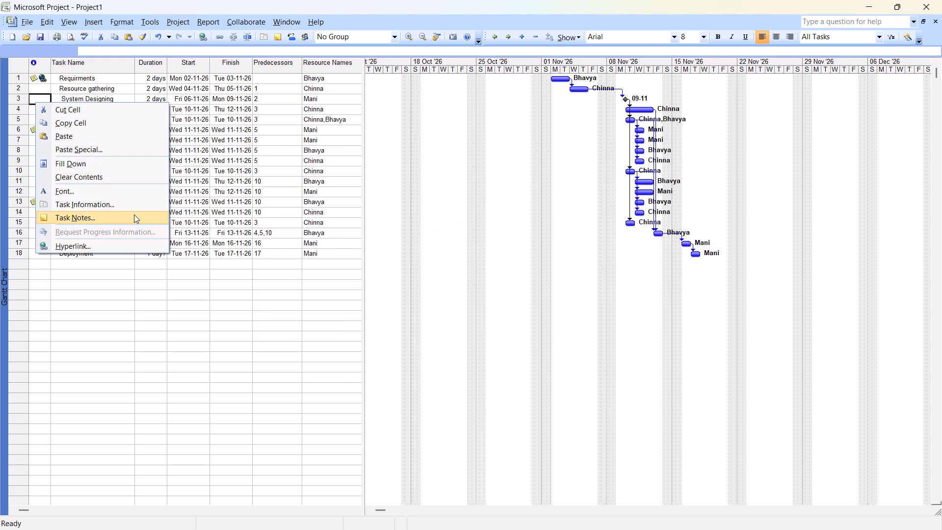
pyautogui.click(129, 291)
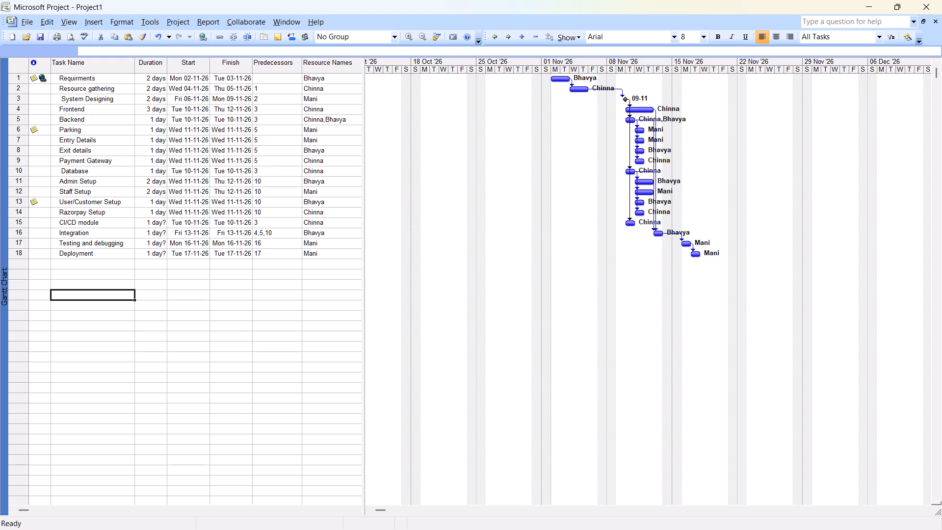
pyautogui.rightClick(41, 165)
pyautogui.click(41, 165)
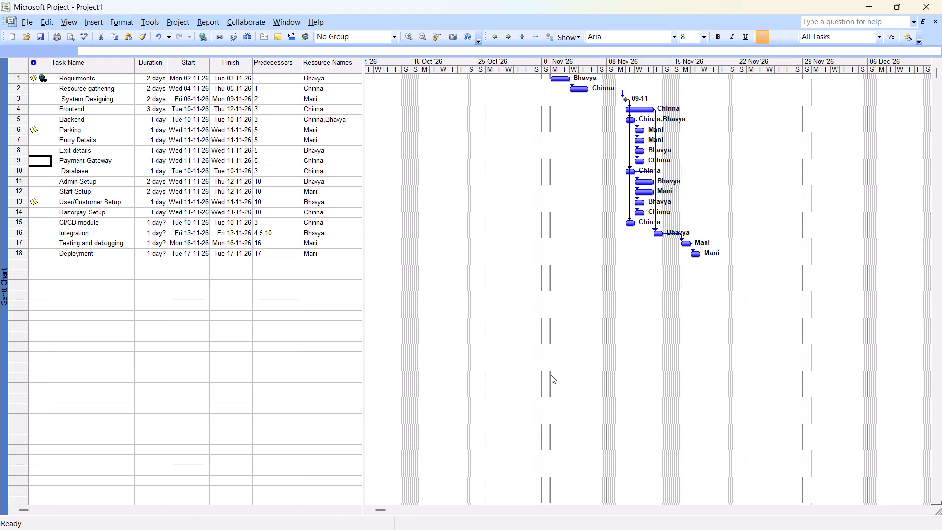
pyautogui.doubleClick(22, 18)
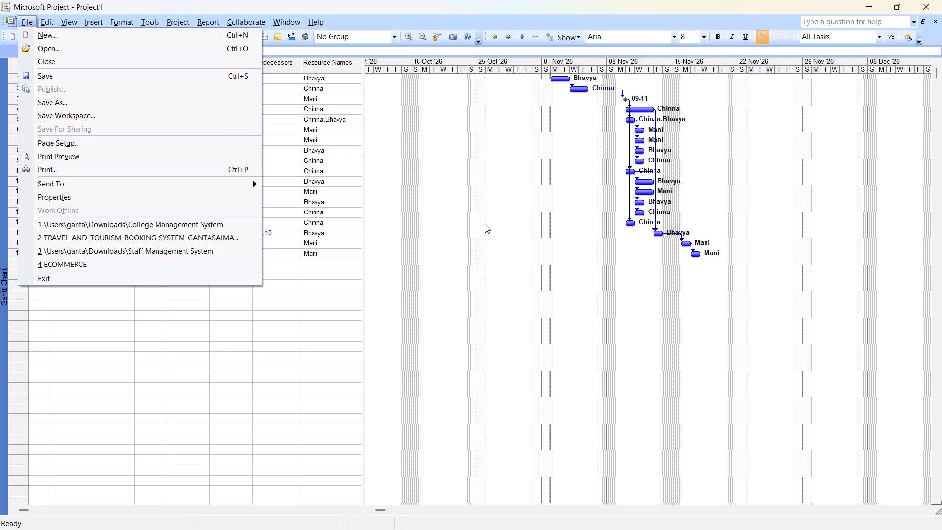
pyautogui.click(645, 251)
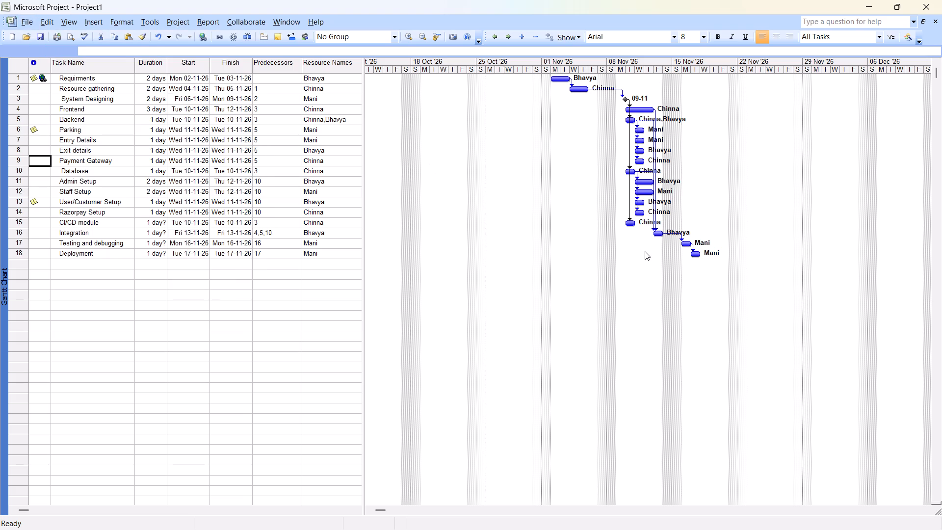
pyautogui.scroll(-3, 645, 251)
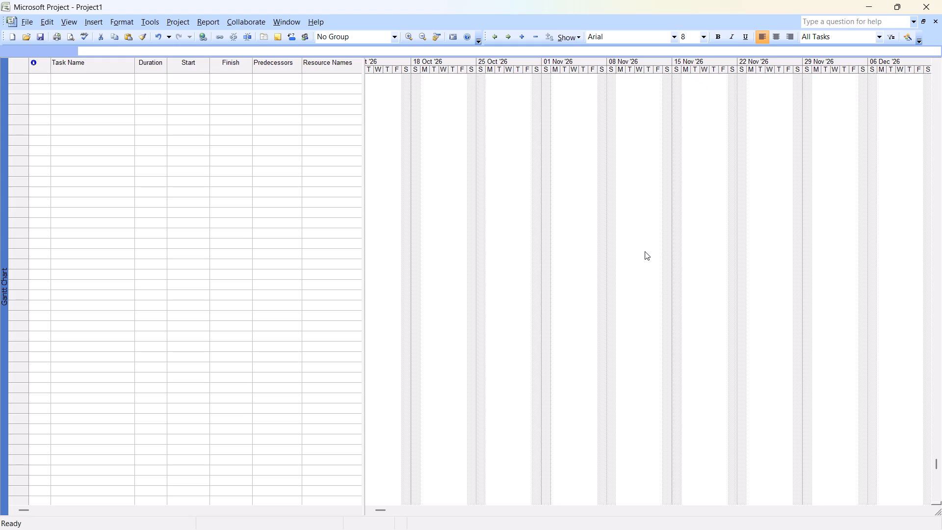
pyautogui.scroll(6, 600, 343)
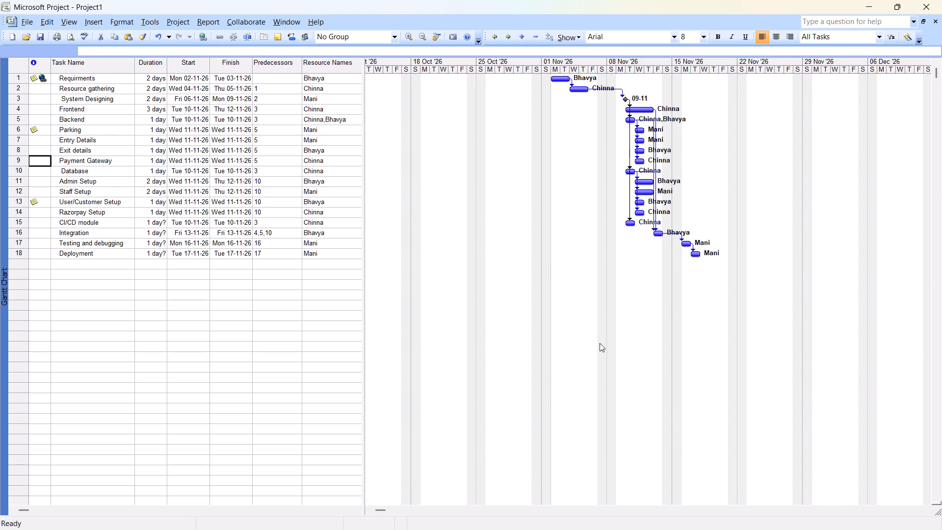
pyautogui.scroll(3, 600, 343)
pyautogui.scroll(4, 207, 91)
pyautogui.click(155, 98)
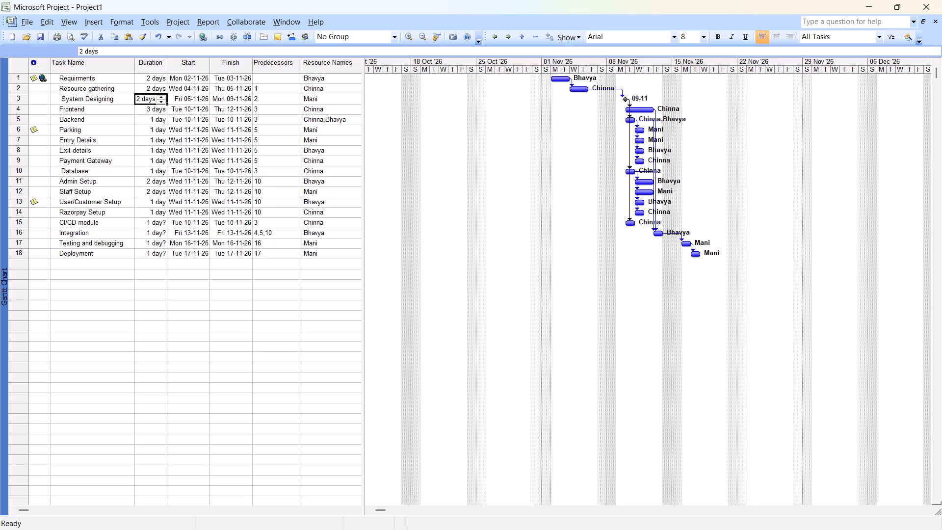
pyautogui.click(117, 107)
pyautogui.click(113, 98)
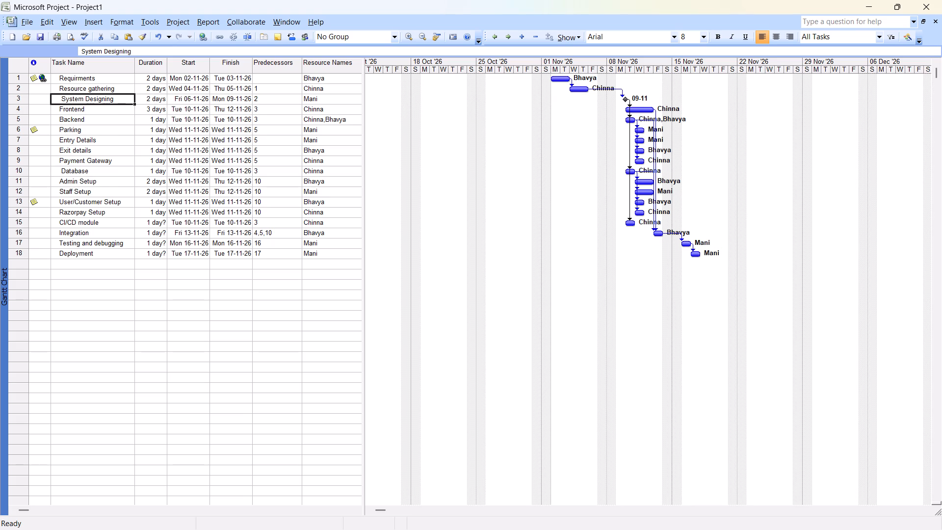
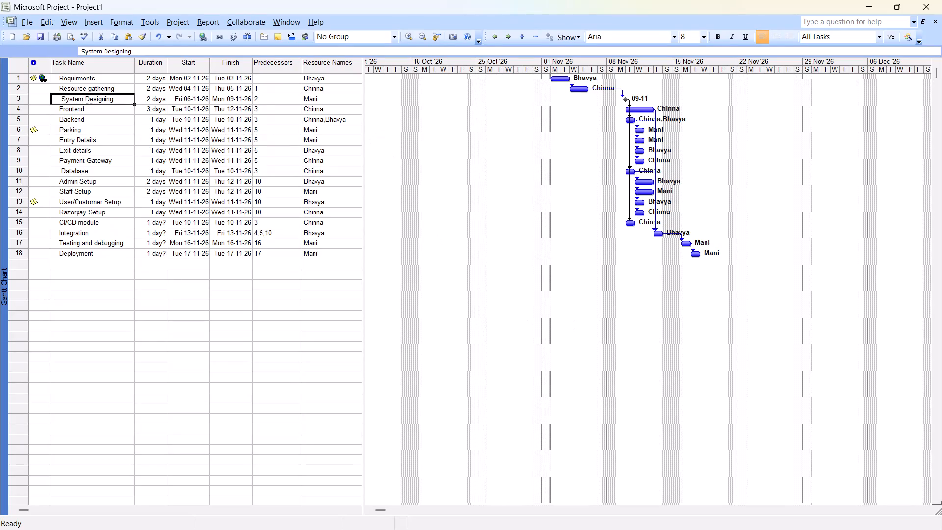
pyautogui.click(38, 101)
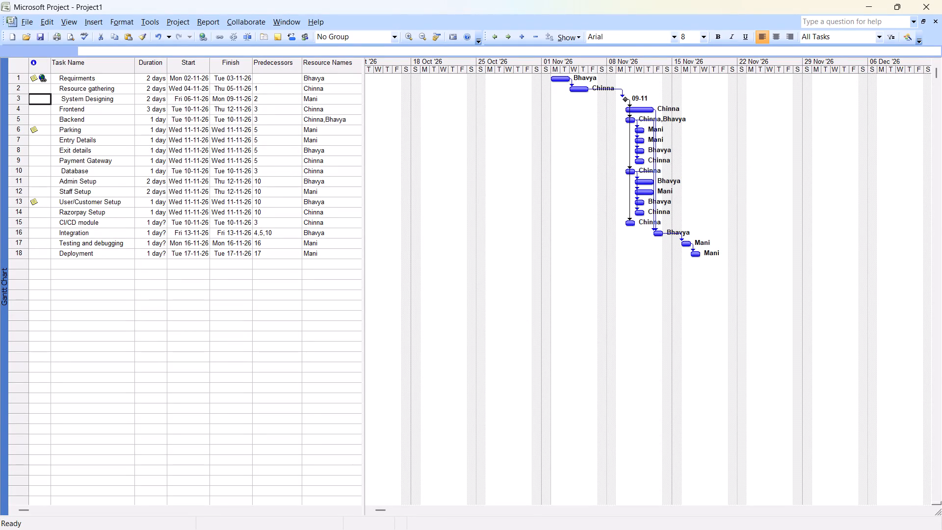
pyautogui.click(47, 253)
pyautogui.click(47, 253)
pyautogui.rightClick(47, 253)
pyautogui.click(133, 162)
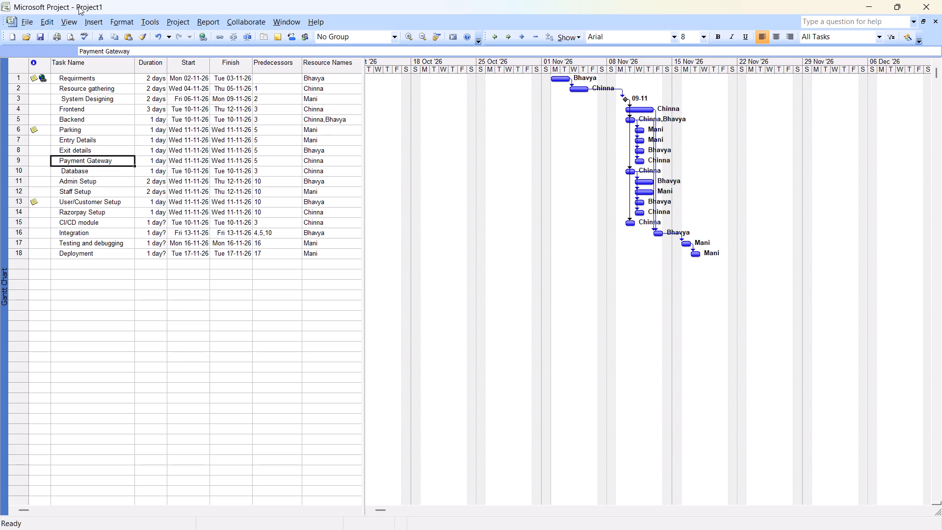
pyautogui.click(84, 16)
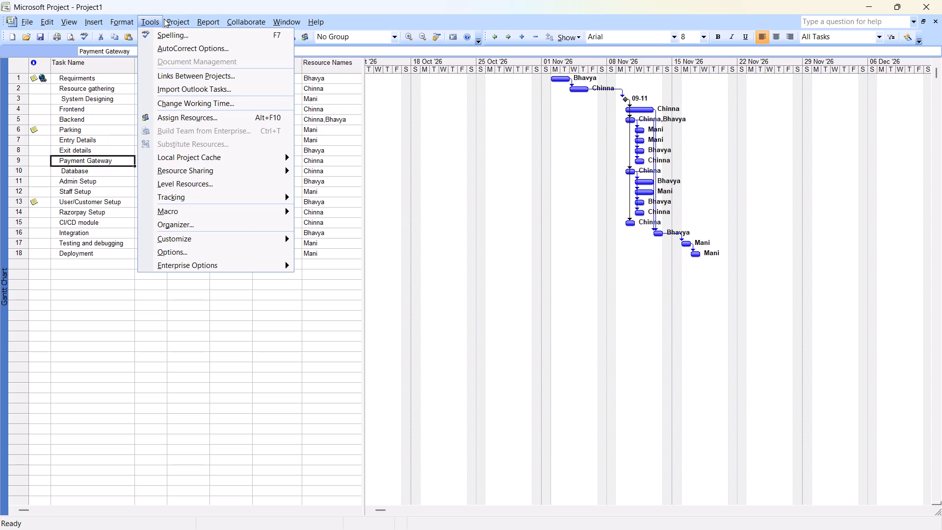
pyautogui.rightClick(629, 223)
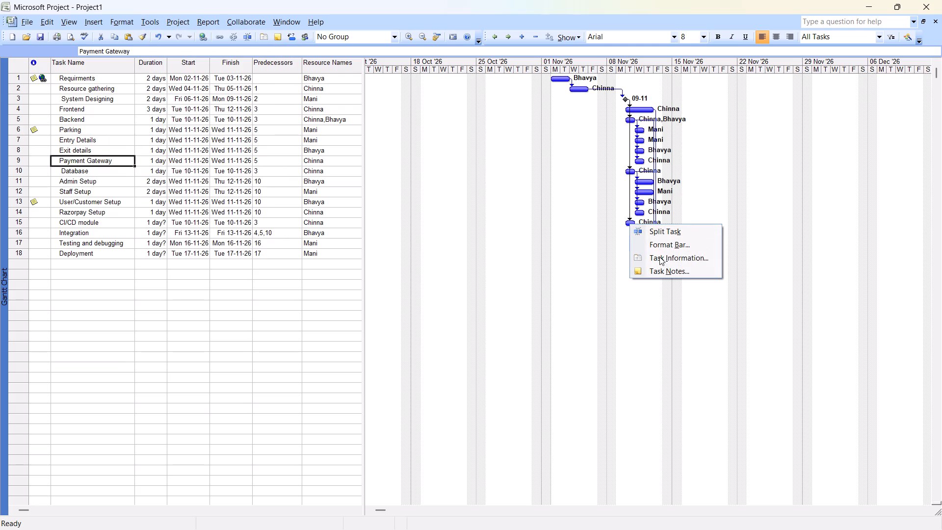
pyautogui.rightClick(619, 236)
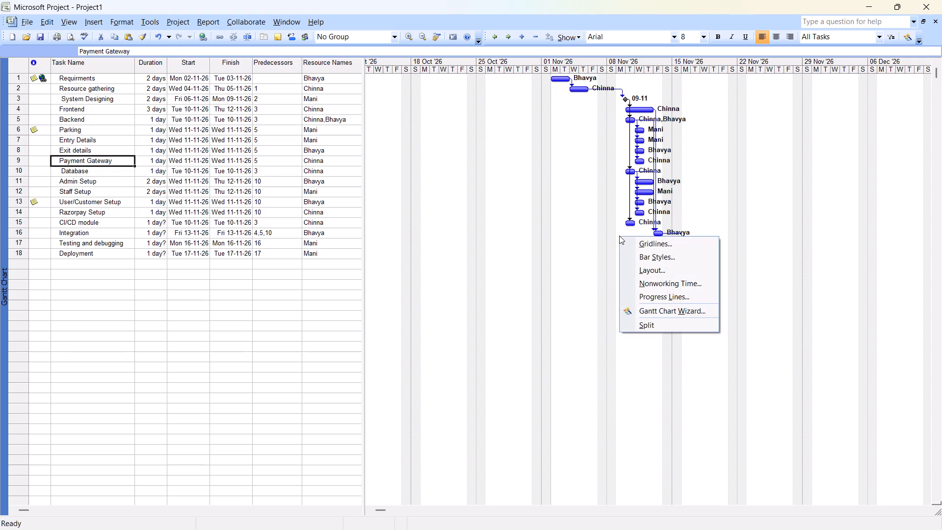
# Format the chart with the Gantt Chart Wizard to display the critical path, with resources and dates on the bars.
pyautogui.rightClick(572, 246)
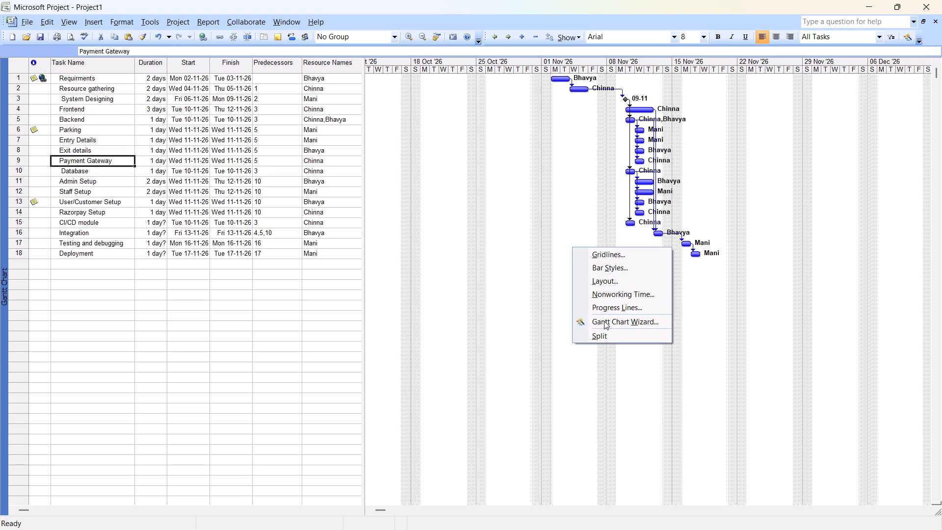
pyautogui.click(603, 320)
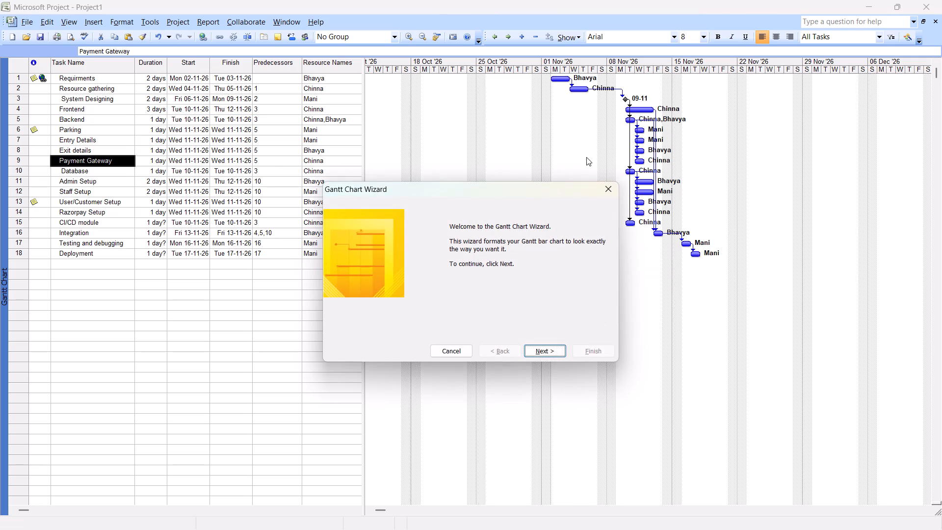
pyautogui.click(542, 353)
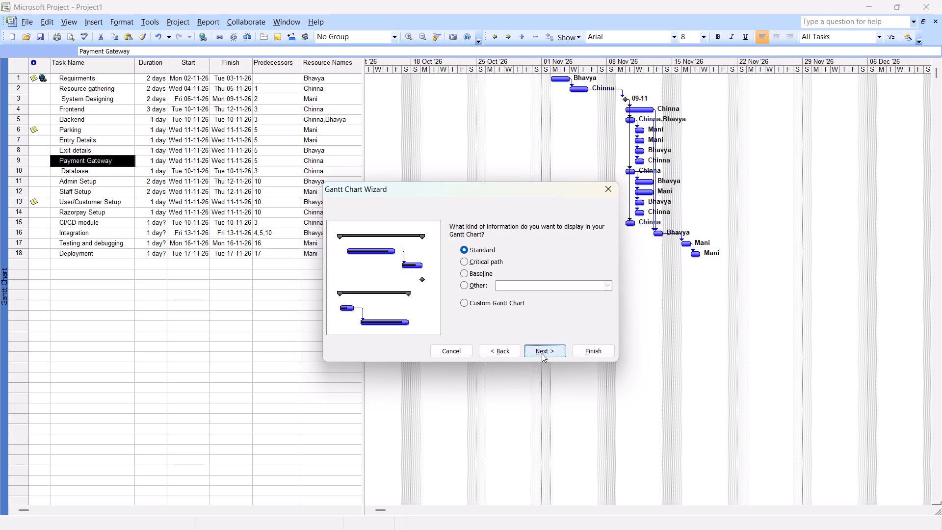
pyautogui.click(495, 264)
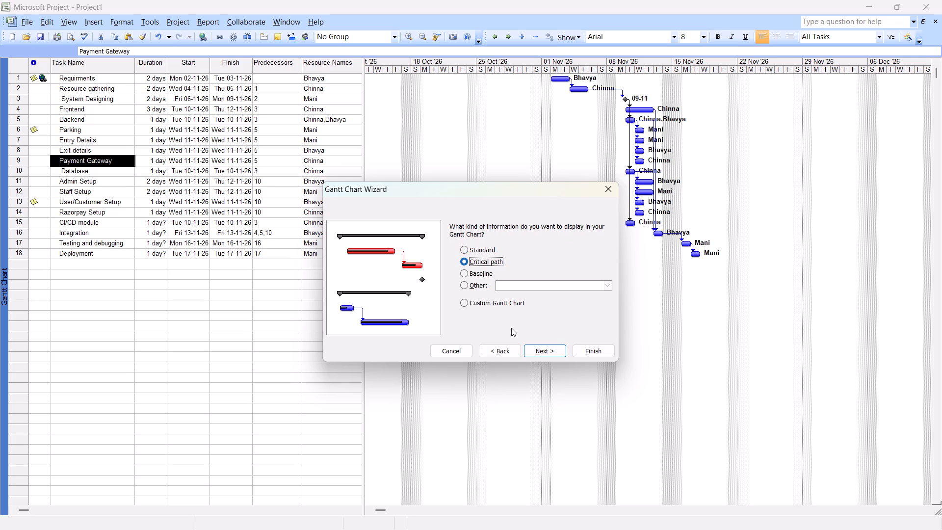
pyautogui.click(545, 352)
pyautogui.click(545, 352)
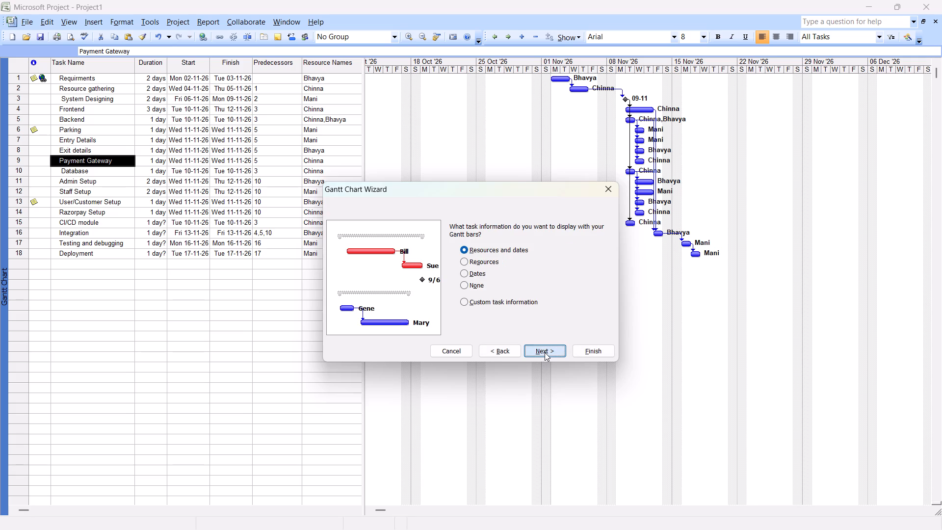
pyautogui.click(545, 352)
pyautogui.click(545, 352)
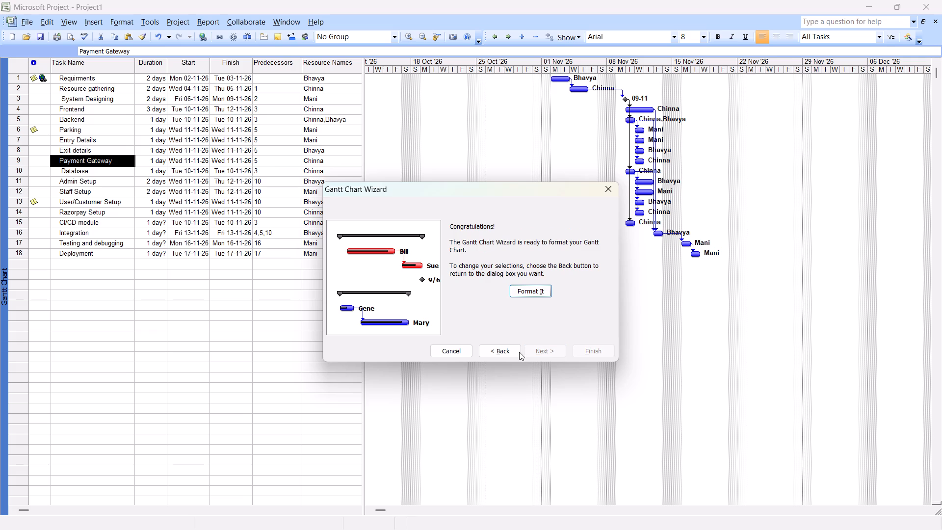
pyautogui.click(537, 298)
pyautogui.click(538, 293)
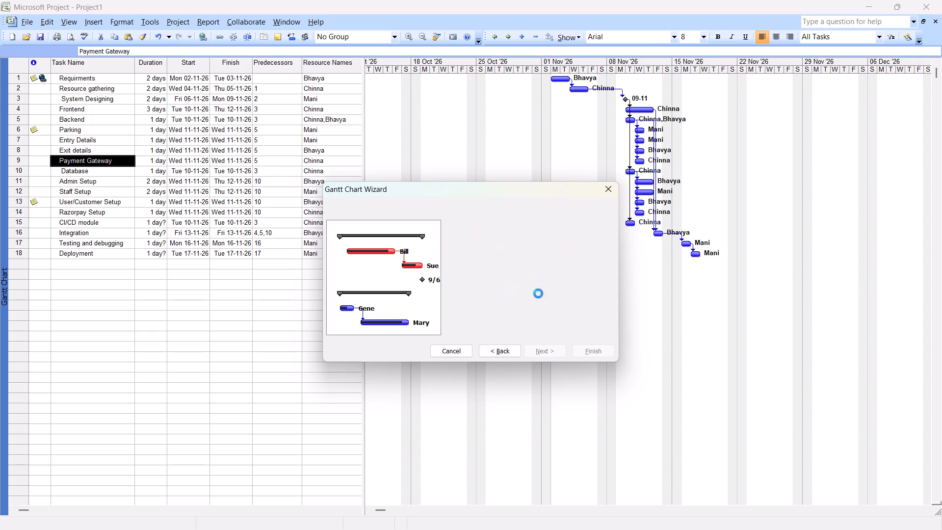
pyautogui.click(694, 277)
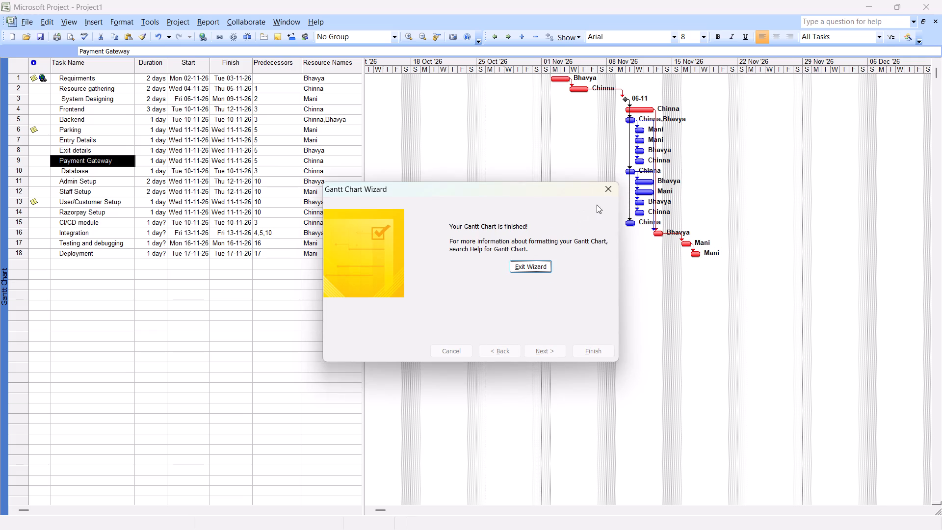
pyautogui.click(533, 263)
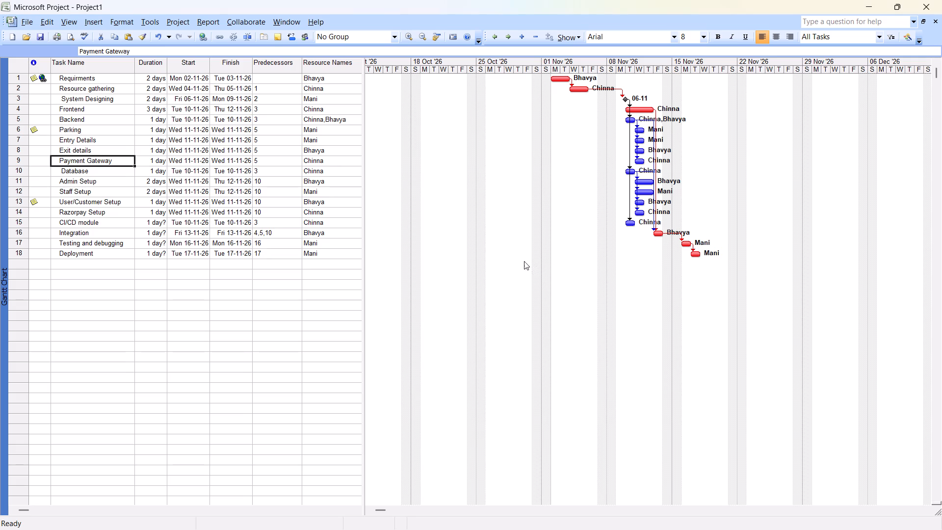
# Examine the critical and non-critical task bars and their links across the Gantt chart at different timescales.
pyautogui.scroll(-4, 581, 248)
pyautogui.scroll(3, 581, 248)
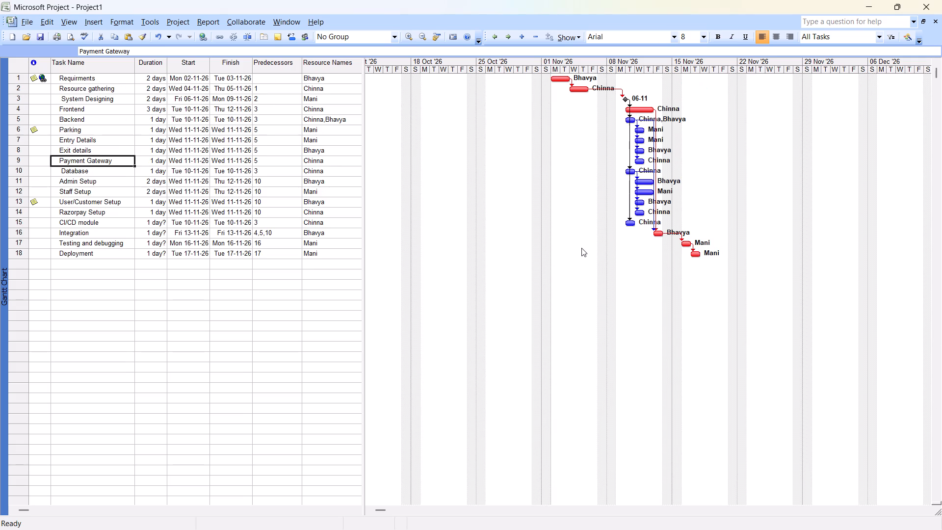
pyautogui.scroll(10, 581, 248)
pyautogui.scroll(-1, 614, 228)
pyautogui.keyDown('ctrl'); pyautogui.scroll(2, 614, 228); pyautogui.keyUp('ctrl')
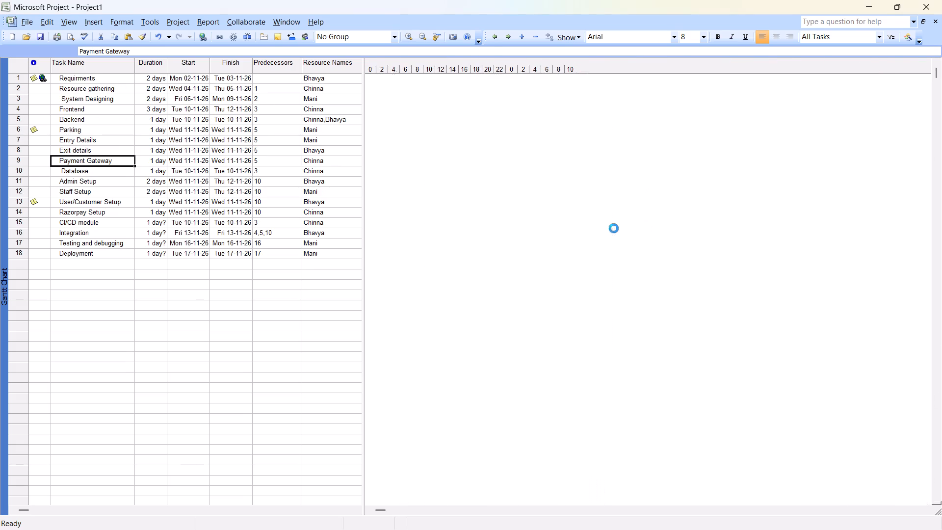
pyautogui.keyDown('ctrl'); pyautogui.scroll(-2, 614, 228); pyautogui.keyUp('ctrl')
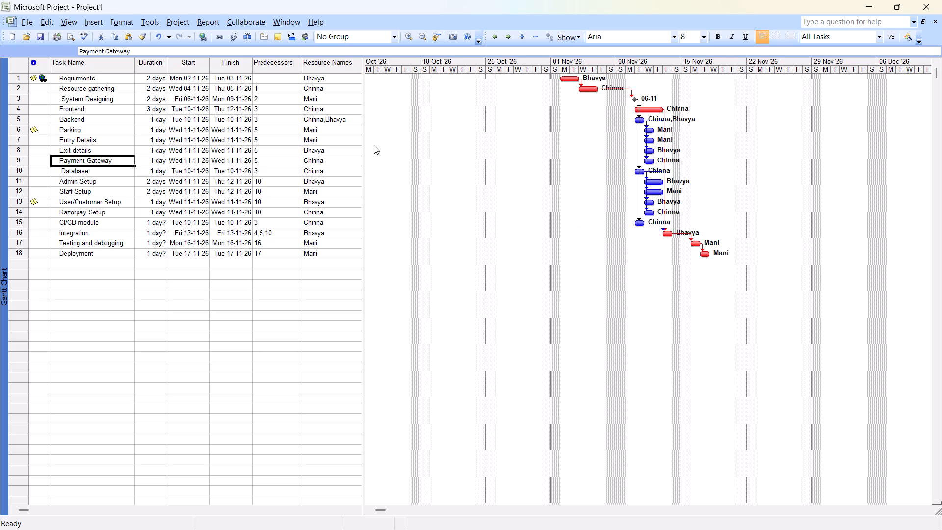
pyautogui.scroll(-1, 654, 166)
pyautogui.scroll(4, 654, 166)
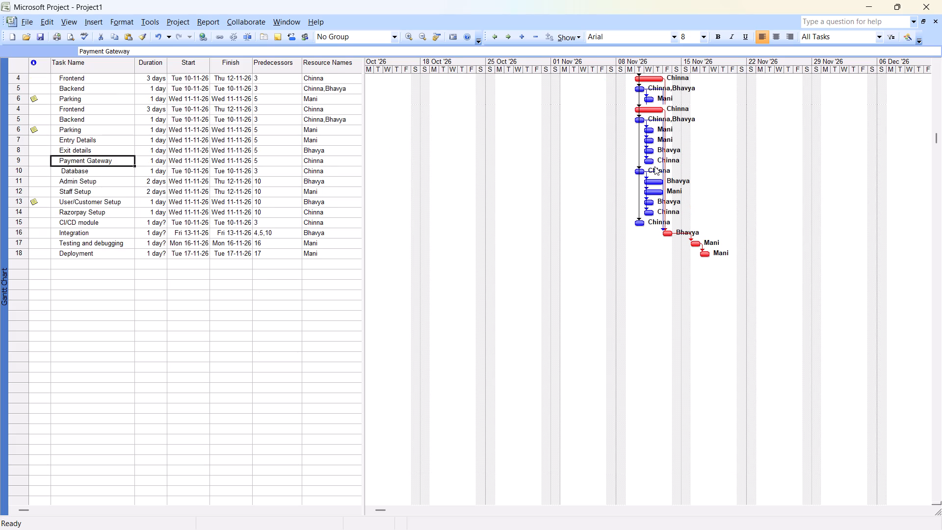
pyautogui.scroll(2, 674, 60)
pyautogui.scroll(-1, 626, 115)
pyautogui.scroll(2, 626, 115)
pyautogui.click(626, 115)
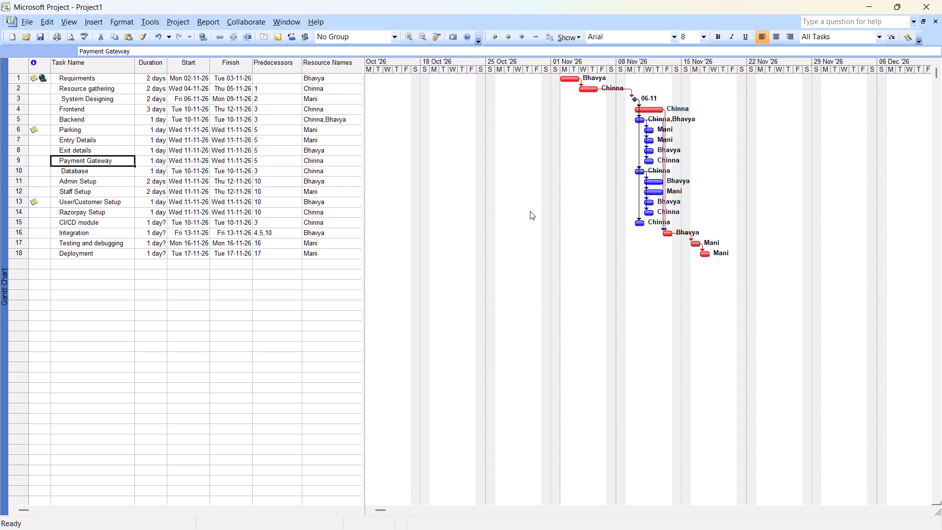
pyautogui.keyDown('ctrl'); pyautogui.scroll(1, 530, 211); pyautogui.keyUp('ctrl')
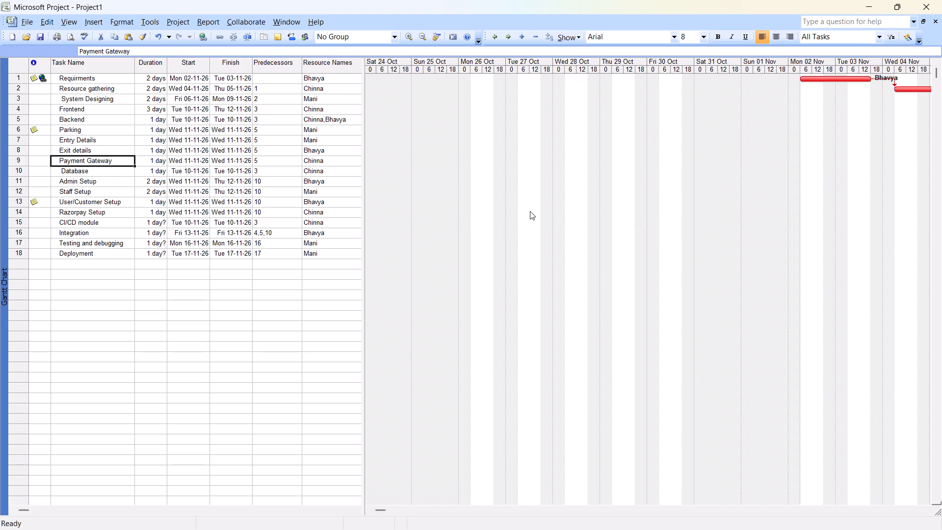
pyautogui.keyDown('ctrl'); pyautogui.scroll(-2, 530, 211); pyautogui.keyUp('ctrl')
pyautogui.keyDown('ctrl'); pyautogui.scroll(1, 530, 211); pyautogui.keyUp('ctrl')
pyautogui.scroll(8, 530, 211)
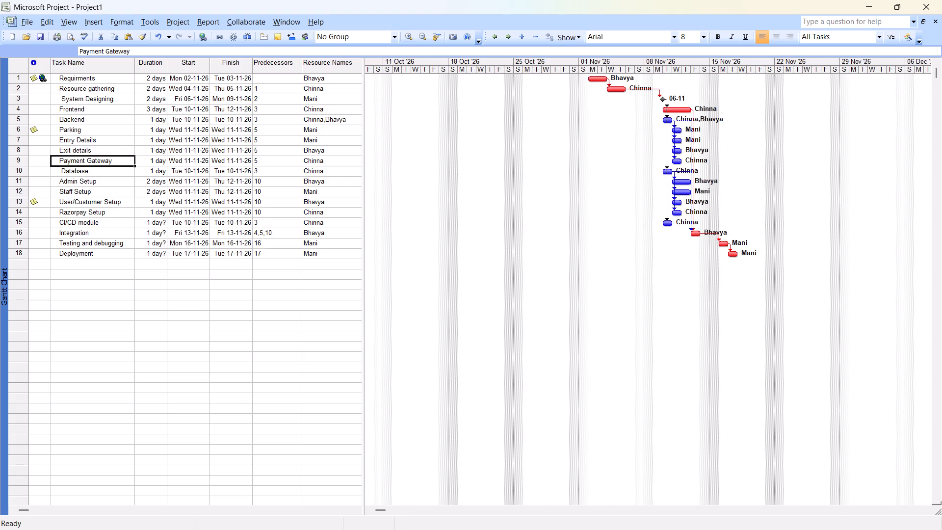
# Display the parking project schedule as a Network Diagram.
pyautogui.click(64, 21)
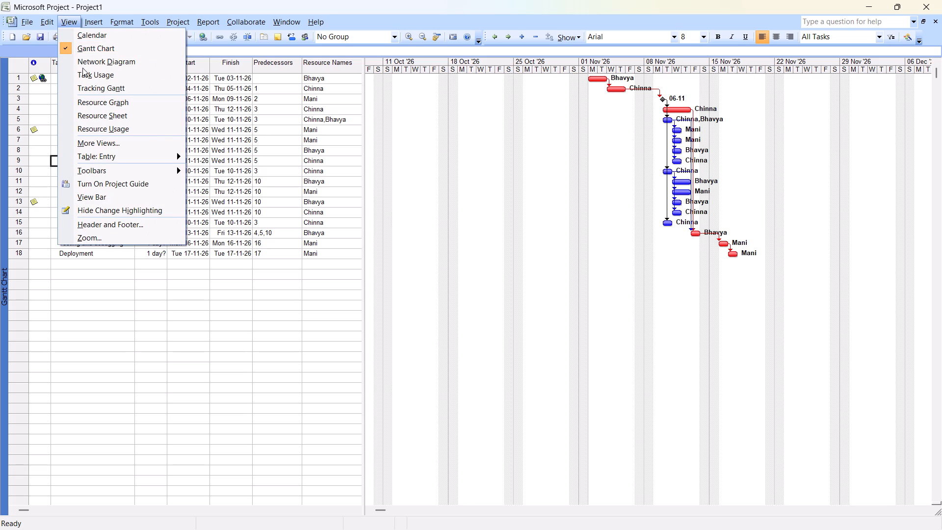
pyautogui.click(80, 58)
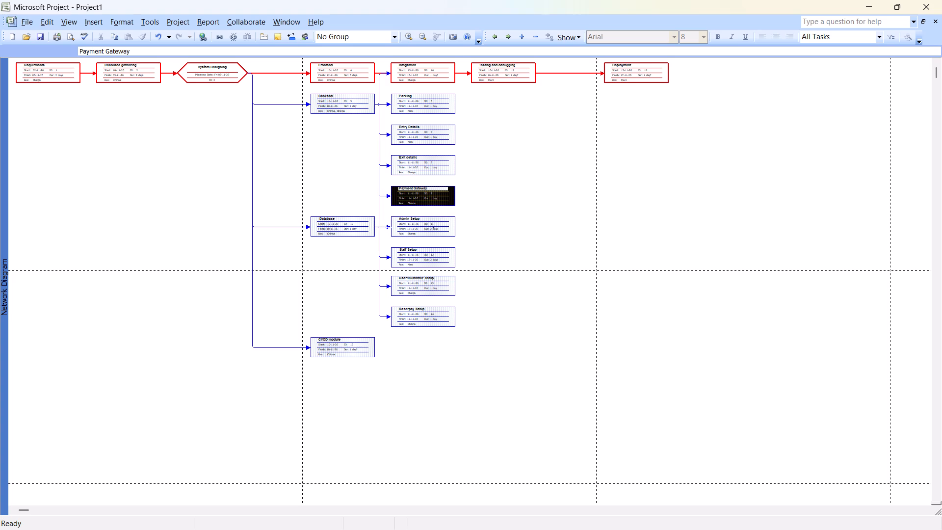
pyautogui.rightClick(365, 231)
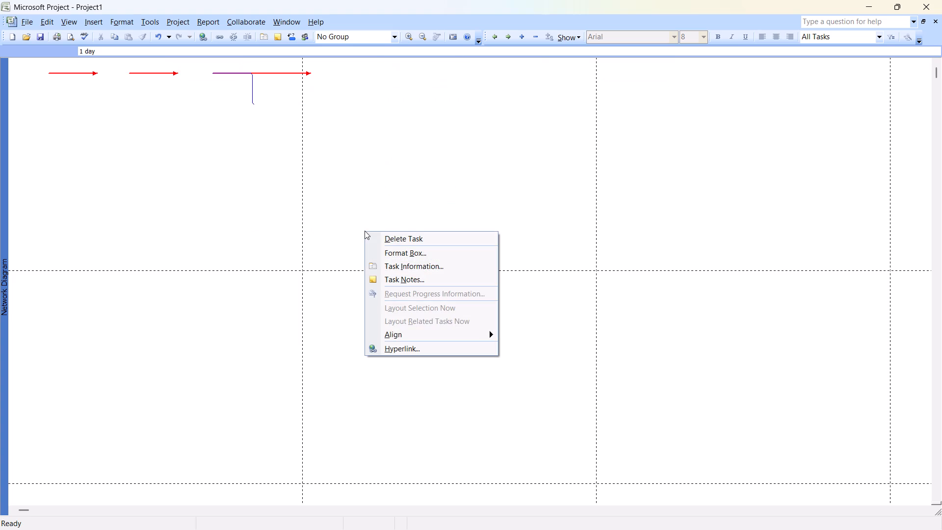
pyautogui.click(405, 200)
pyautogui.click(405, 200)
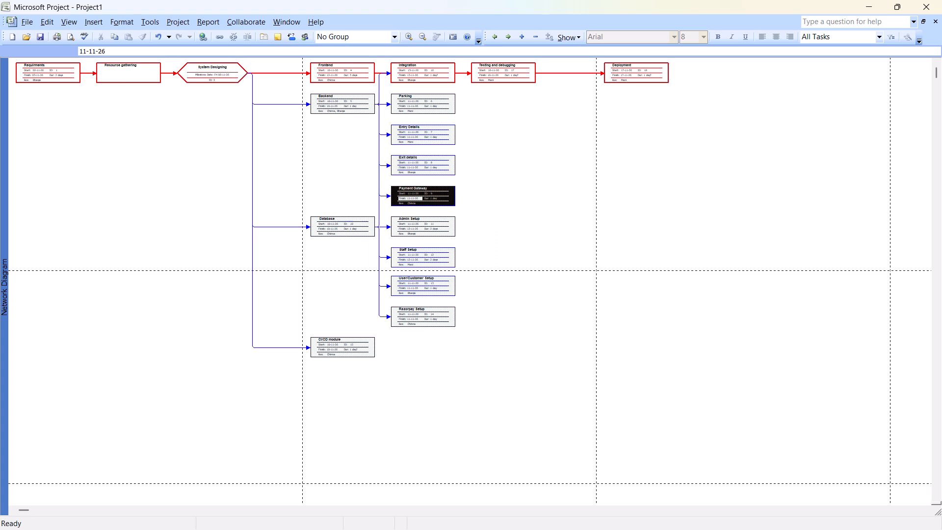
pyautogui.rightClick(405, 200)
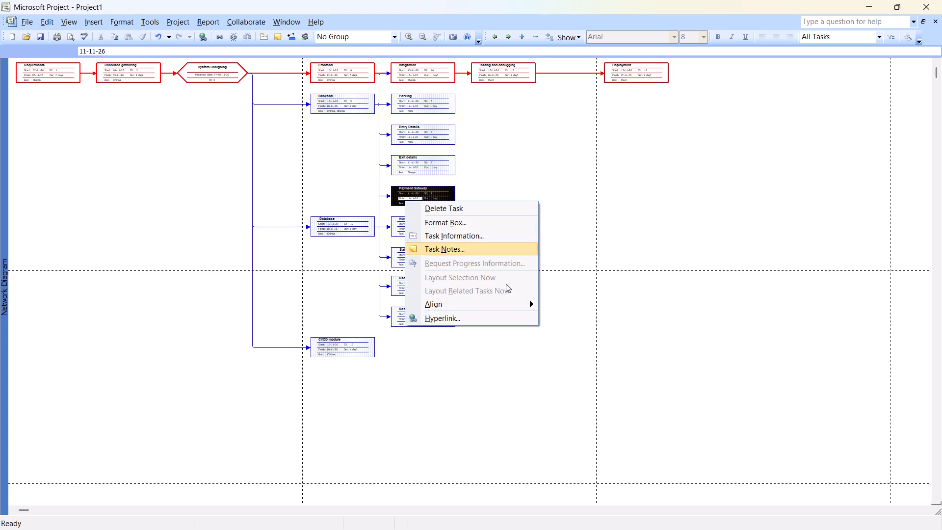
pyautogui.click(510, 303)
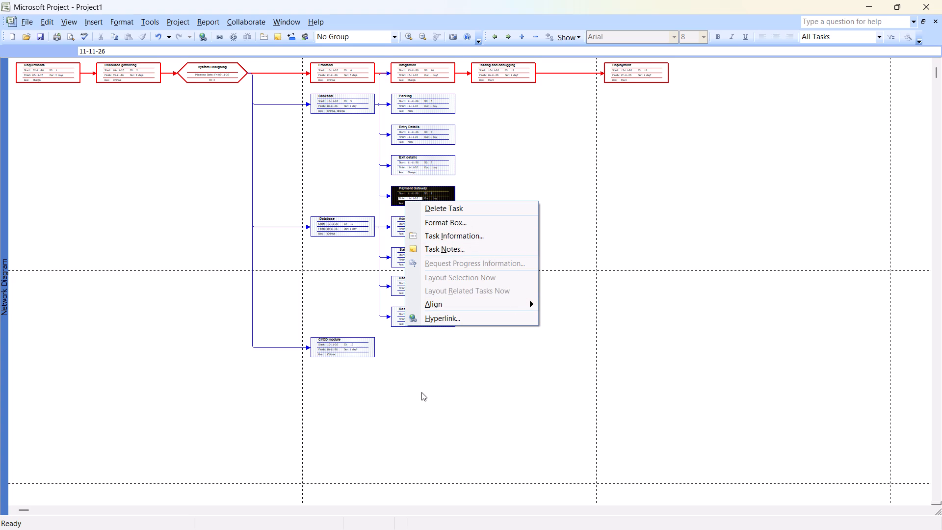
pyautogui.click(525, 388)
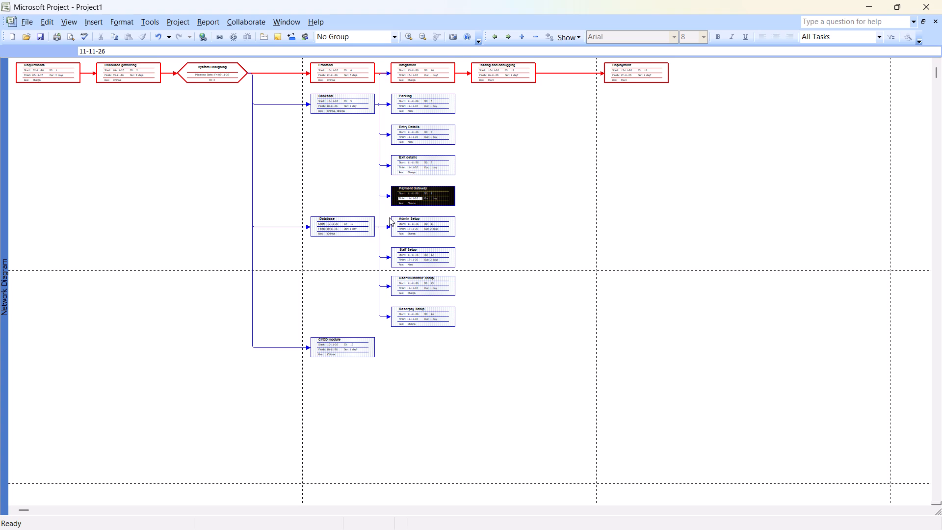
# Open the existing College Management System project file from the Downloads folder.
pyautogui.click(23, 22)
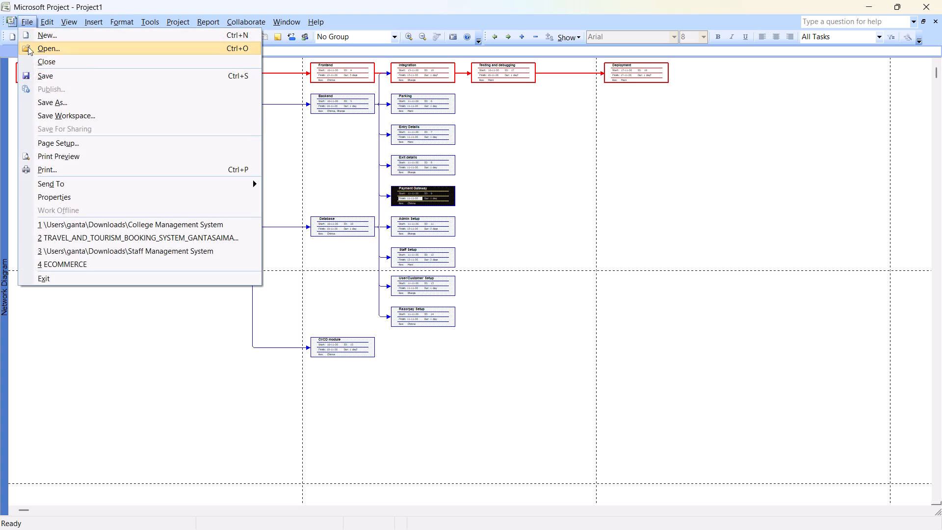
pyautogui.click(42, 49)
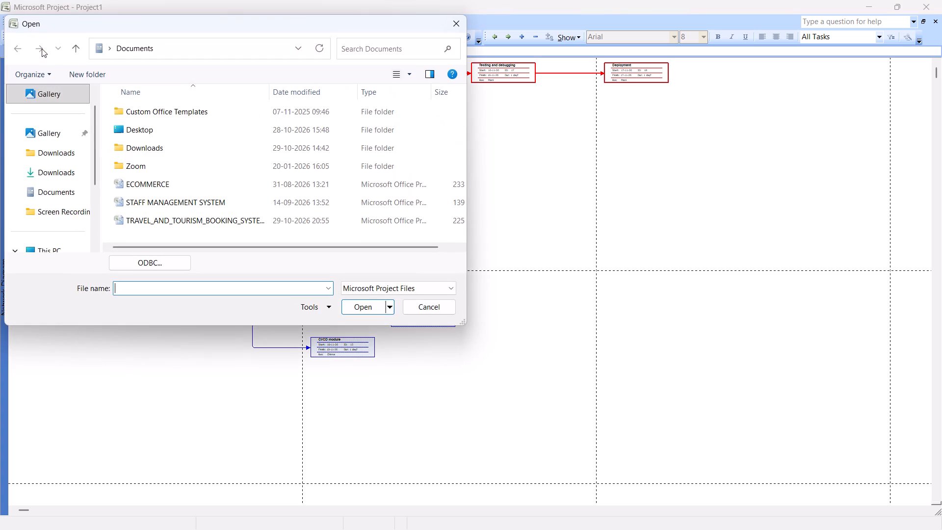
pyautogui.click(61, 170)
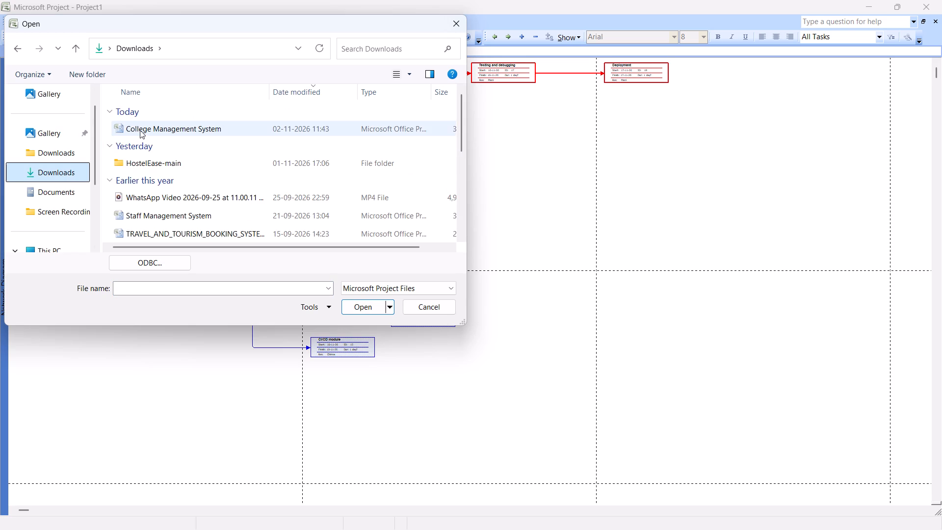
pyautogui.doubleClick(140, 130)
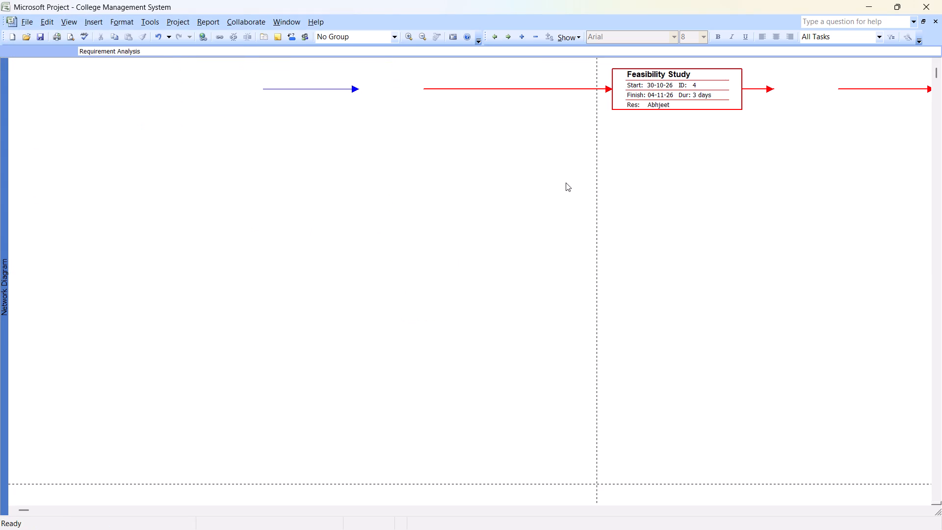
# Display the College Management System project as a Gantt Chart.
pyautogui.keyDown('ctrl'); pyautogui.scroll(-4, 558, 179); pyautogui.keyUp('ctrl')
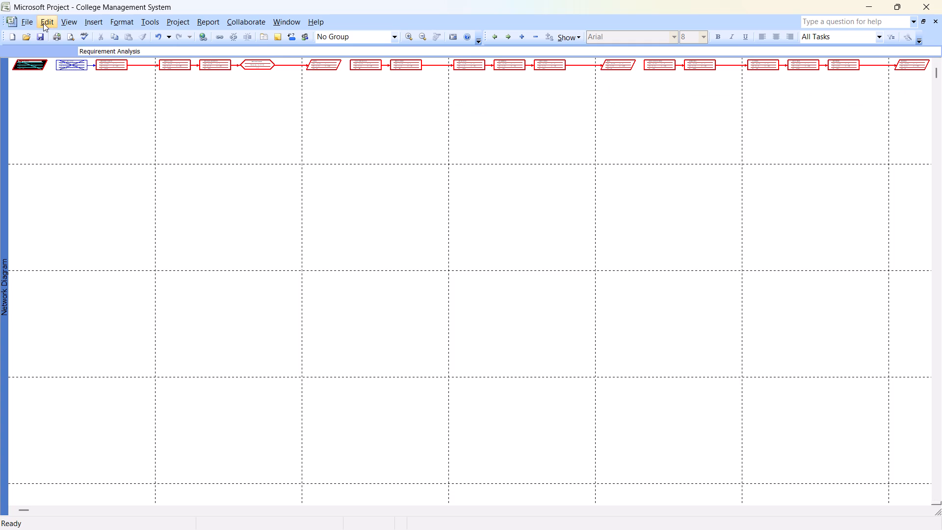
pyautogui.click(70, 19)
pyautogui.click(72, 49)
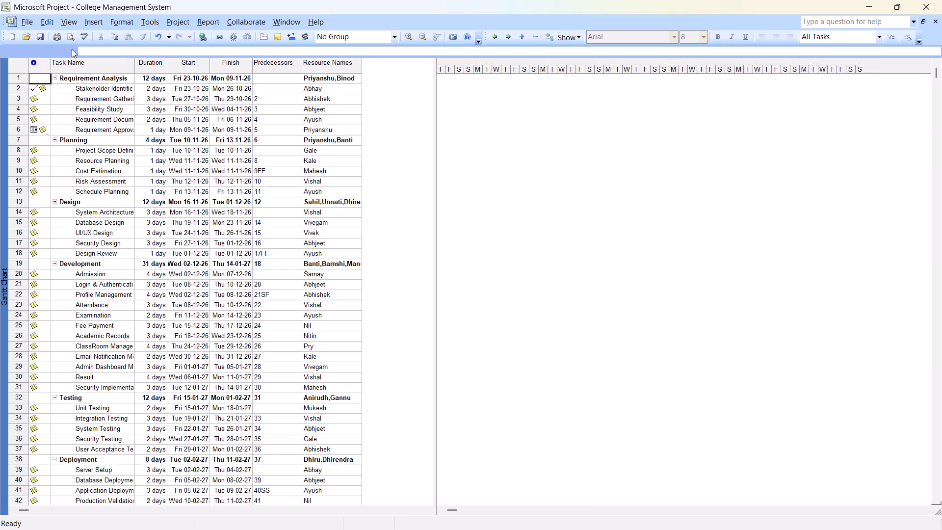
# Exit the program, choosing to save the changes to the College Management System project and the unsaved parking project.
pyautogui.click(919, 0)
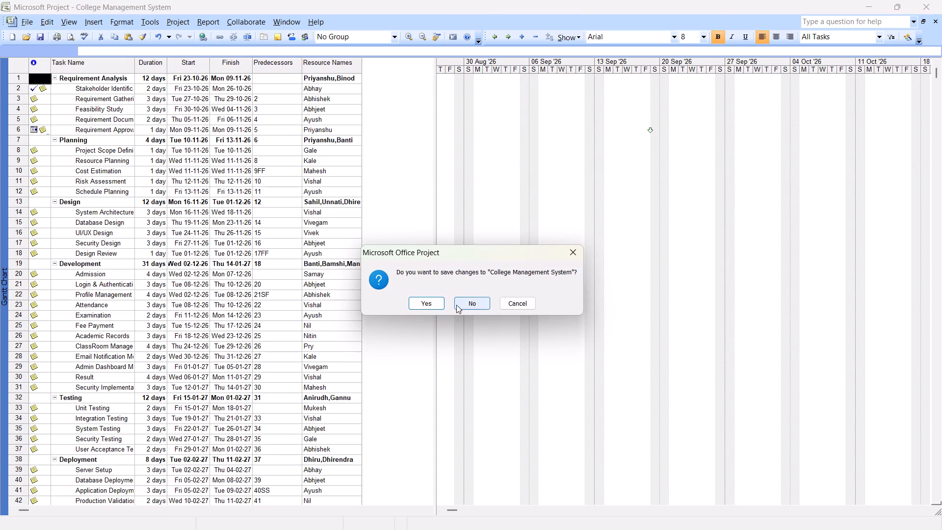
pyautogui.click(434, 306)
pyautogui.click(434, 306)
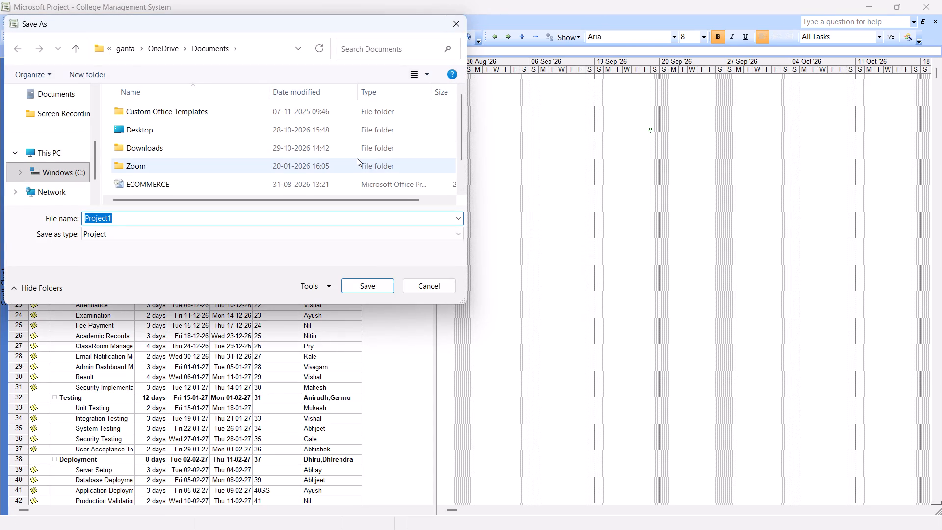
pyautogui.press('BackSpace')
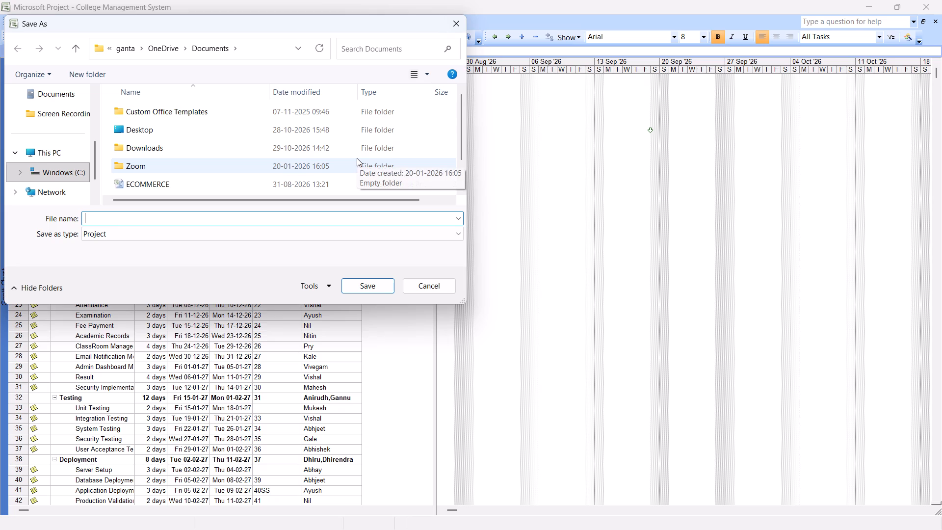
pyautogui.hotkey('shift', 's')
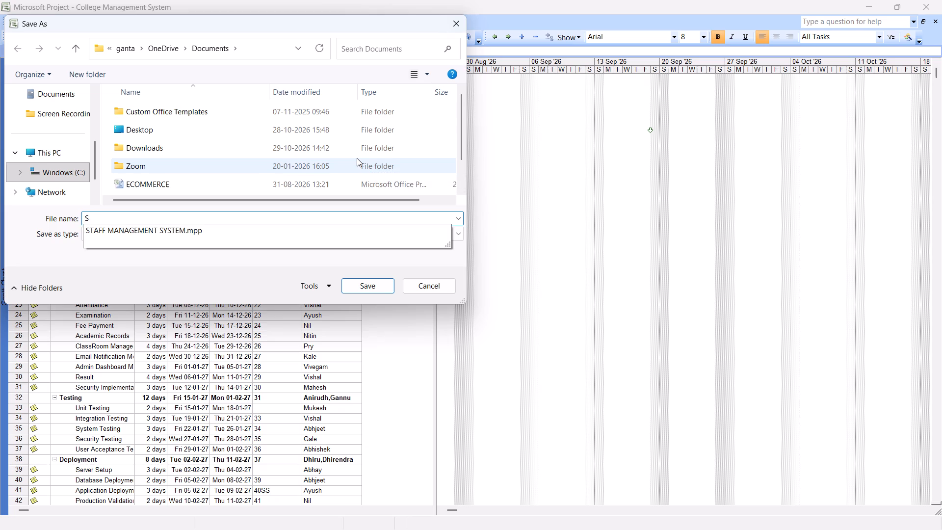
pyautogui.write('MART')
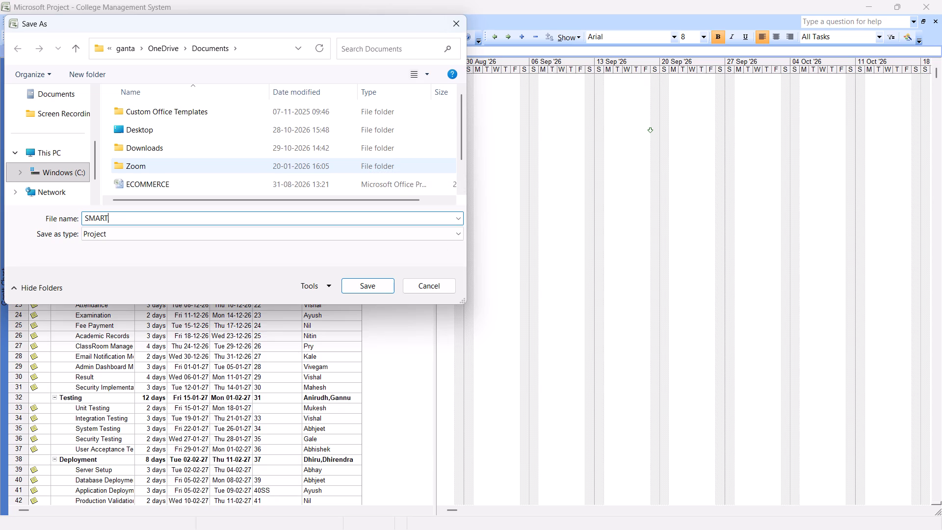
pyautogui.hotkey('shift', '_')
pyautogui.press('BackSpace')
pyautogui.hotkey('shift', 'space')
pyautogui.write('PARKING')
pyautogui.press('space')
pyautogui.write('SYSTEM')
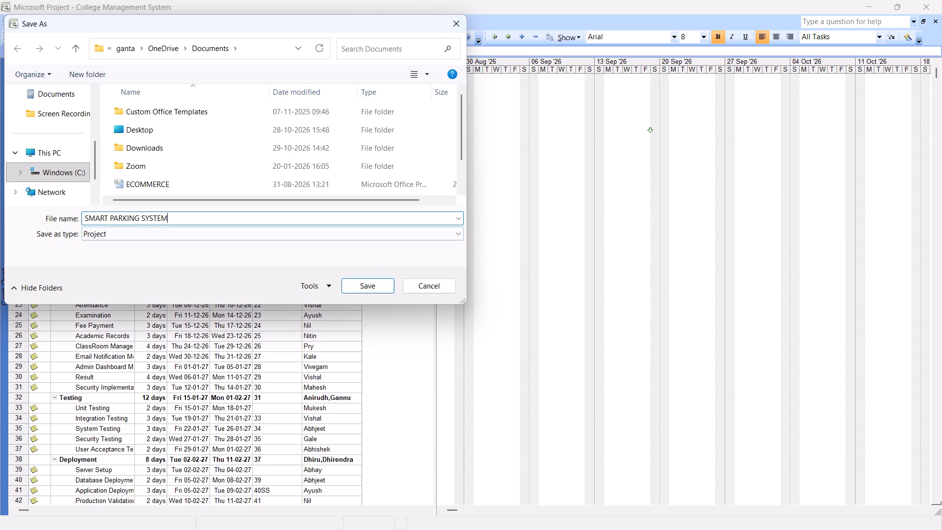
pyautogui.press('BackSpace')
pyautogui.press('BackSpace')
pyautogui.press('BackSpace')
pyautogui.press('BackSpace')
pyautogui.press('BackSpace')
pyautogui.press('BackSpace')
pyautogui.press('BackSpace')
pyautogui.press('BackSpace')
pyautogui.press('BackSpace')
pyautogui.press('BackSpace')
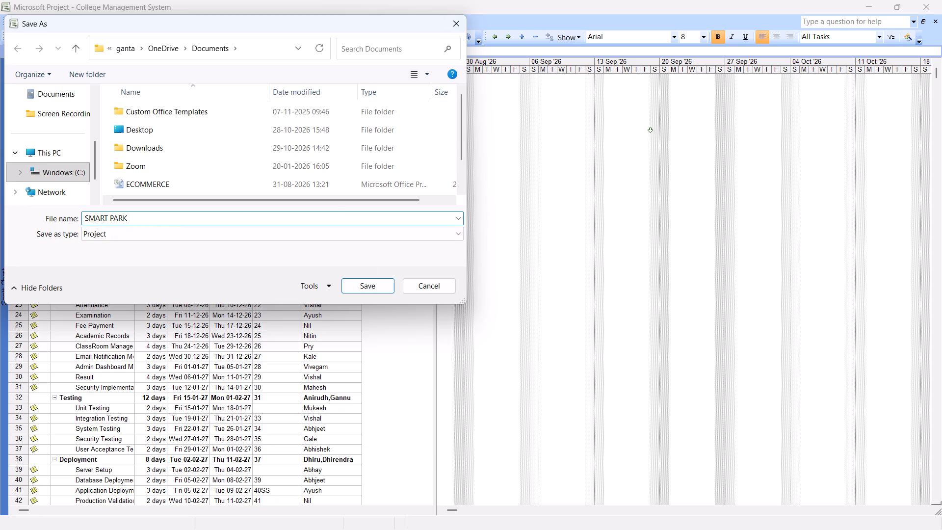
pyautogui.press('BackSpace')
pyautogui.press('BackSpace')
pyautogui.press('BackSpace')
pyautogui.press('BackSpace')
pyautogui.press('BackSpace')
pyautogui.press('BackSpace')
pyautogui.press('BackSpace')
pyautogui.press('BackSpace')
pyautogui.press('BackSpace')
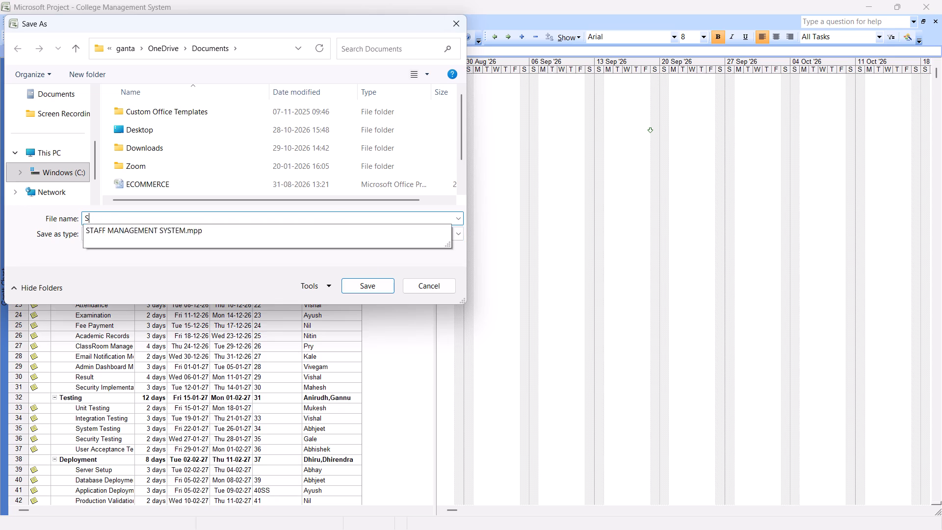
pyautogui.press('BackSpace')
# Save the parking project in the Documents folder under the file name SMART PARKING.
pyautogui.write('Sm')
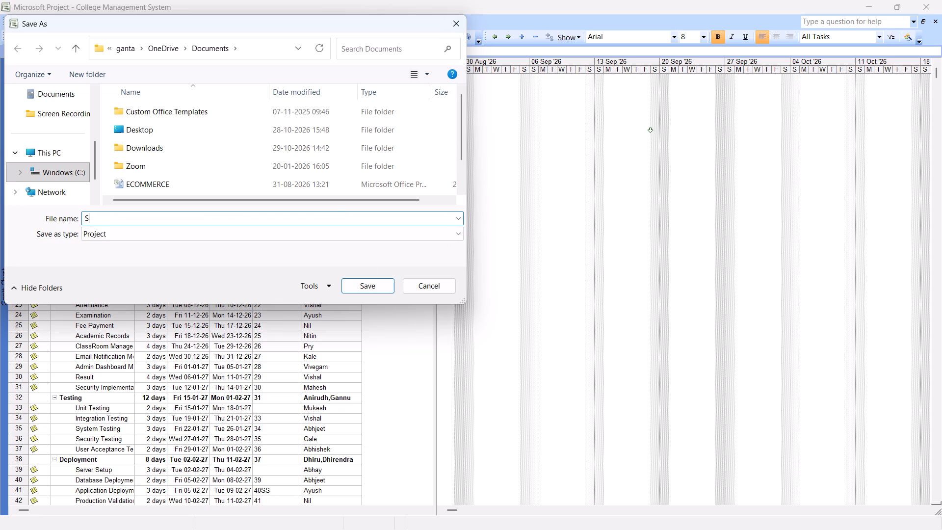
pyautogui.hotkey('shift', 'a')
pyautogui.press('BackSpace')
pyautogui.press('BackSpace')
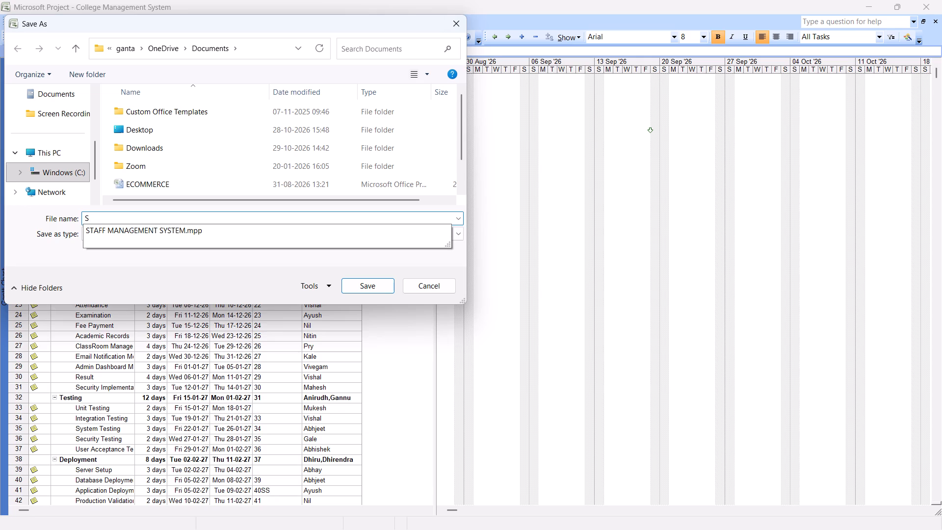
pyautogui.hotkey('shift', 'm')
pyautogui.write('ART PARKING')
pyautogui.press('space')
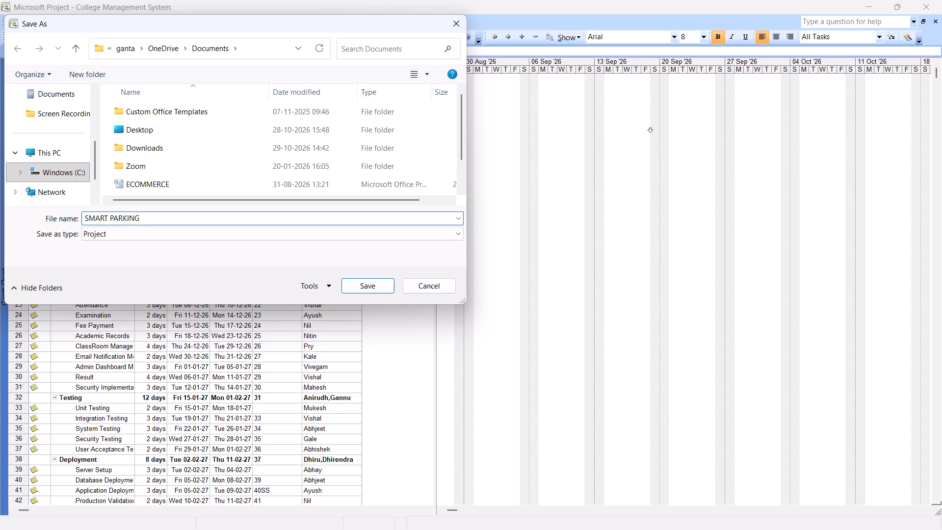
pyautogui.press('BackSpace')
pyautogui.press('BackSpace')
pyautogui.press('g')
pyautogui.press('BackSpace')
pyautogui.hotkey('shift', 'g')
pyautogui.click(380, 288)
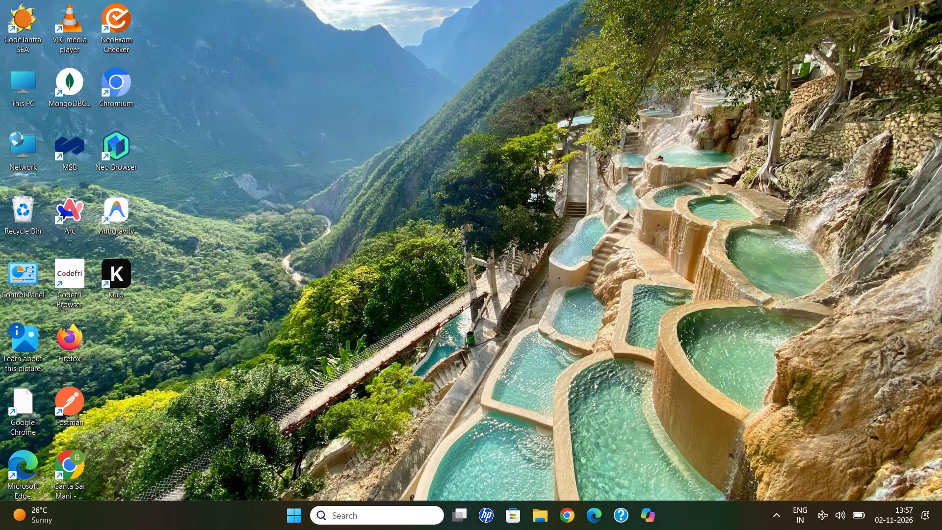
# Relaunch Microsoft Office Project 2007 from the desktop.
pyautogui.click(382, 519)
pyautogui.write('so')
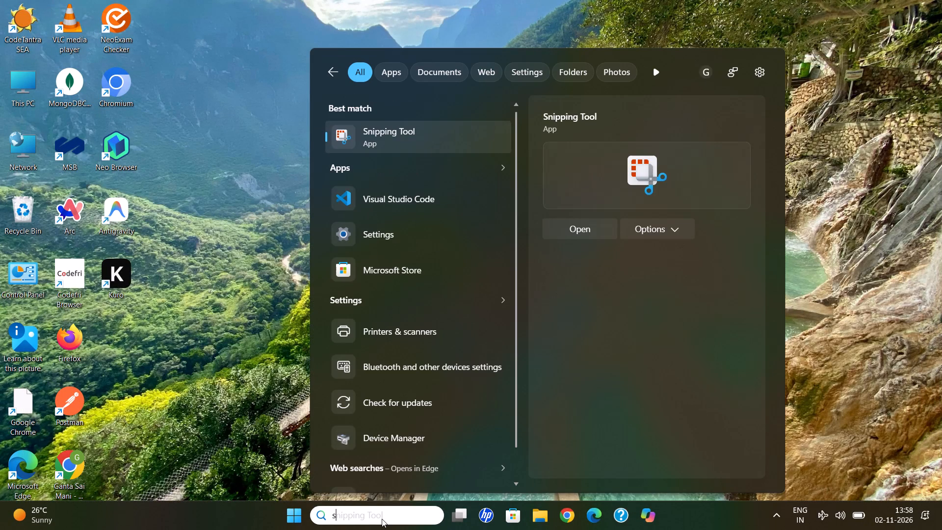
pyautogui.press('BackSpace')
pyautogui.press('BackSpace')
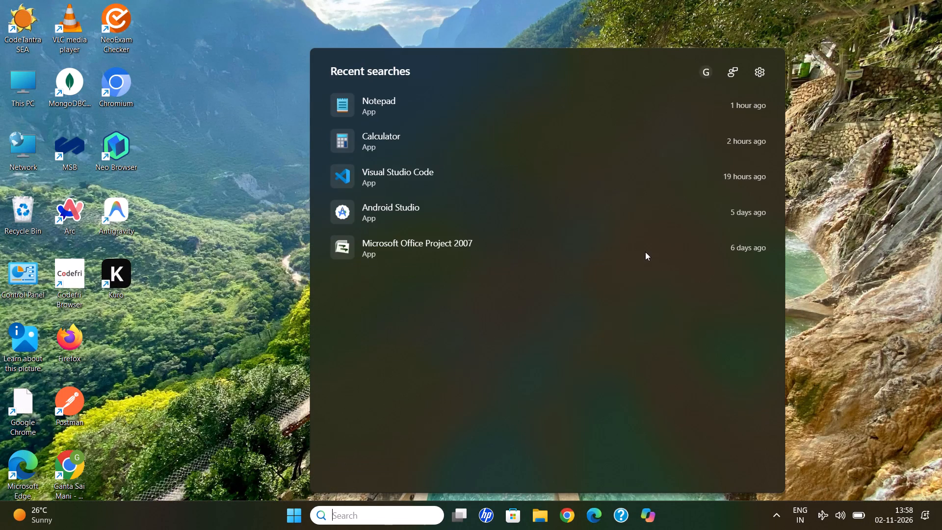
pyautogui.doubleClick(564, 245)
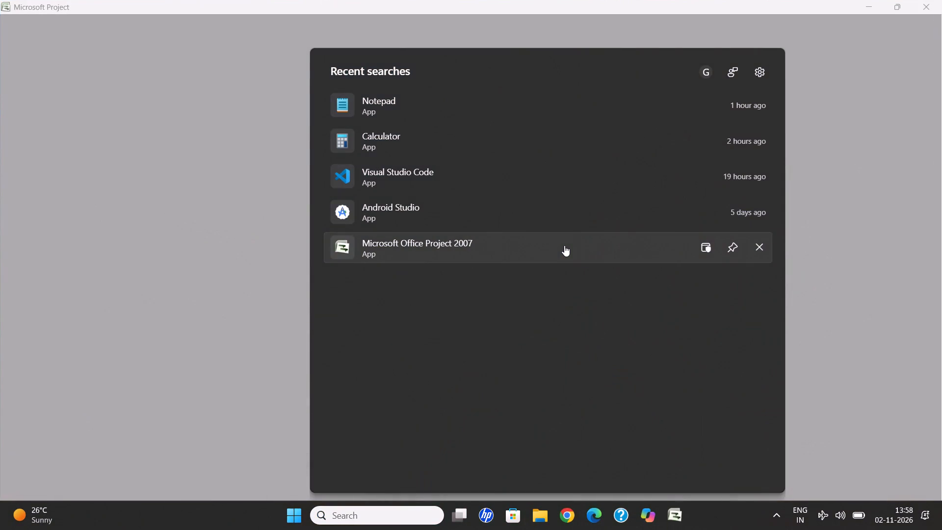
pyautogui.click(99, 50)
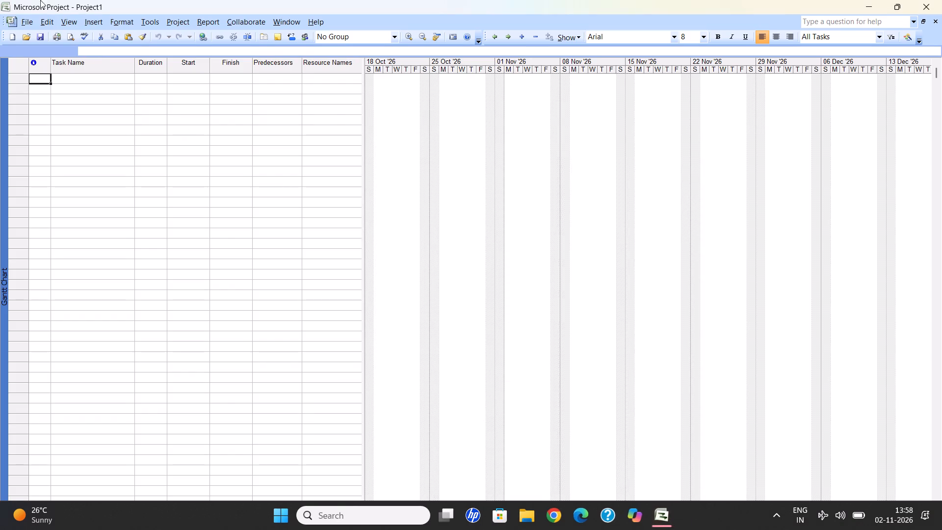
# Open the SMART PARKING project file from the Documents folder.
pyautogui.click(21, 18)
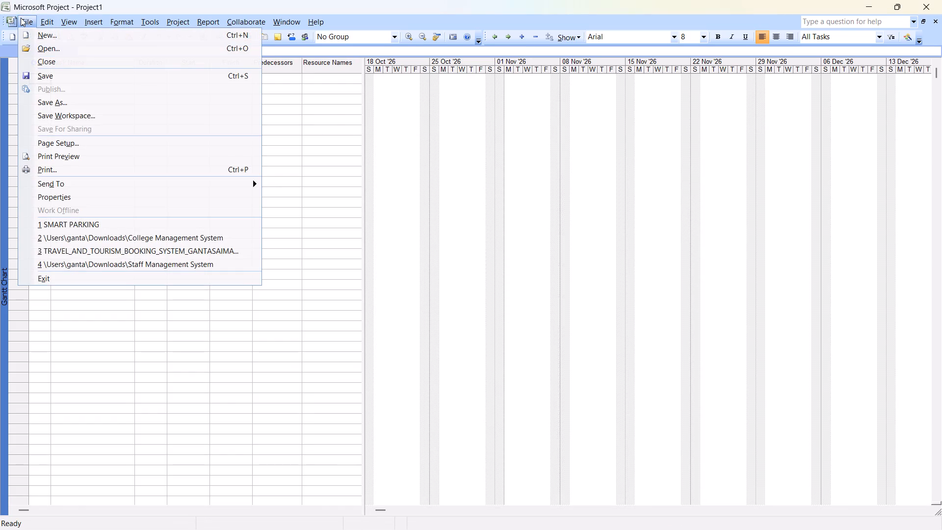
pyautogui.click(34, 50)
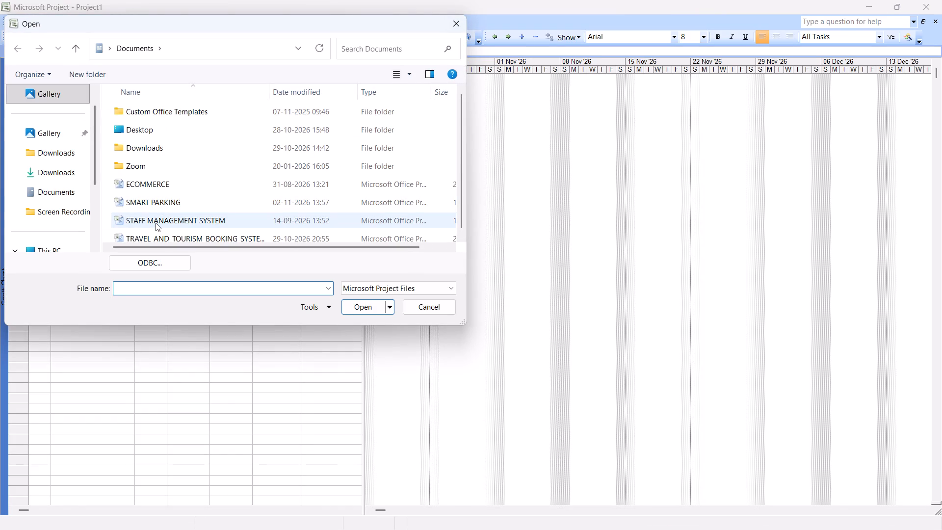
pyautogui.doubleClick(162, 202)
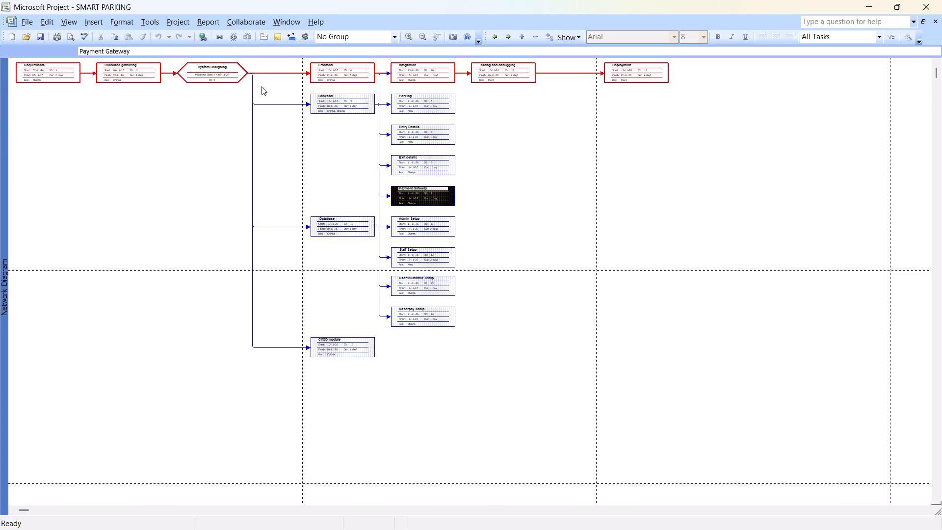
# Display the SMART PARKING schedule as a Gantt Chart.
pyautogui.click(60, 23)
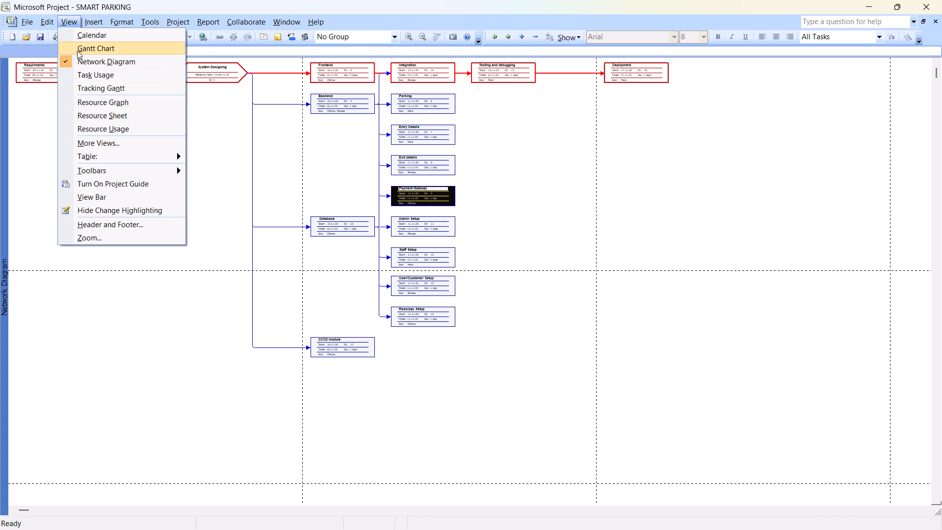
pyautogui.click(77, 51)
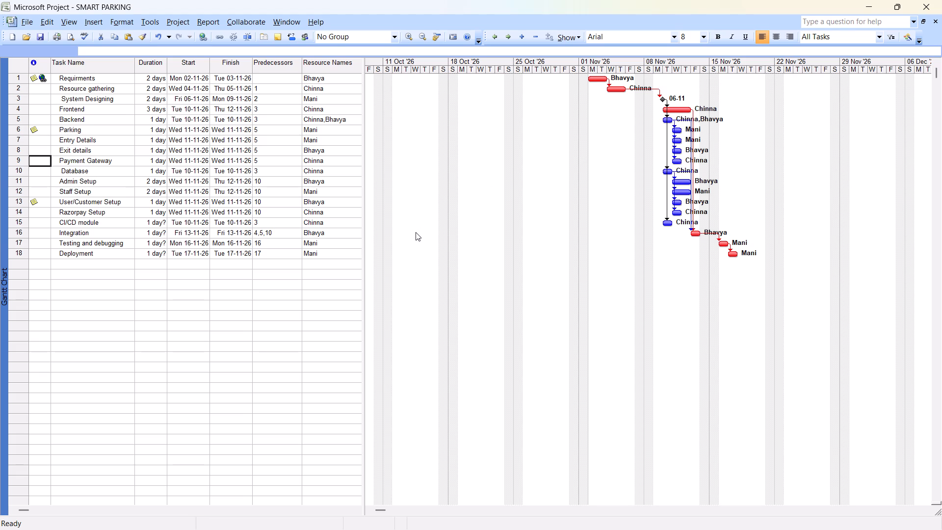
pyautogui.scroll(1, 230, 294)
# Open the list of available project views.
pyautogui.click(63, 22)
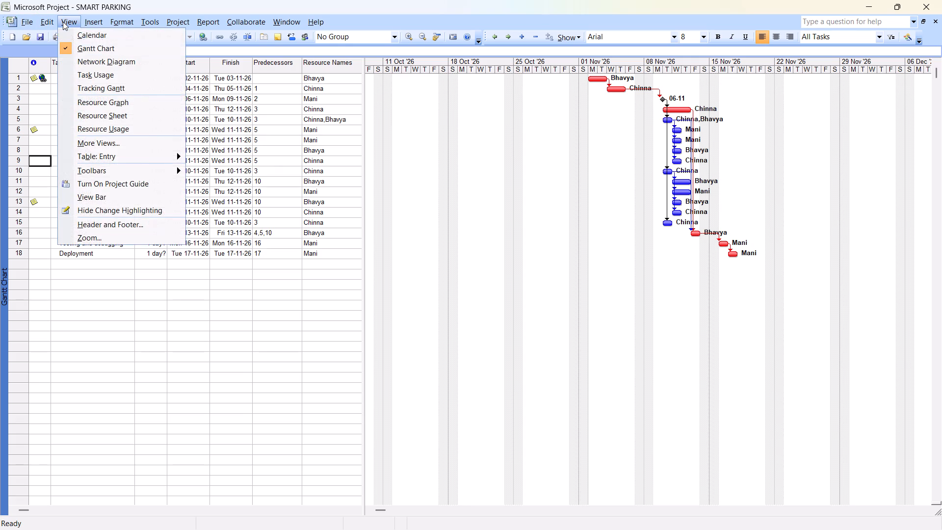
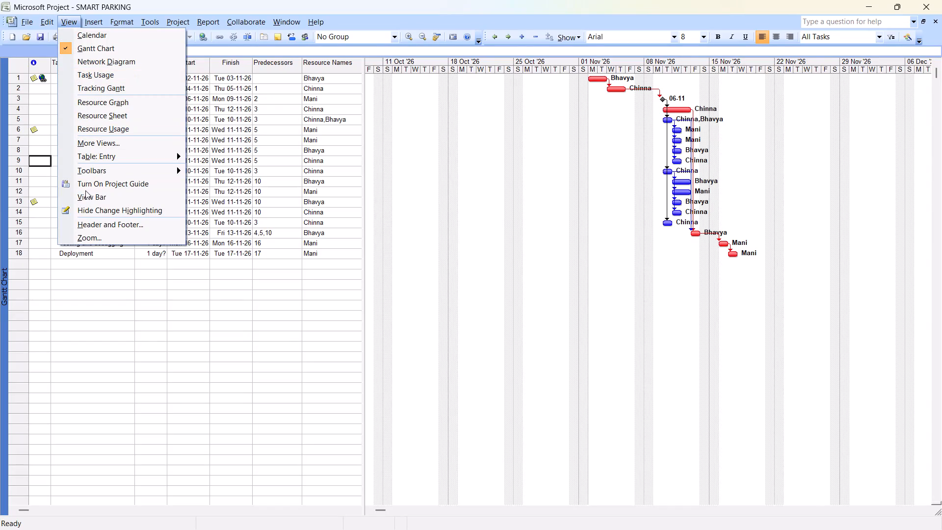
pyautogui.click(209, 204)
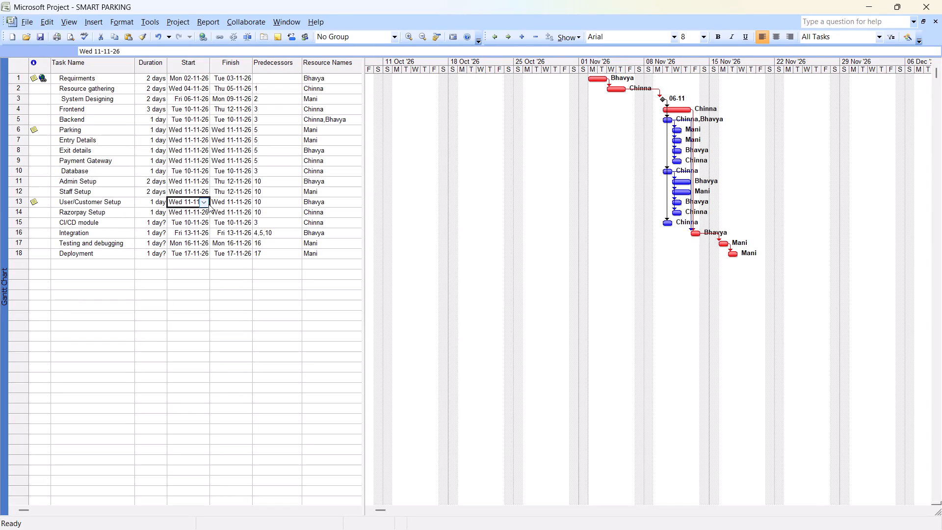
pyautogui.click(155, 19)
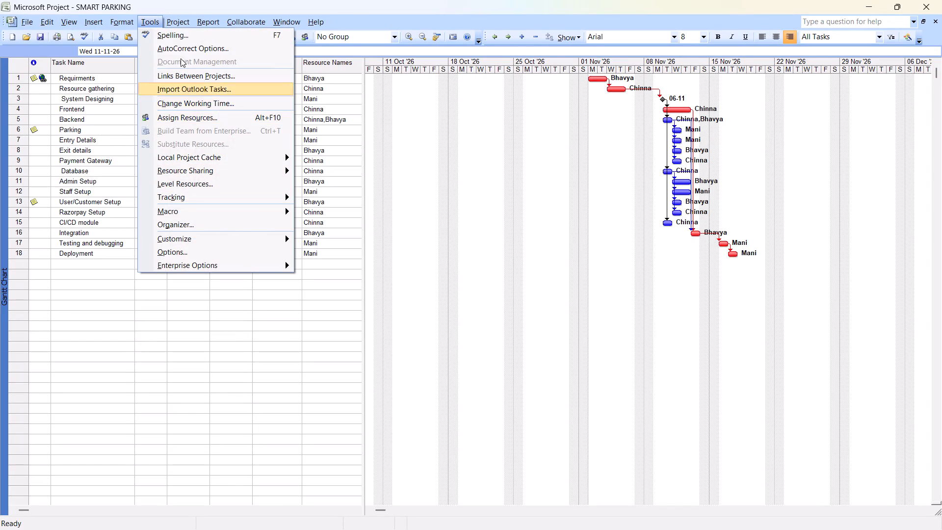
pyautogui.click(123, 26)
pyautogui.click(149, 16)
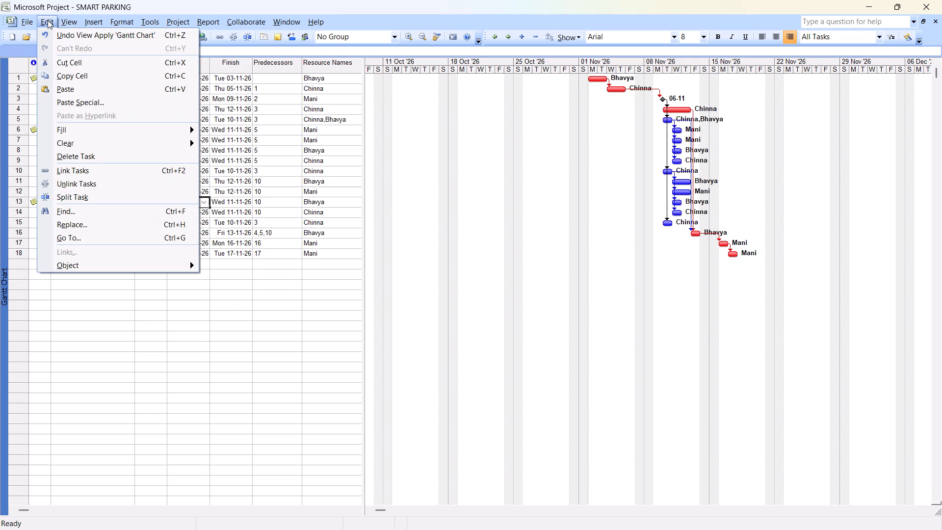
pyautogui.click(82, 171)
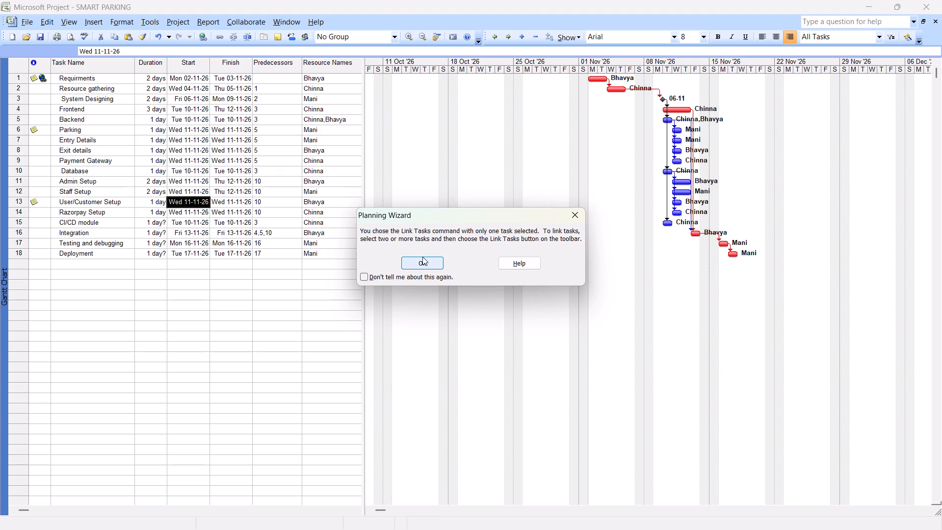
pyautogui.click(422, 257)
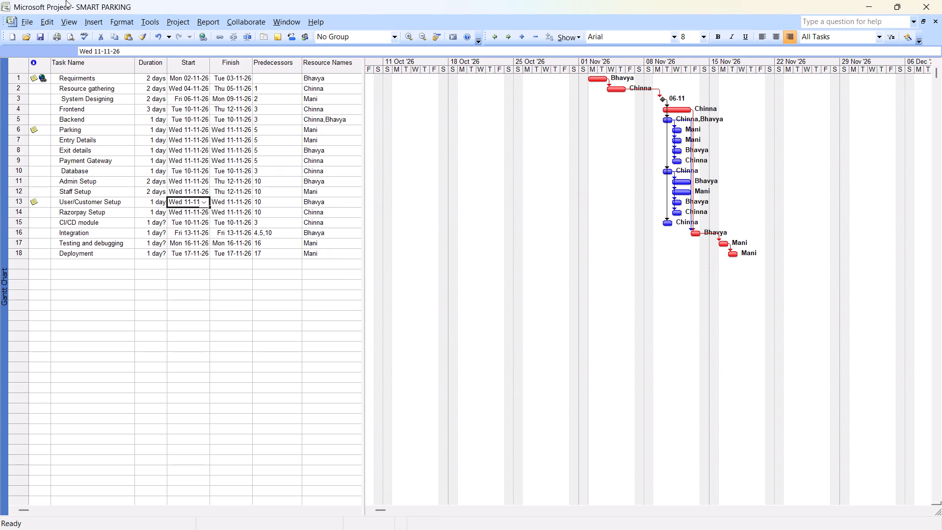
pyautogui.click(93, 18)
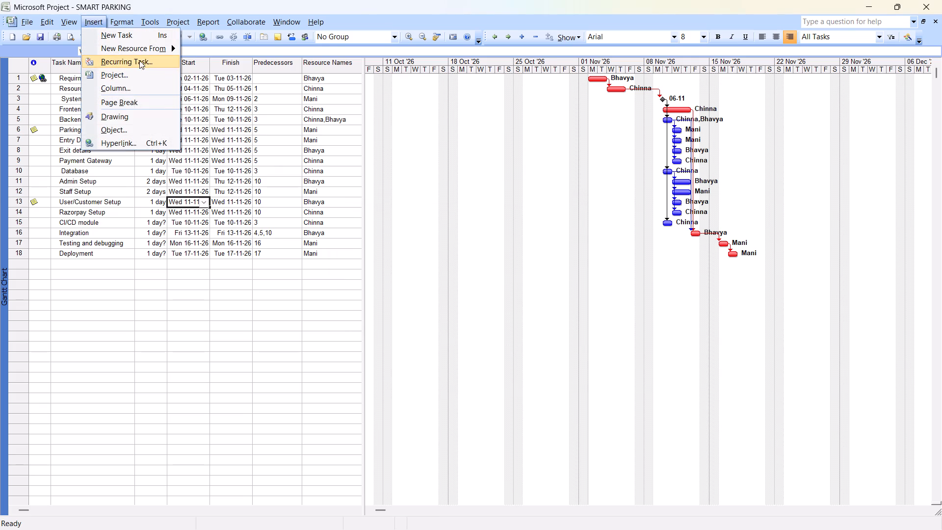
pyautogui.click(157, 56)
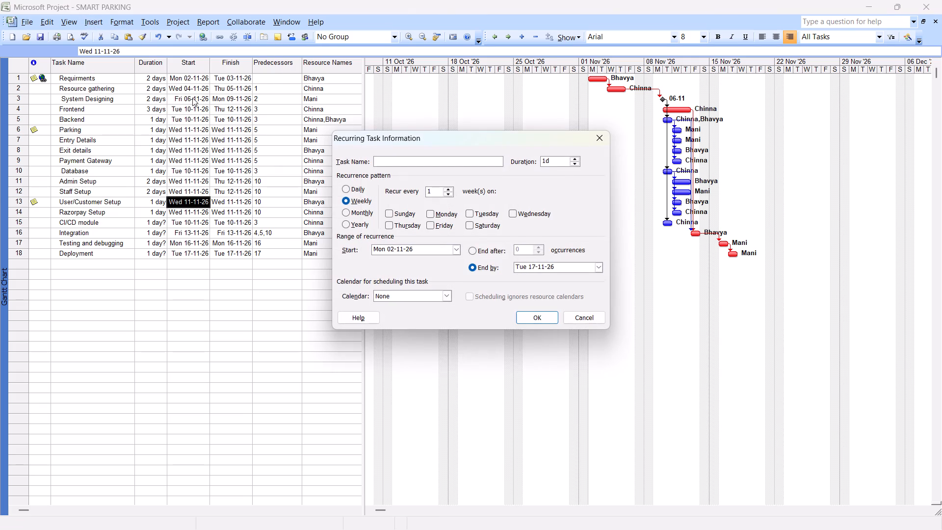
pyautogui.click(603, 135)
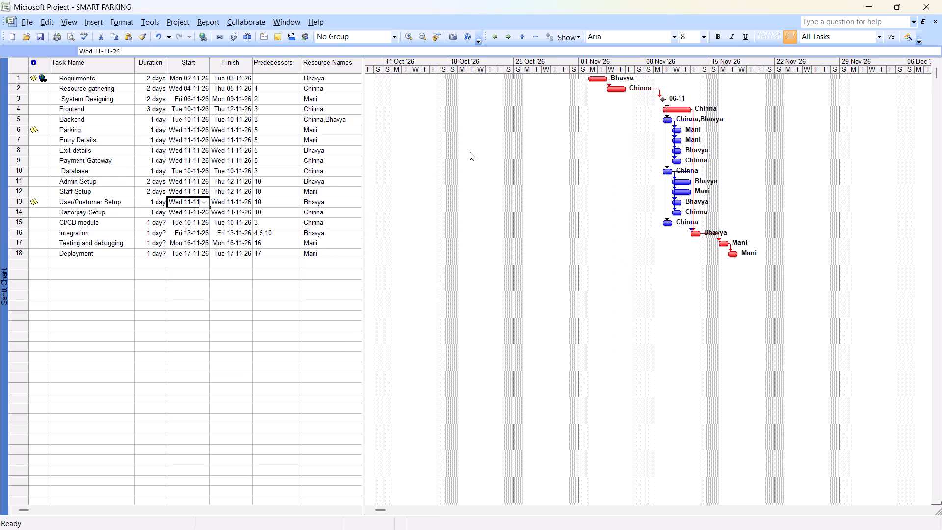
# Add a task named Weekly Meetings in row 24, leaving five blank rows below Deployment.
pyautogui.click(96, 268)
pyautogui.click(72, 311)
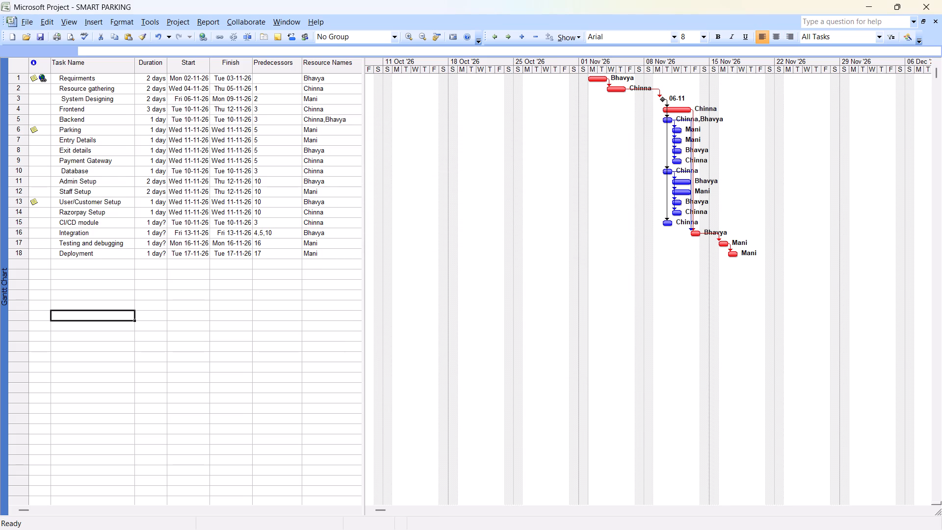
pyautogui.write('Weeki')
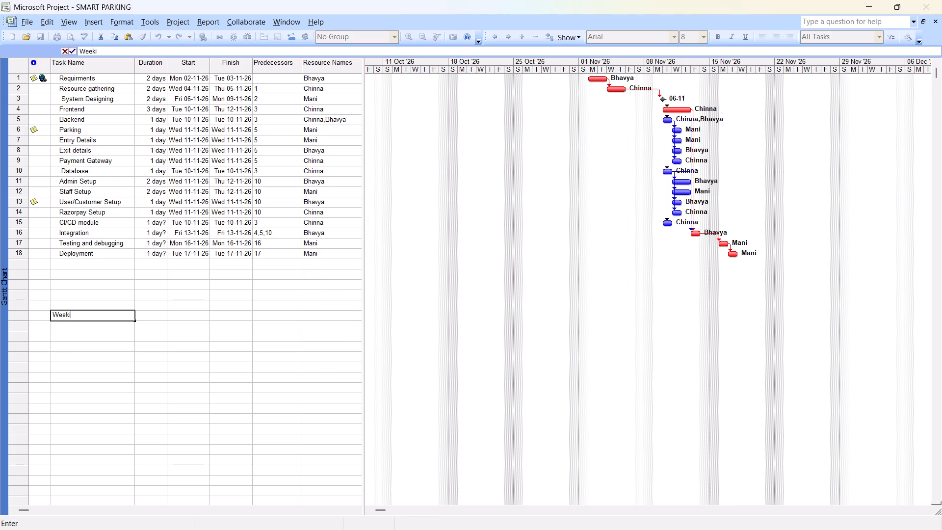
pyautogui.press('BackSpace')
pyautogui.write('lu')
pyautogui.press('BackSpace')
pyautogui.write('y')
pyautogui.press('space')
pyautogui.write('Meetingd')
pyautogui.press('BackSpace')
pyautogui.press('s')
pyautogui.rightClick(110, 310)
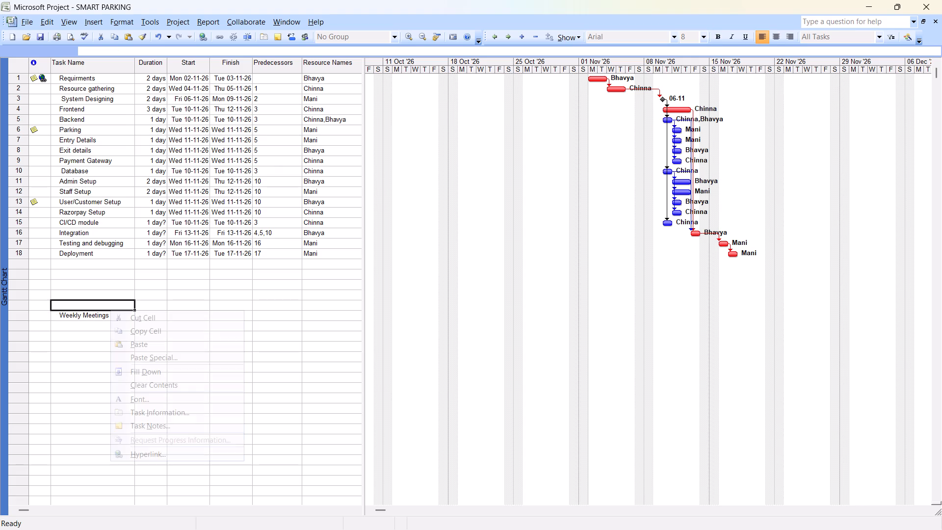
pyautogui.click(101, 314)
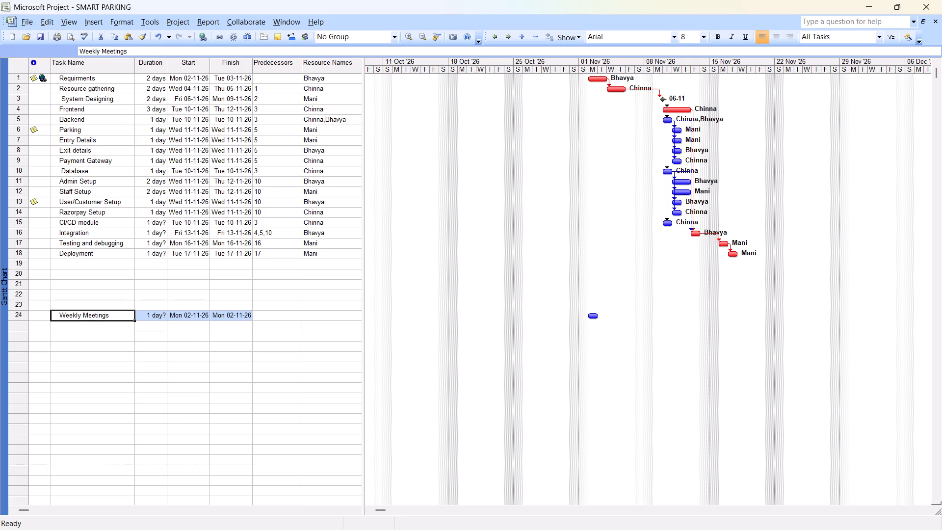
pyautogui.rightClick(106, 313)
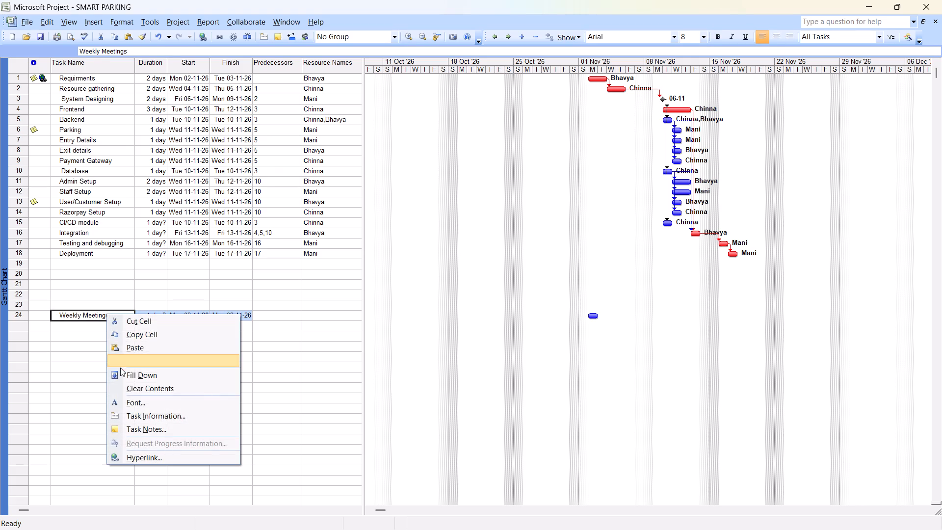
pyautogui.click(71, 17)
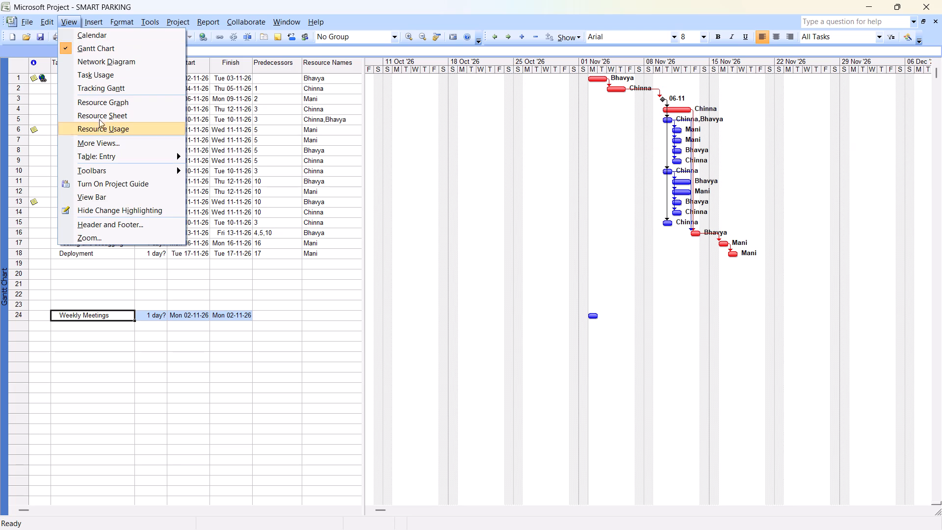
# Start a new recurring task at the Weekly Meetings row and name it Weekly Meetings.
pyautogui.click(88, 21)
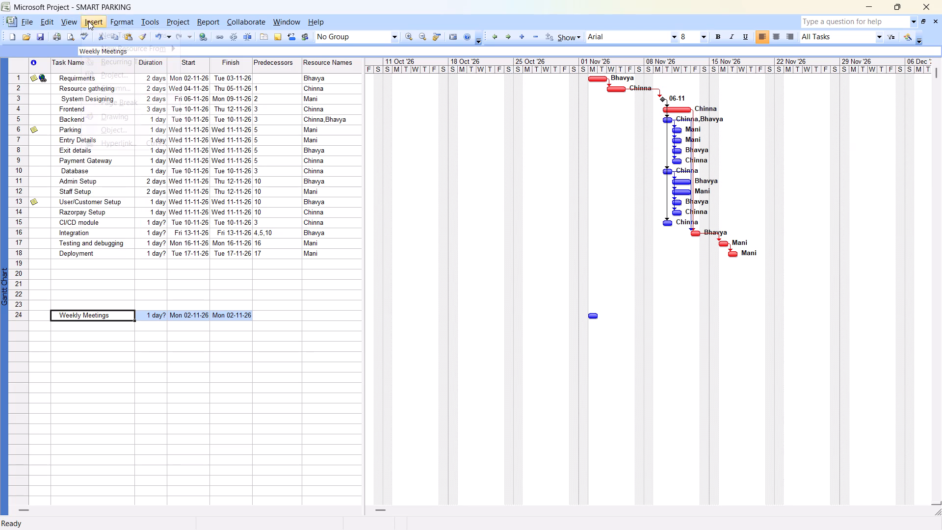
pyautogui.click(88, 21)
pyautogui.click(143, 67)
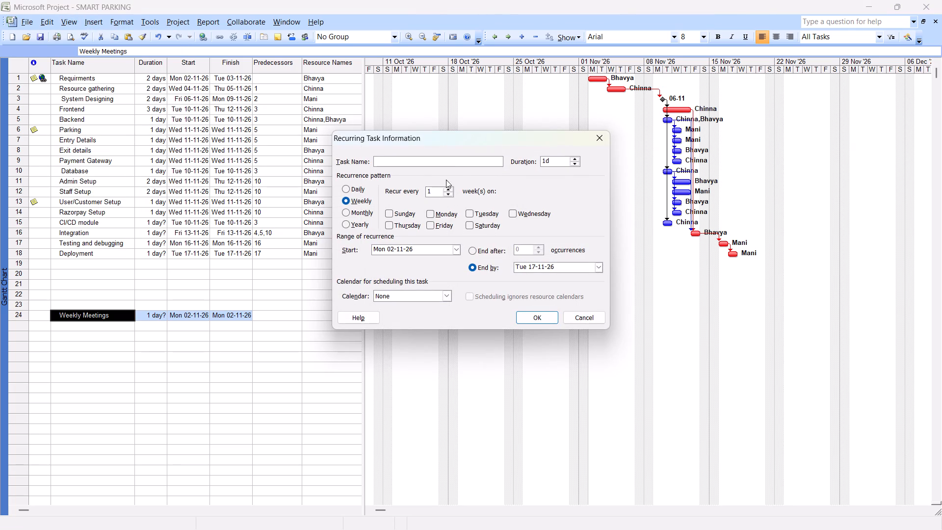
pyautogui.click(456, 161)
pyautogui.write('E=w')
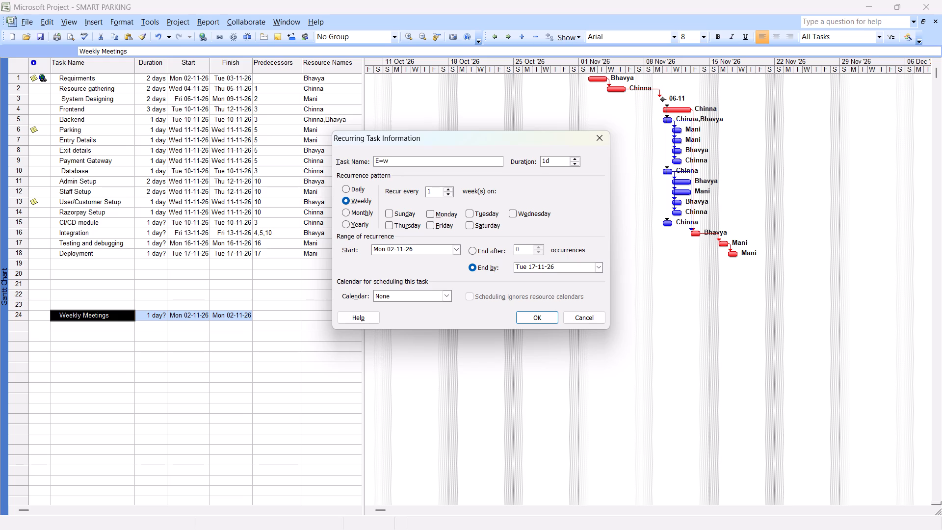
pyautogui.press('BackSpace')
pyautogui.press('BackSpace')
pyautogui.press('BackSpace')
pyautogui.press('BackSpace')
pyautogui.write('Weeki')
pyautogui.press('BackSpace')
pyautogui.write('ly')
pyautogui.press('space')
pyautogui.write('Meetings')
pyautogui.click(553, 318)
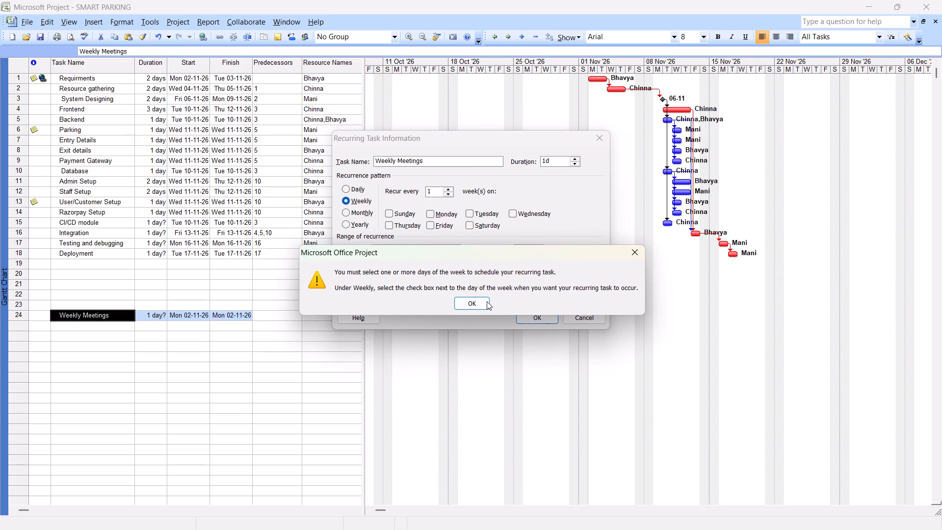
pyautogui.click(469, 303)
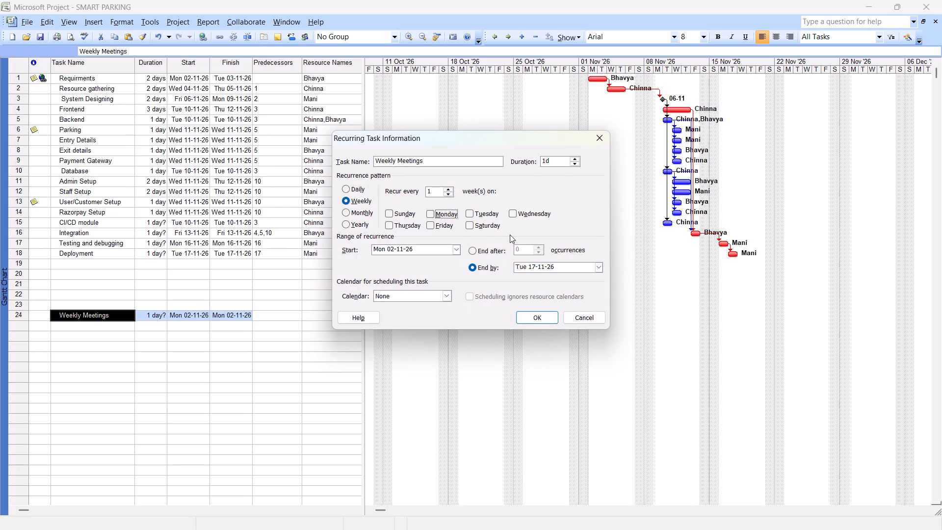
# Schedule the recurring task on the Standard calendar for every Friday and insert it into the schedule.
pyautogui.moveTo(422, 287); pyautogui.dragTo(422, 296)
pyautogui.click(422, 296)
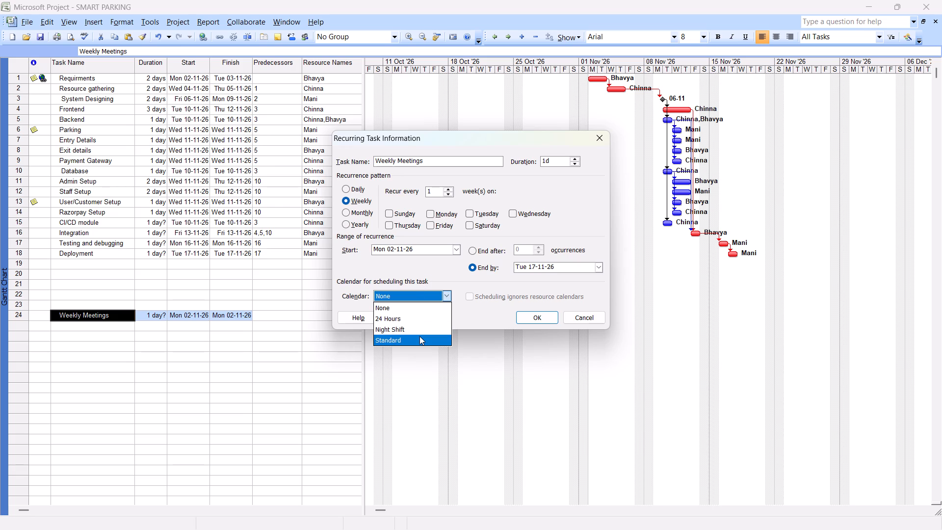
pyautogui.click(419, 336)
pyautogui.click(519, 319)
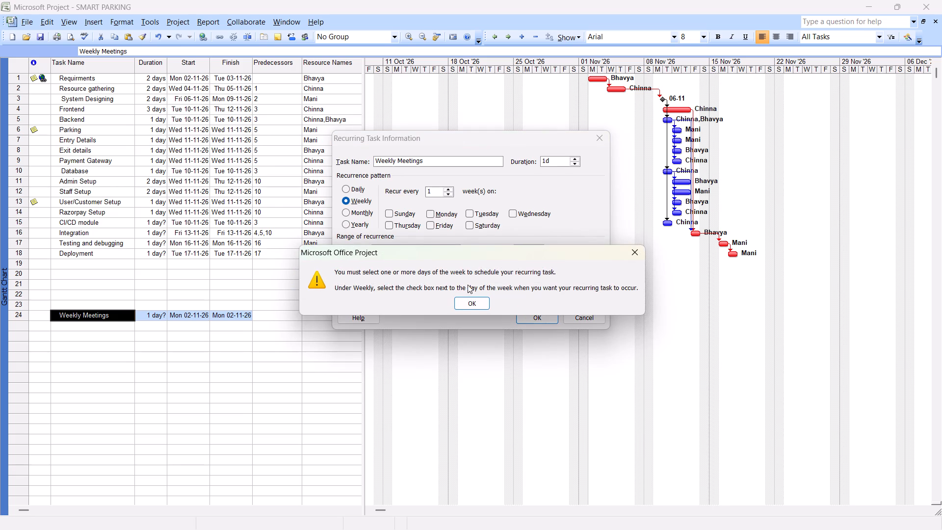
pyautogui.click(467, 303)
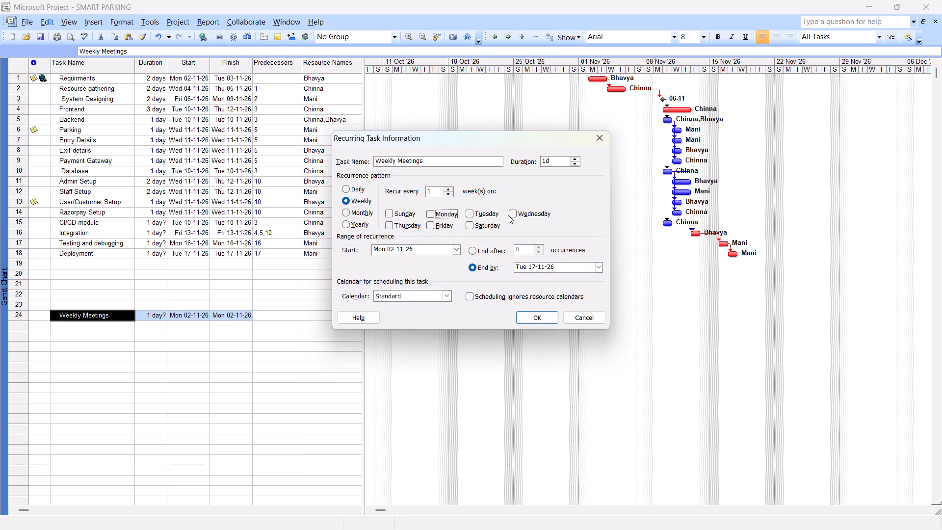
pyautogui.click(440, 222)
pyautogui.click(526, 315)
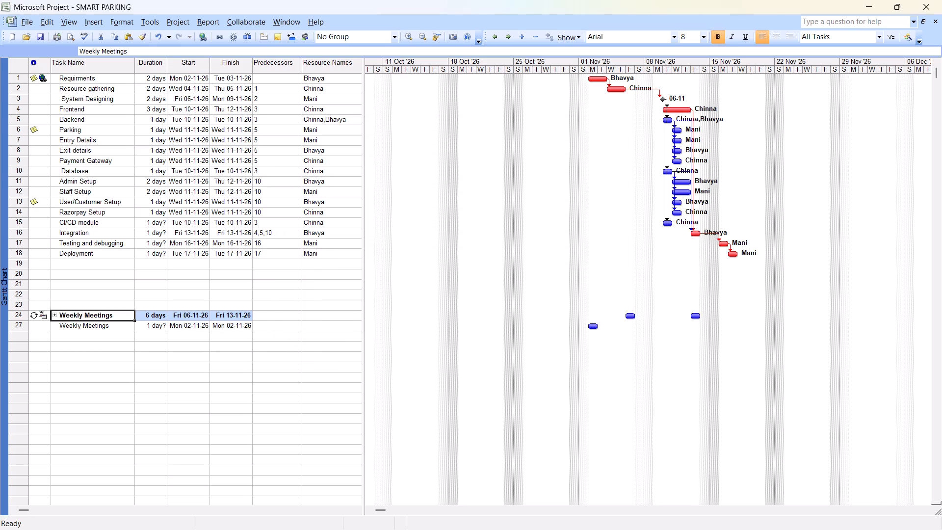
# Expand the recurring Weekly Meetings task in row 24 and look over its individual occurrences.
pyautogui.click(36, 317)
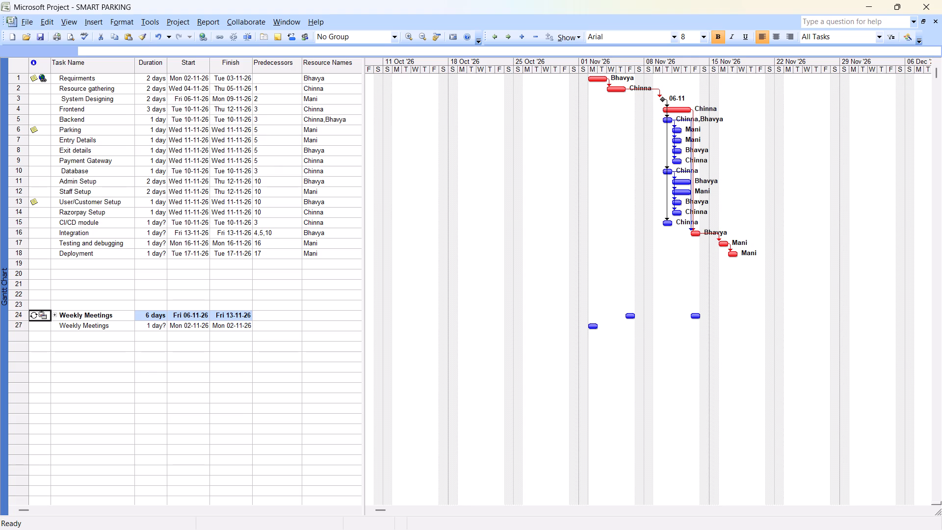
pyautogui.click(50, 314)
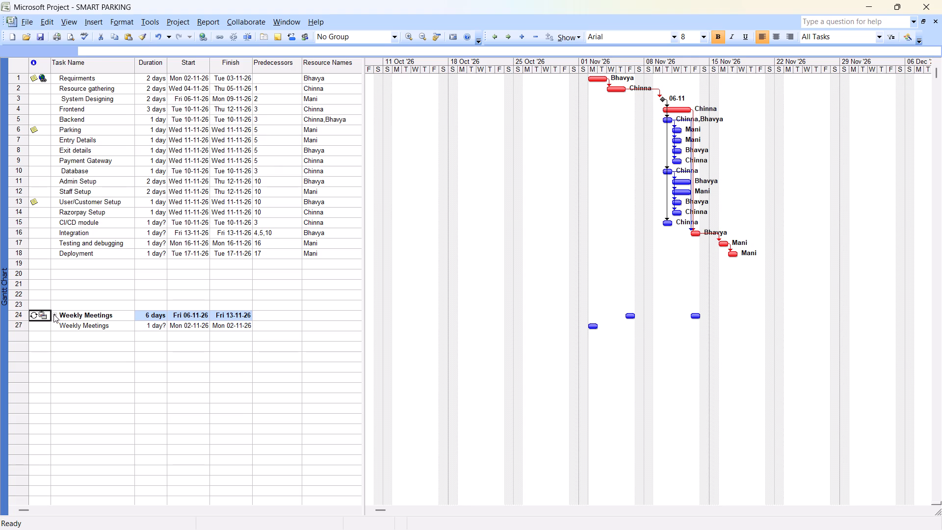
pyautogui.click(54, 315)
pyautogui.click(54, 315)
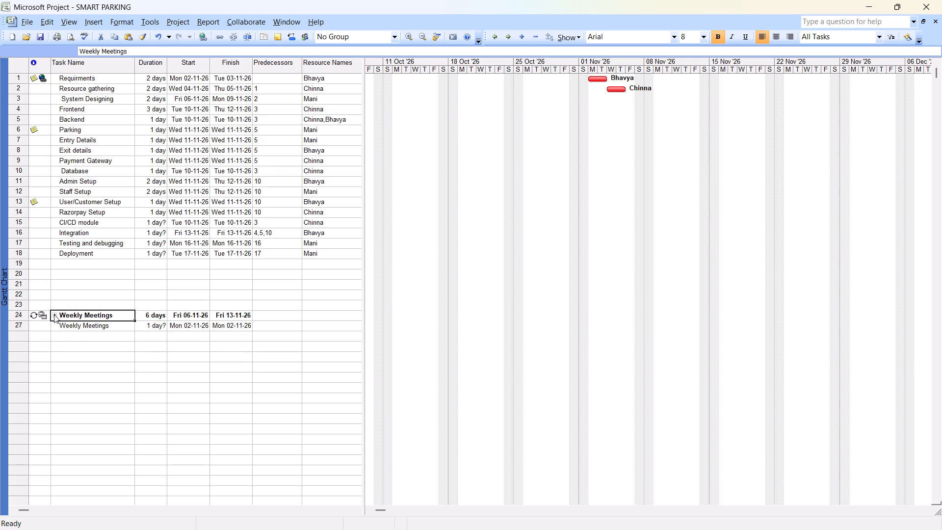
pyautogui.click(54, 315)
pyautogui.scroll(-1, 315, 427)
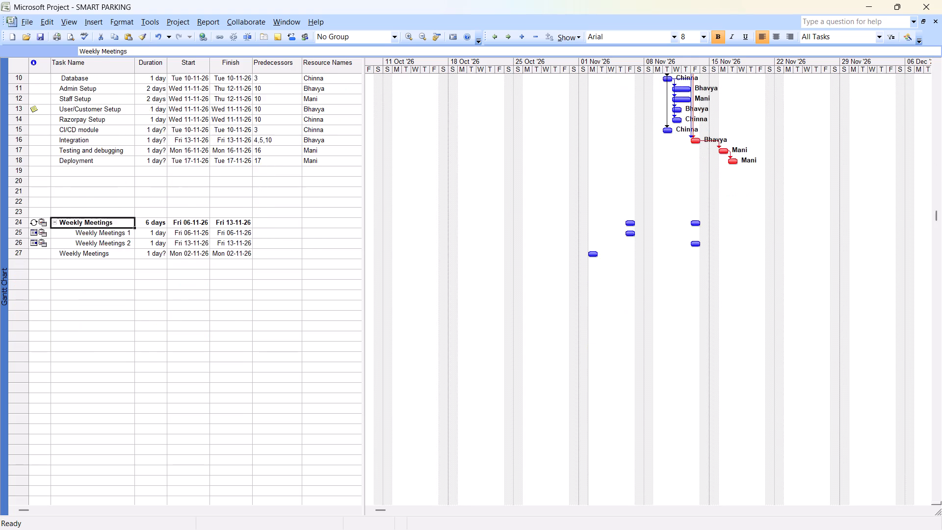
pyautogui.scroll(1, 315, 427)
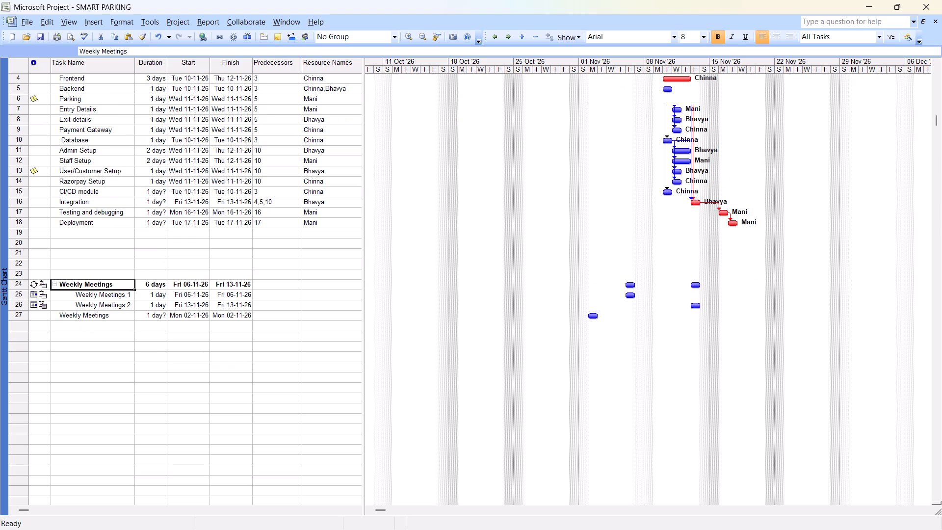
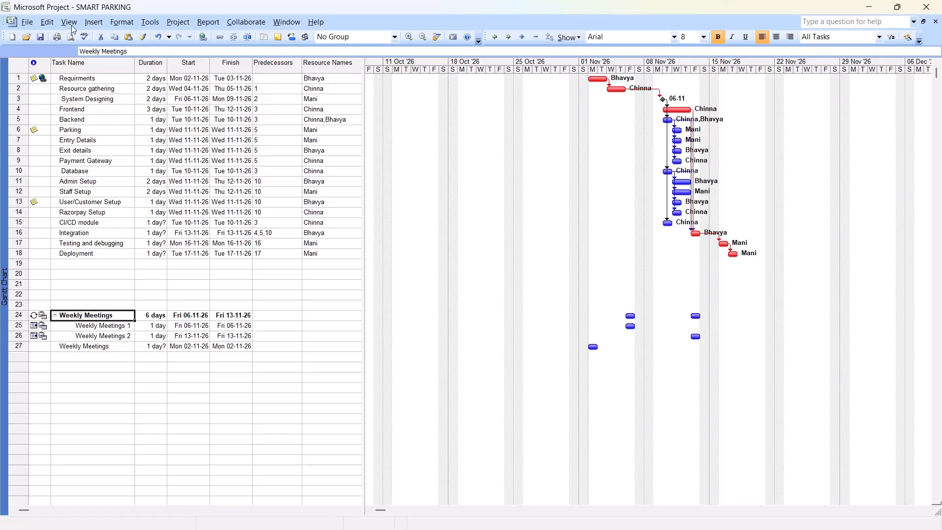
# Open the College Management System project from the Downloads folder.
pyautogui.click(31, 24)
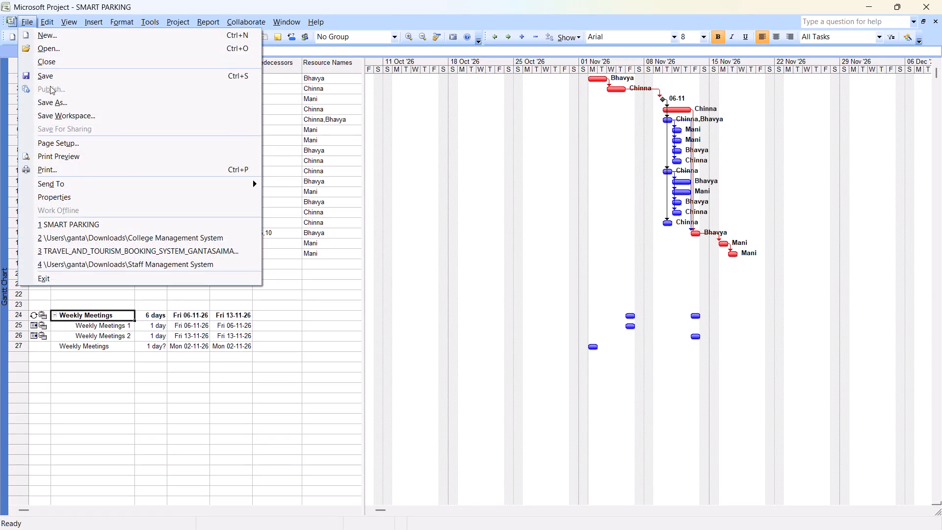
pyautogui.click(64, 49)
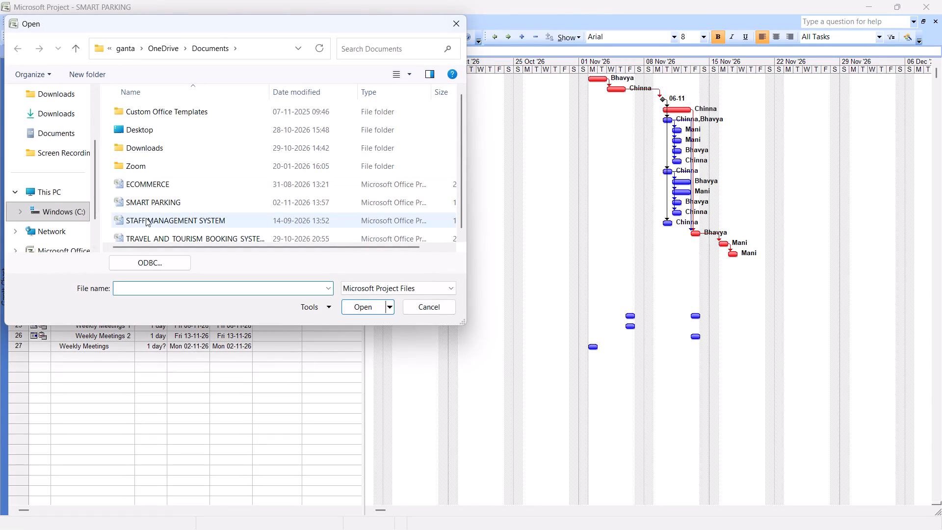
pyautogui.click(64, 113)
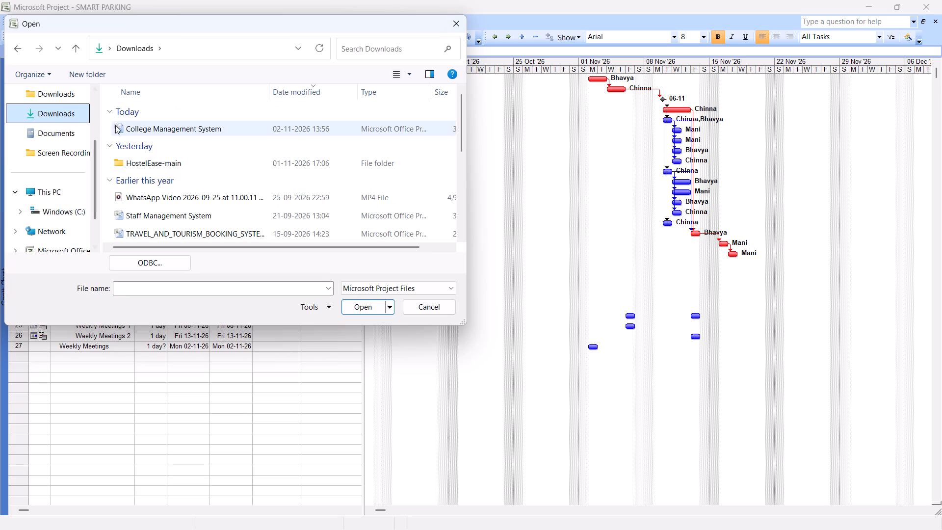
pyautogui.doubleClick(201, 122)
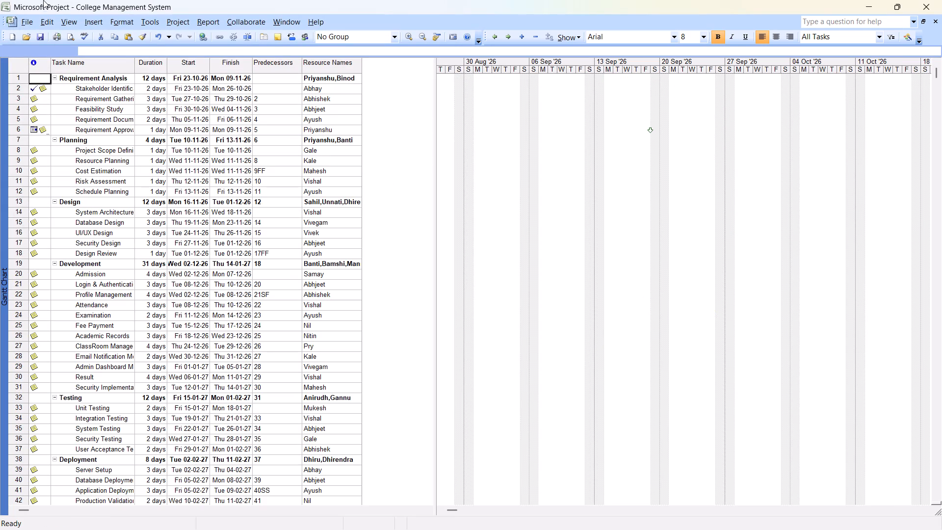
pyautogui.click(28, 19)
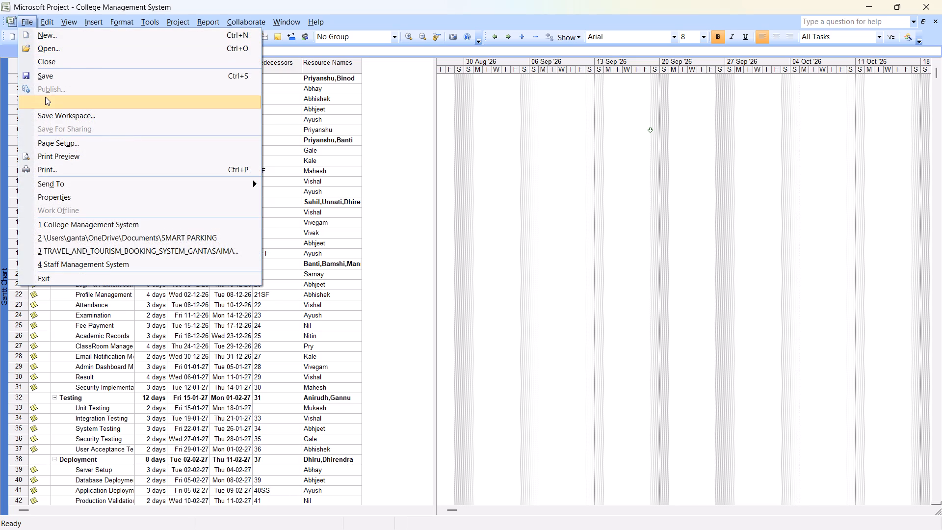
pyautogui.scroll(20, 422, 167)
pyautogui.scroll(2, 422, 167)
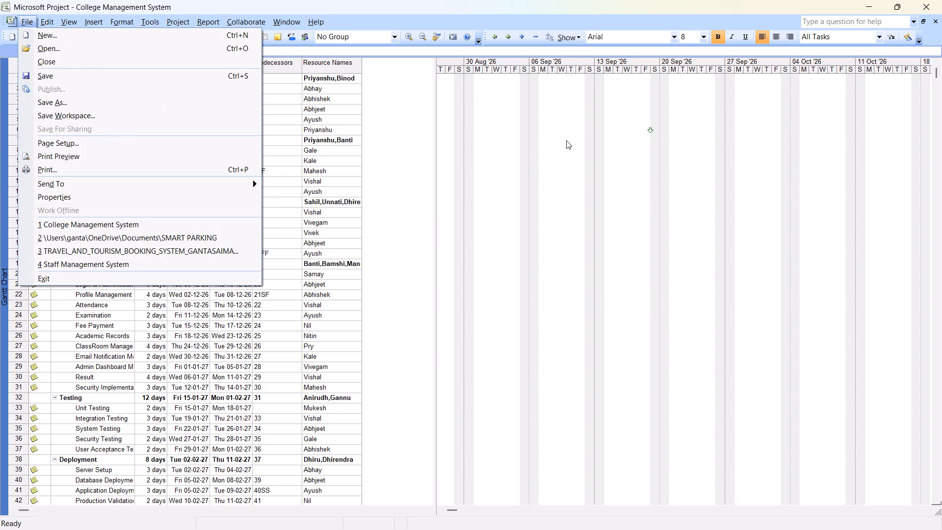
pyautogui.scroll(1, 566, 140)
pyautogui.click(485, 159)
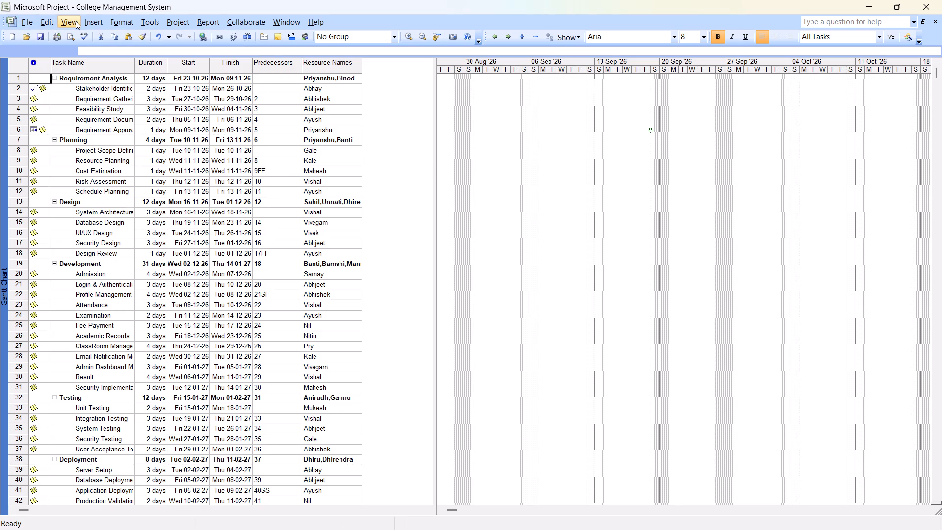
# Switch the College Management System project to the Network Diagram view.
pyautogui.click(76, 21)
pyautogui.click(95, 67)
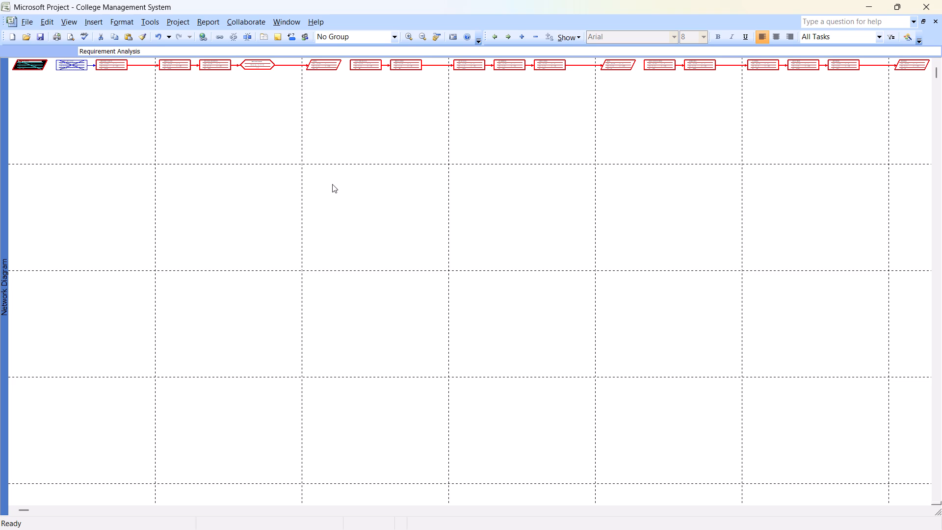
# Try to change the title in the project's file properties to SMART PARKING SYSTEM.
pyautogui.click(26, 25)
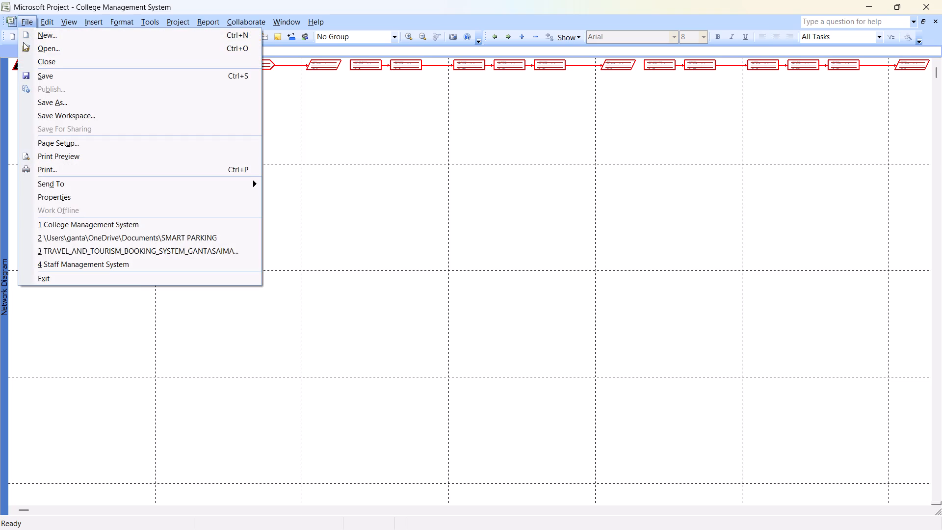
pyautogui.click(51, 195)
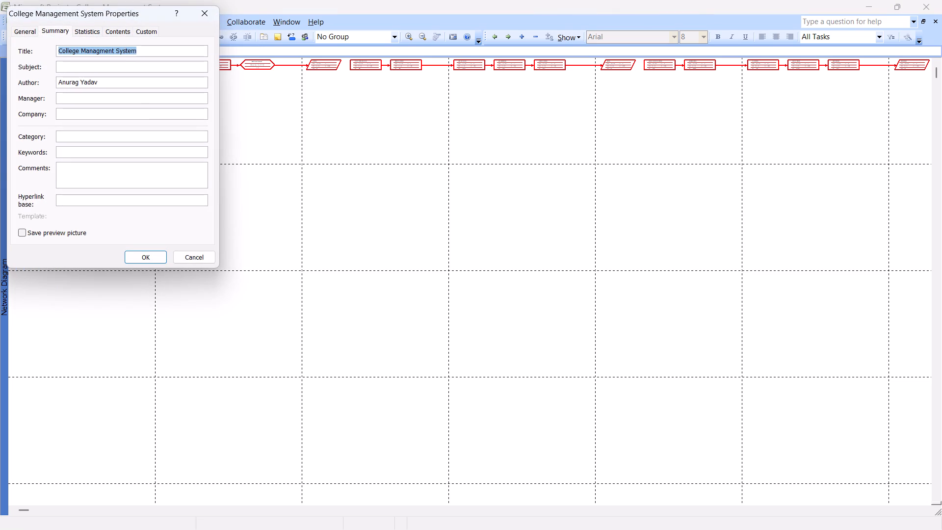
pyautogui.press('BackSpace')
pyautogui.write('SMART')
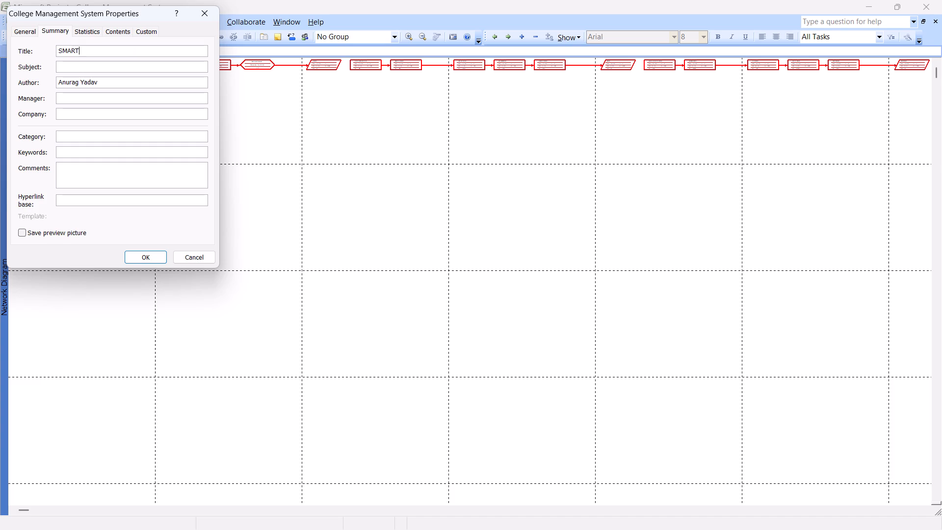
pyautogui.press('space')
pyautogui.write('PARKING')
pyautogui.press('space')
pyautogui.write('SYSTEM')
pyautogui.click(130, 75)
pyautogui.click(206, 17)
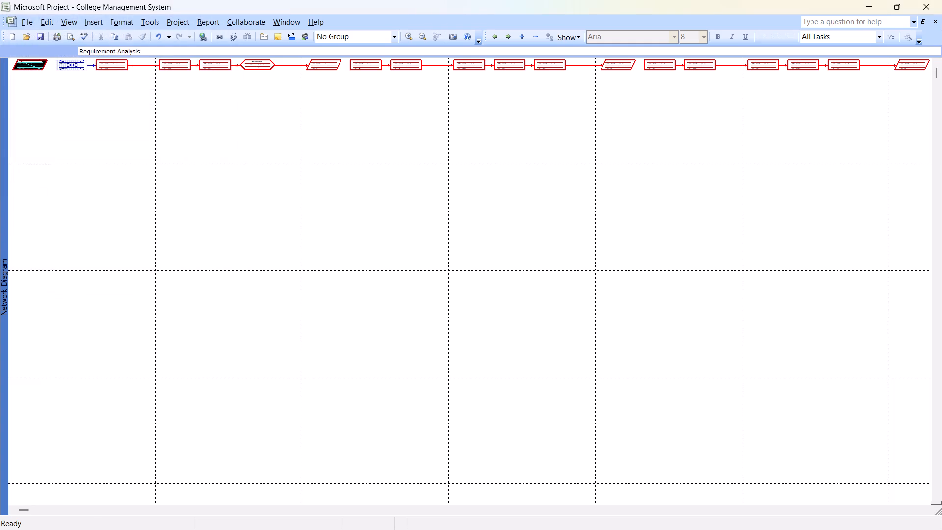
# Exit Microsoft Project, saving the changes to the open projects.
pyautogui.click(932, 0)
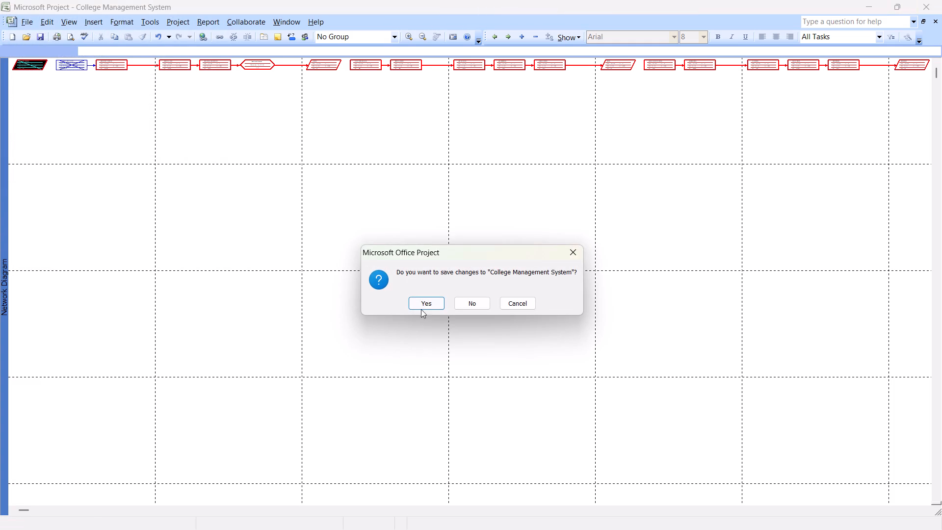
pyautogui.click(427, 300)
pyautogui.click(427, 300)
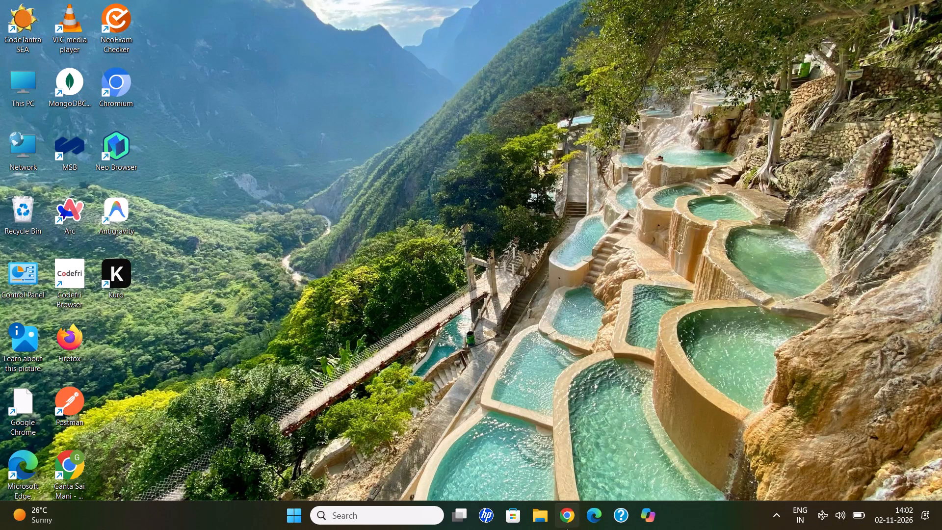
# Relaunch Microsoft Office Project 2007 and open the SMART PARKING project from the Documents folder.
pyautogui.click(388, 511)
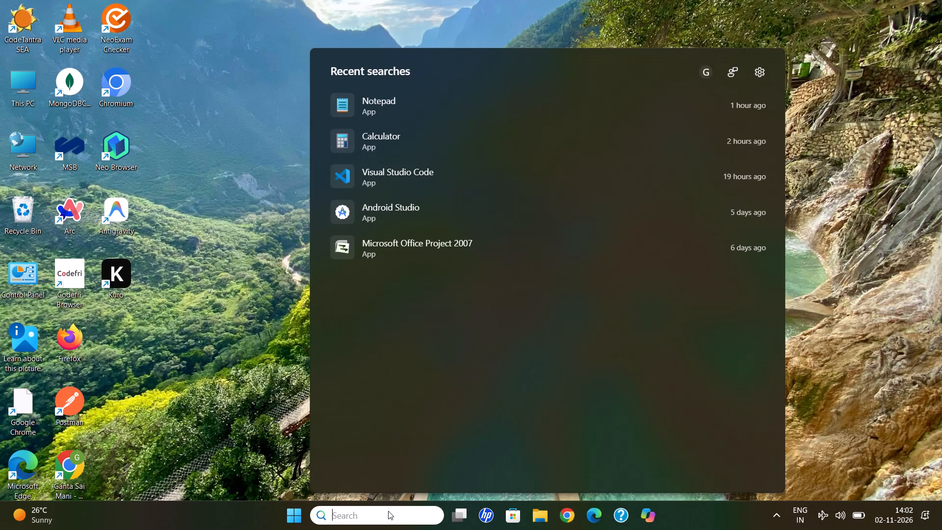
pyautogui.doubleClick(435, 257)
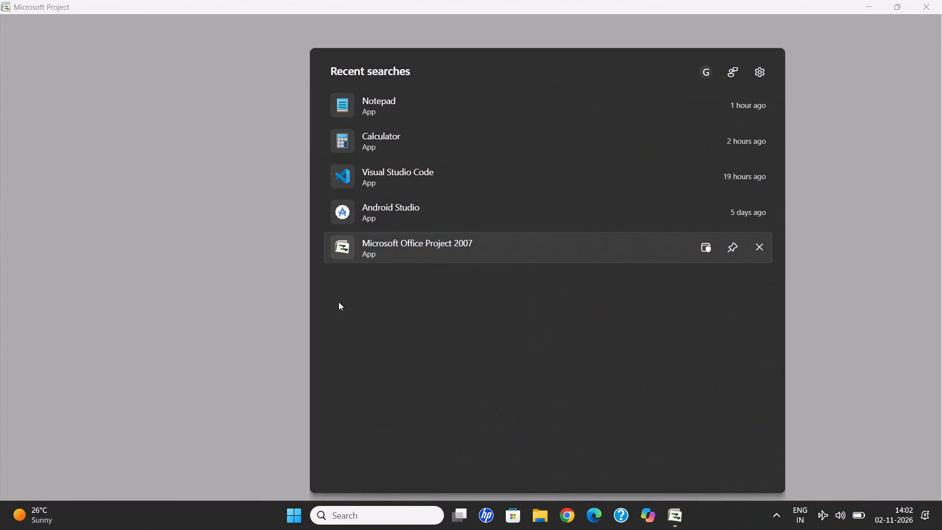
pyautogui.click(30, 19)
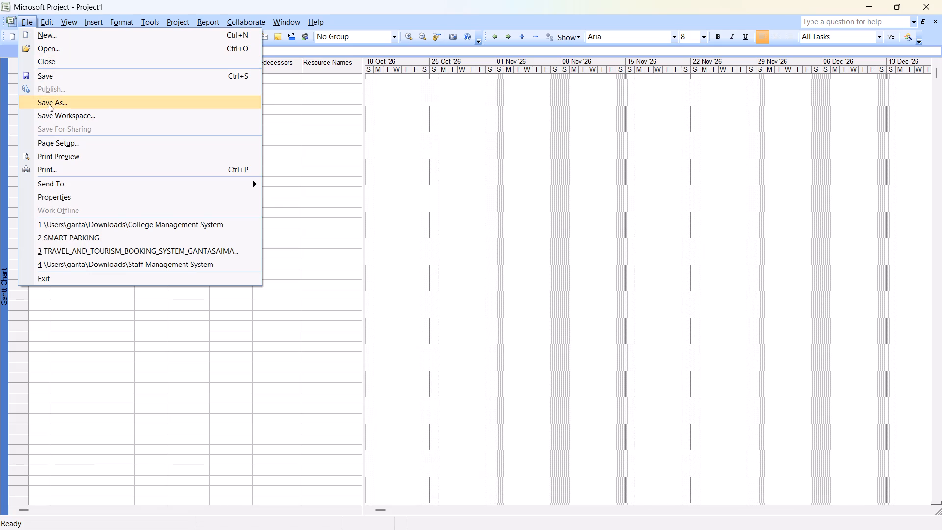
pyautogui.click(55, 48)
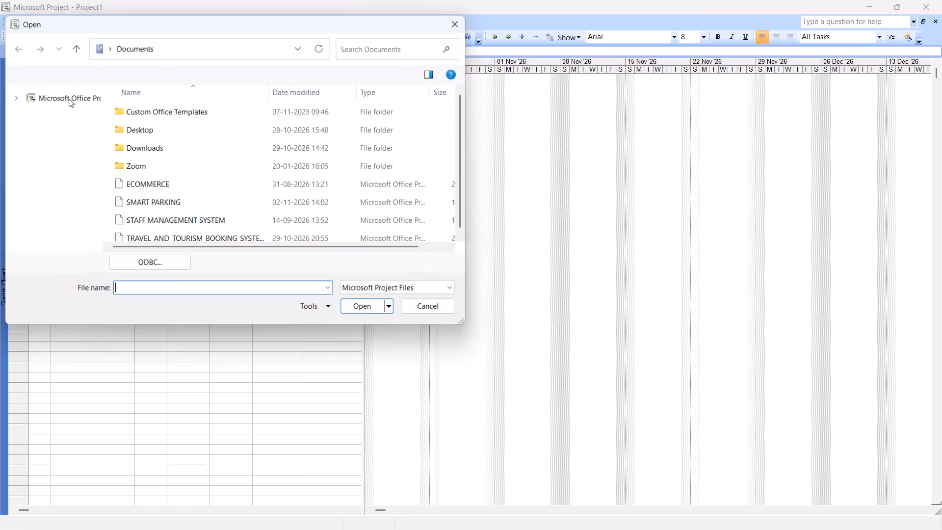
pyautogui.doubleClick(145, 203)
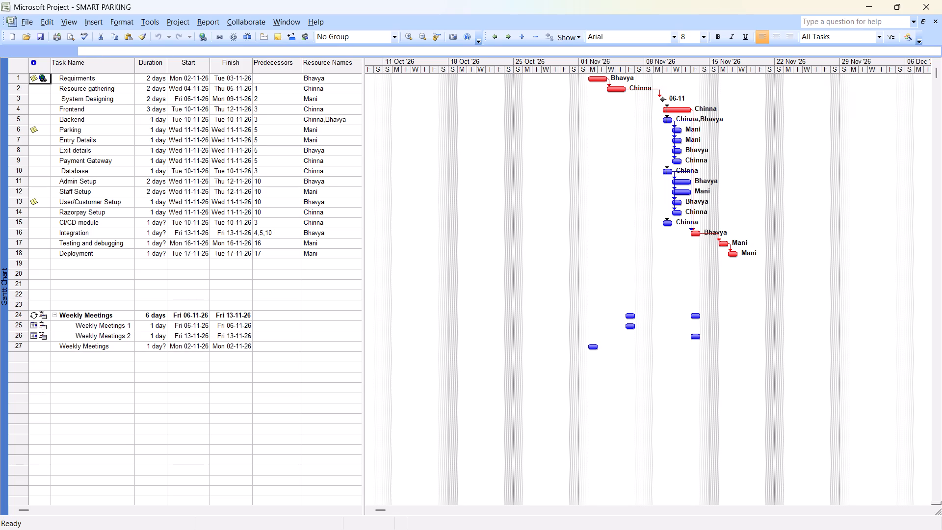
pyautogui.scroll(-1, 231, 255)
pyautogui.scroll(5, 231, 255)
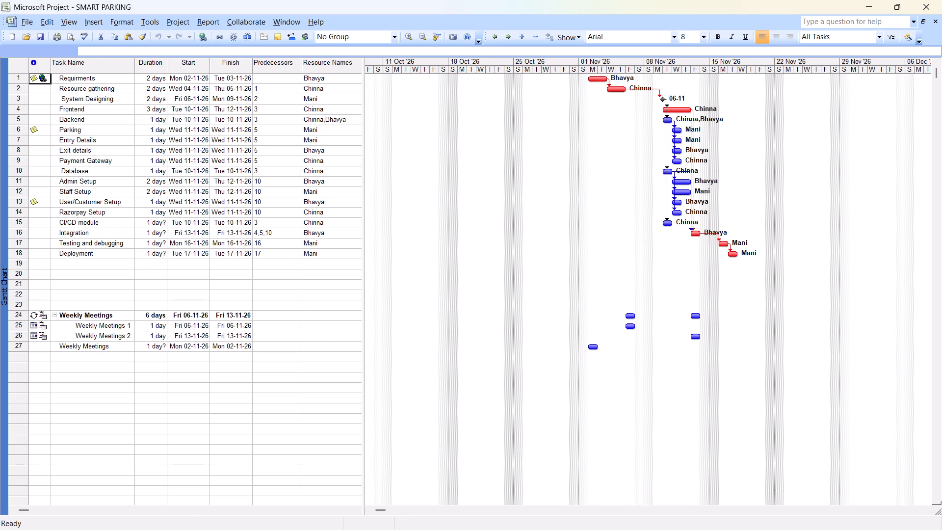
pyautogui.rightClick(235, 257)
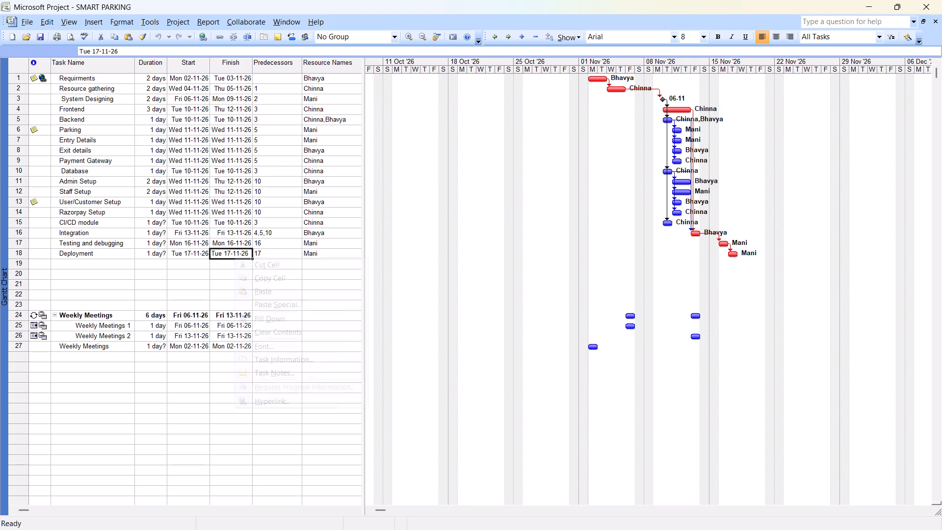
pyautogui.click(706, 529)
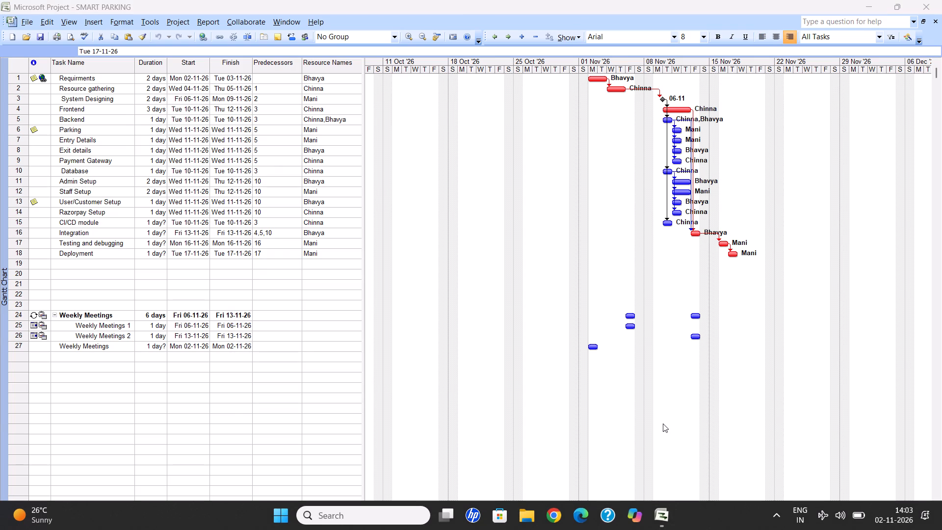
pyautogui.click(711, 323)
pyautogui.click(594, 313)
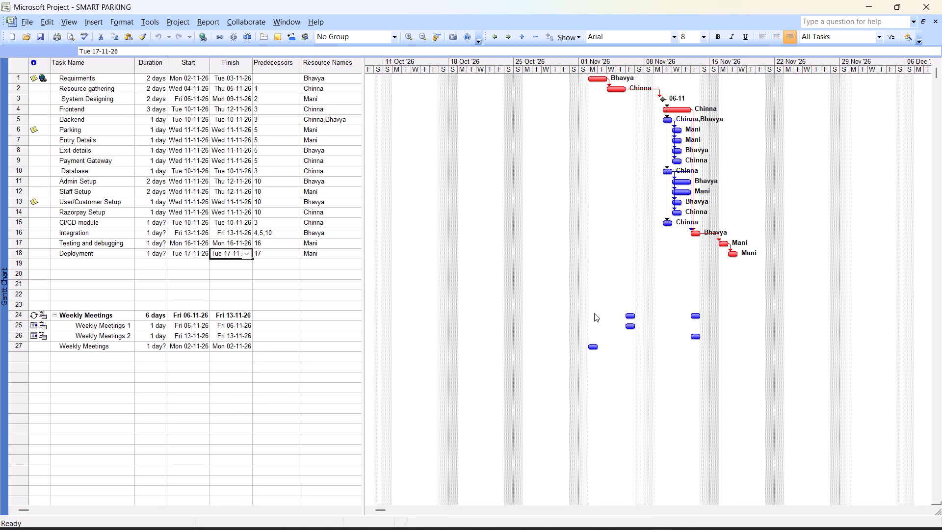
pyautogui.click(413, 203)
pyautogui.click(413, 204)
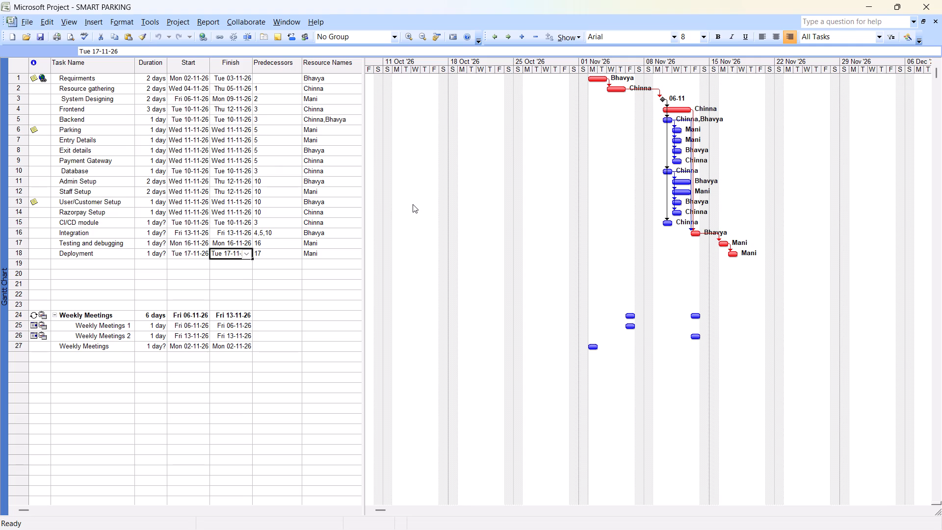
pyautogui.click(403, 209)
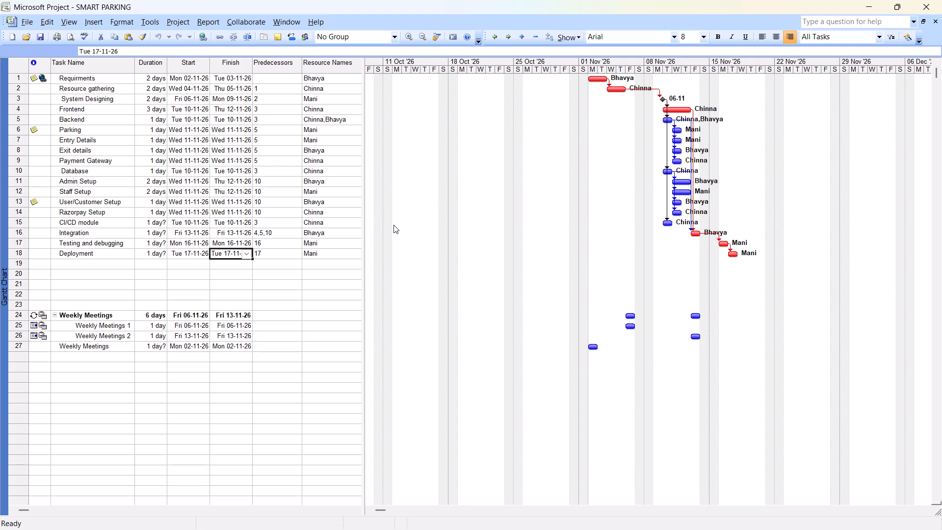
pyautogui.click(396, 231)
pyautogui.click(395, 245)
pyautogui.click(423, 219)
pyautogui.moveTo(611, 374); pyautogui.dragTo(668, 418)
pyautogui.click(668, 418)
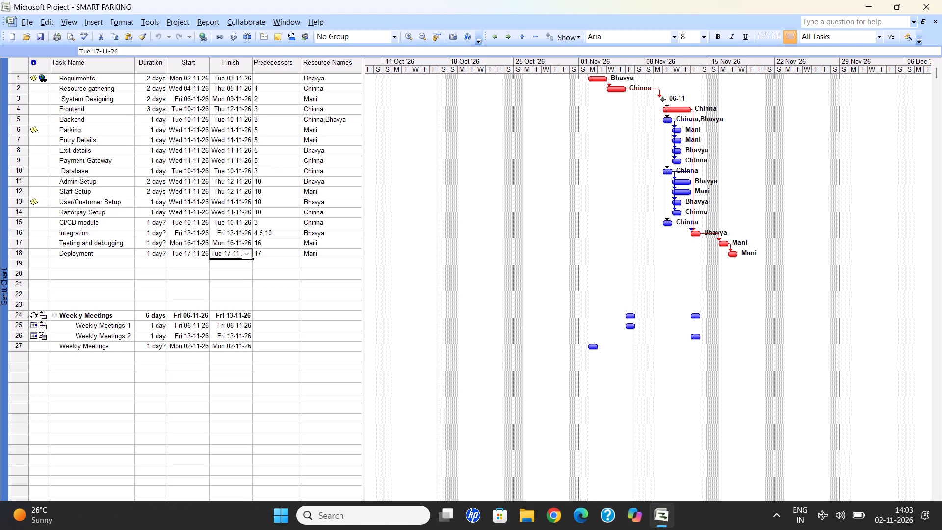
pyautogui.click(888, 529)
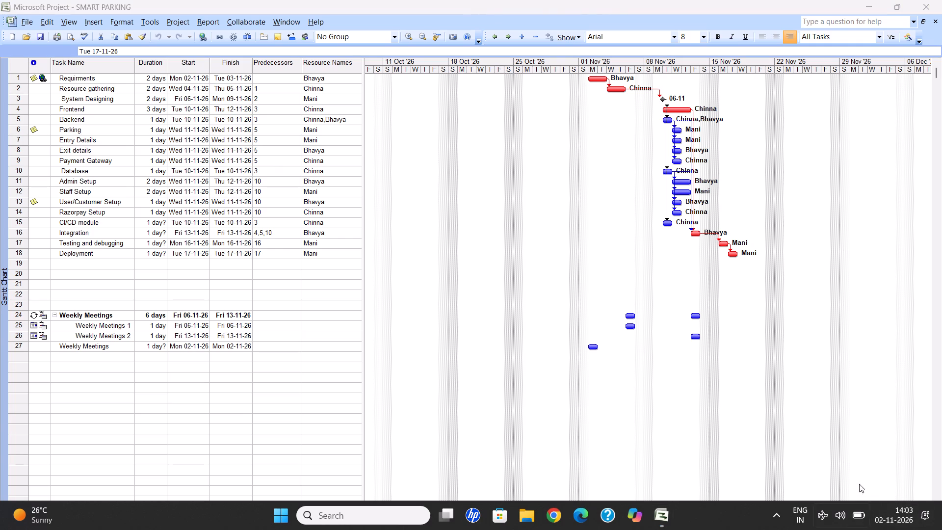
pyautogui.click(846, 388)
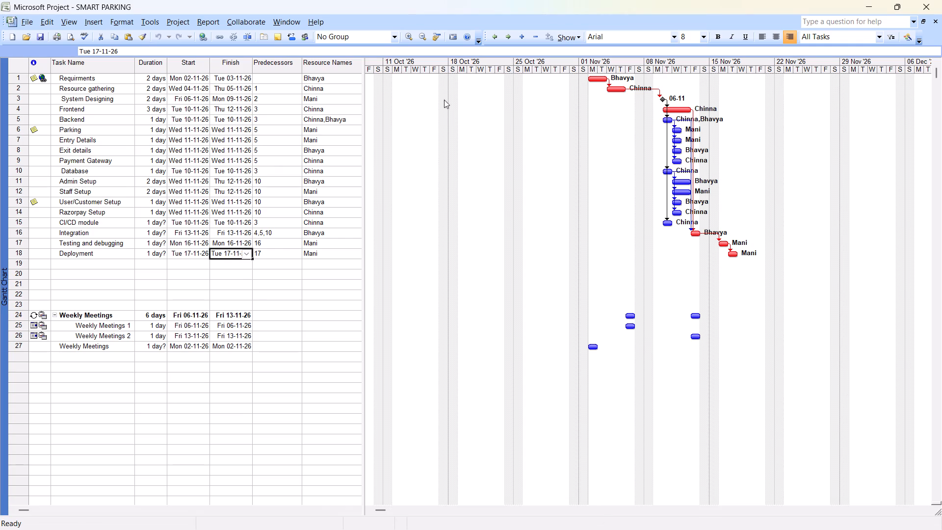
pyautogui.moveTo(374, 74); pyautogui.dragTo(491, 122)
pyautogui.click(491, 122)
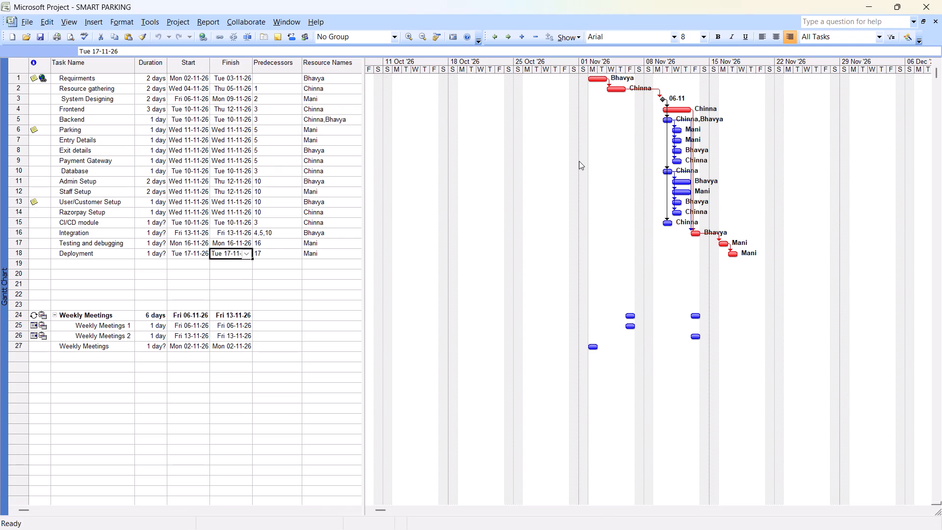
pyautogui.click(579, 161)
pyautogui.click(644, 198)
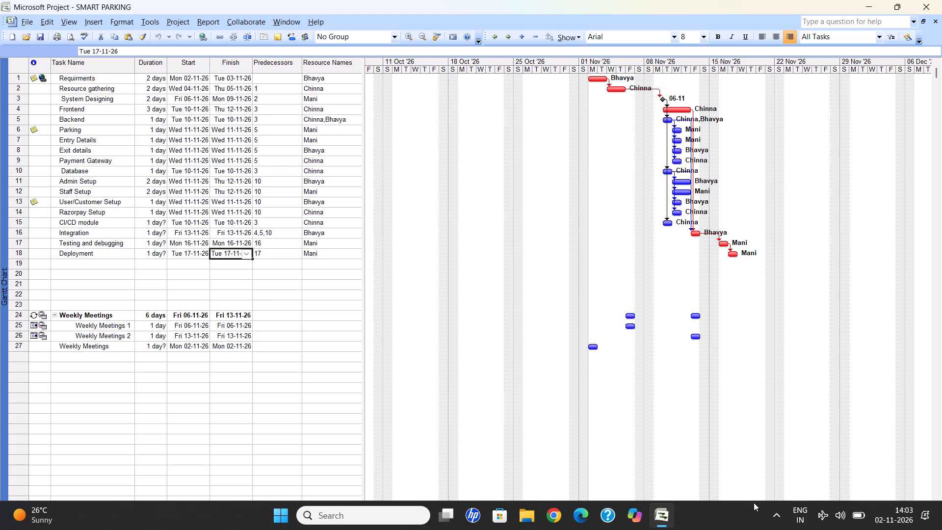
# Review the SMART PARKING task table and Gantt chart, from the Requirments task through the Weekly Meetings entries.
pyautogui.click(569, 361)
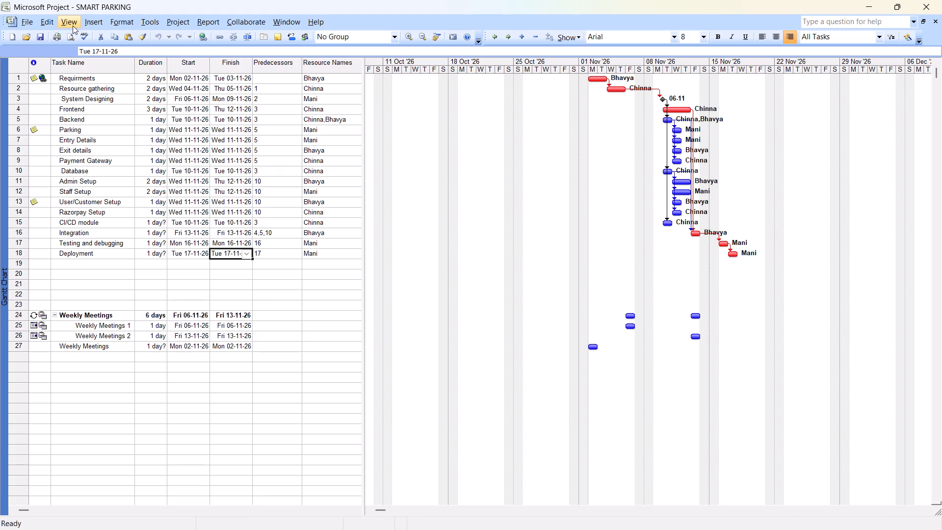
pyautogui.scroll(-2, 285, 300)
pyautogui.scroll(6, 285, 300)
pyautogui.scroll(-1, 285, 300)
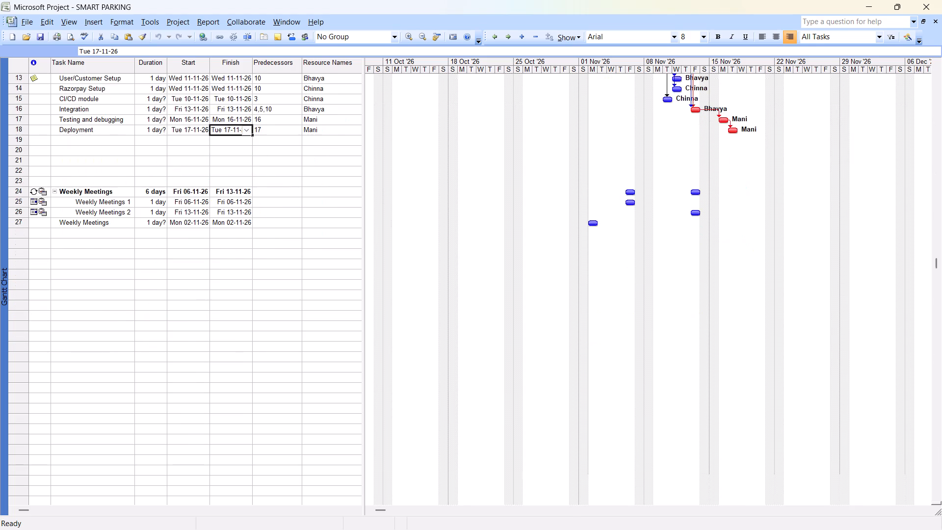
pyautogui.scroll(4, 285, 300)
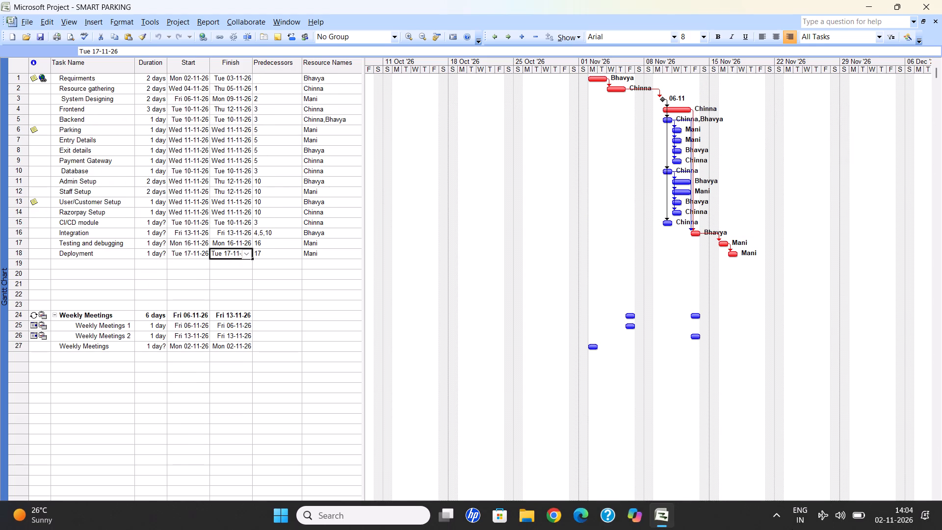
pyautogui.scroll(-3, 688, 314)
pyautogui.scroll(5, 688, 314)
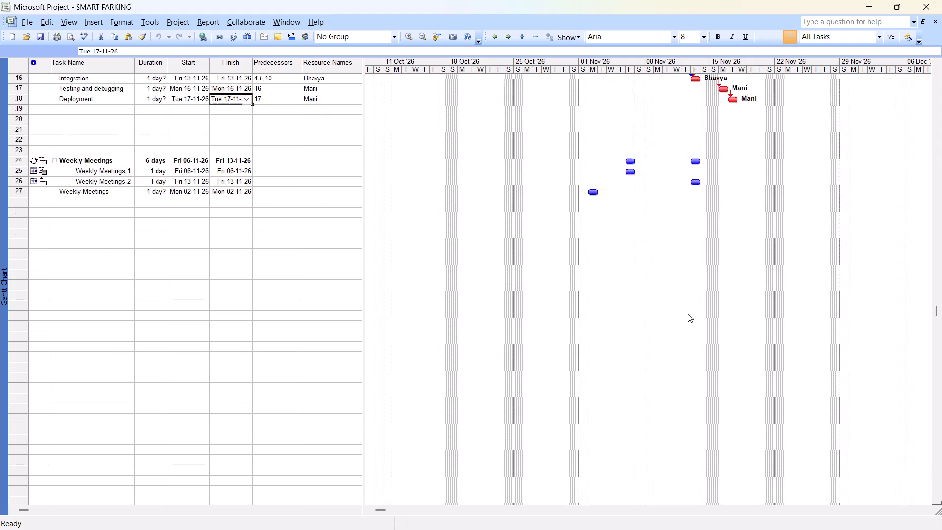
pyautogui.scroll(12, 688, 314)
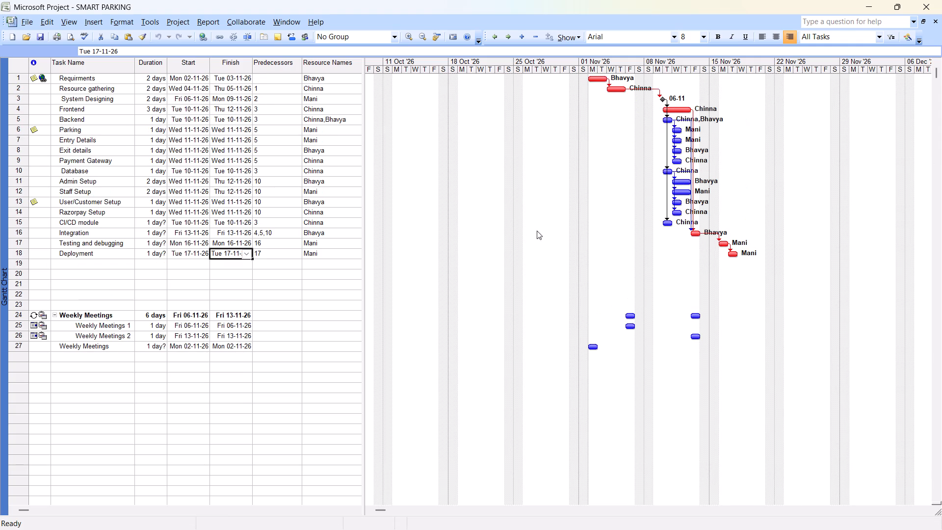
pyautogui.click(502, 184)
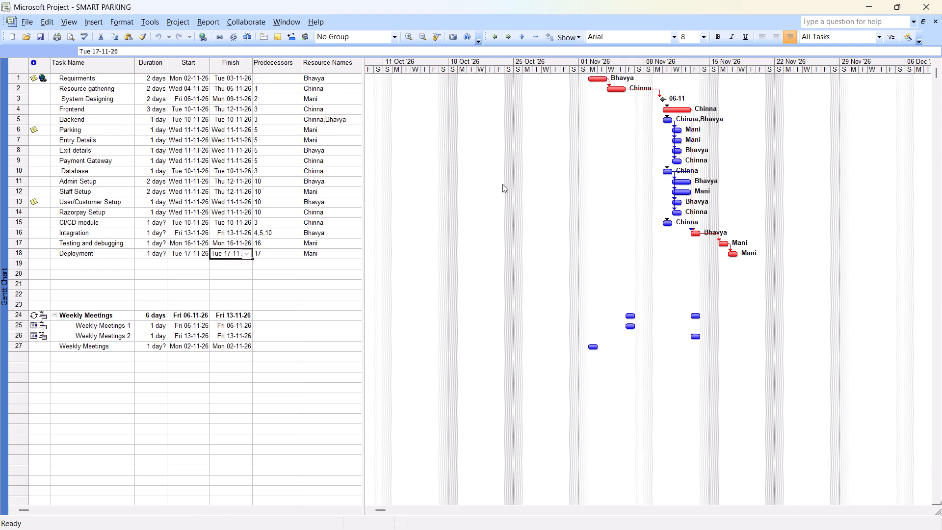
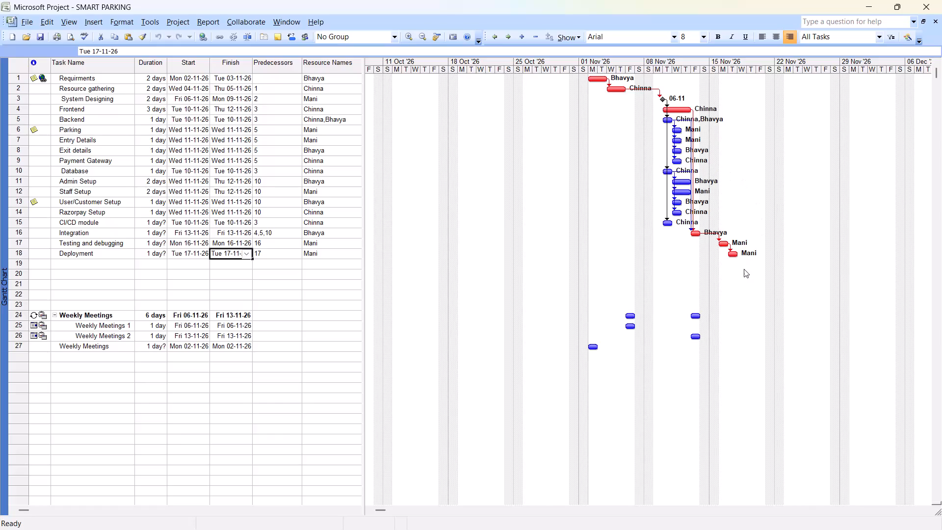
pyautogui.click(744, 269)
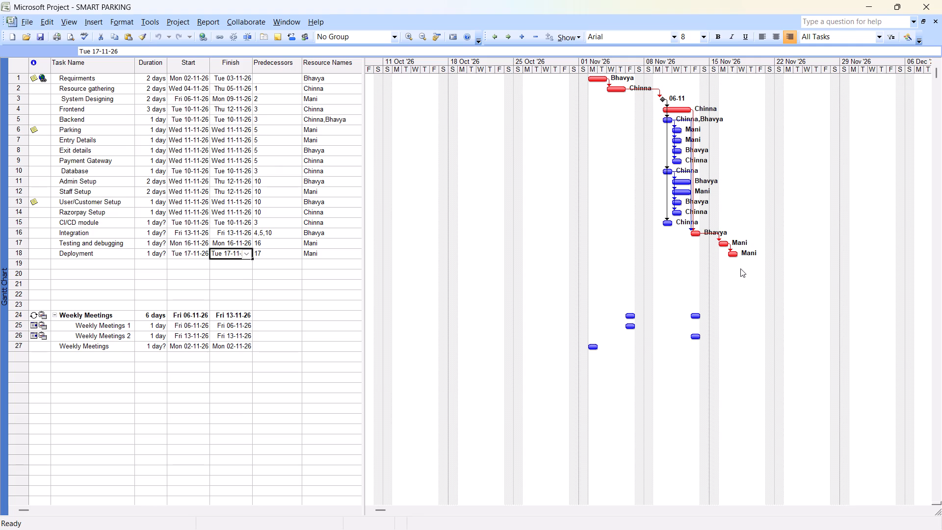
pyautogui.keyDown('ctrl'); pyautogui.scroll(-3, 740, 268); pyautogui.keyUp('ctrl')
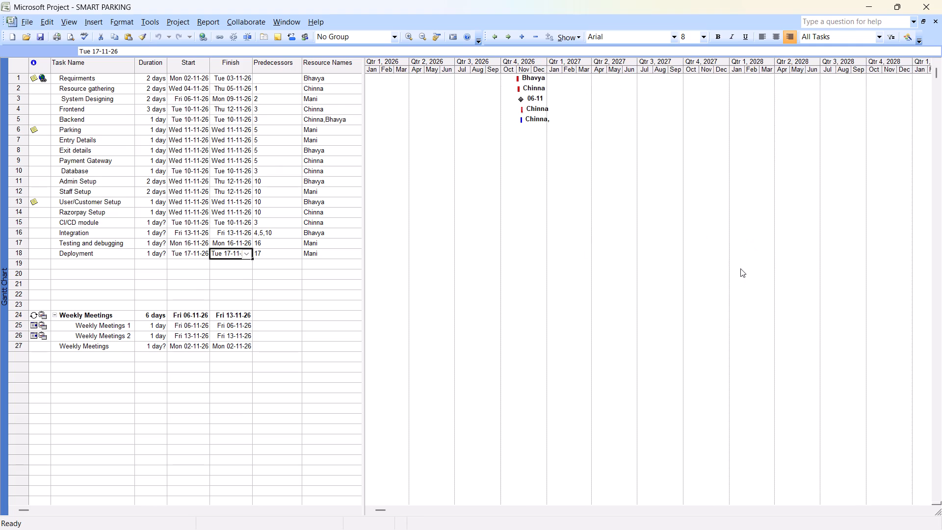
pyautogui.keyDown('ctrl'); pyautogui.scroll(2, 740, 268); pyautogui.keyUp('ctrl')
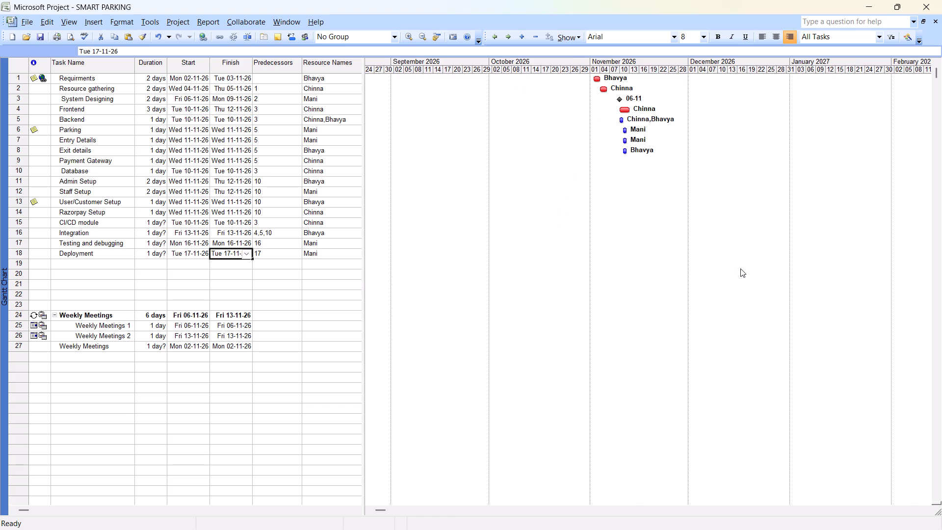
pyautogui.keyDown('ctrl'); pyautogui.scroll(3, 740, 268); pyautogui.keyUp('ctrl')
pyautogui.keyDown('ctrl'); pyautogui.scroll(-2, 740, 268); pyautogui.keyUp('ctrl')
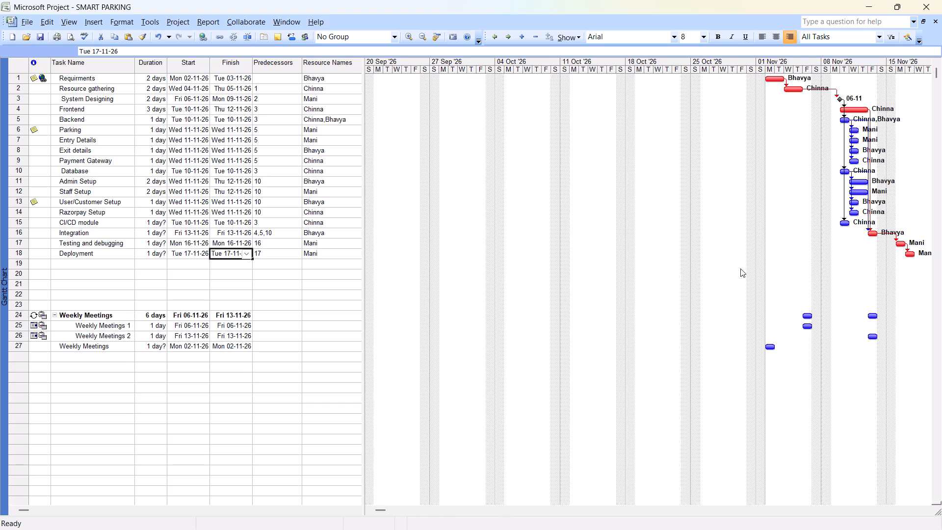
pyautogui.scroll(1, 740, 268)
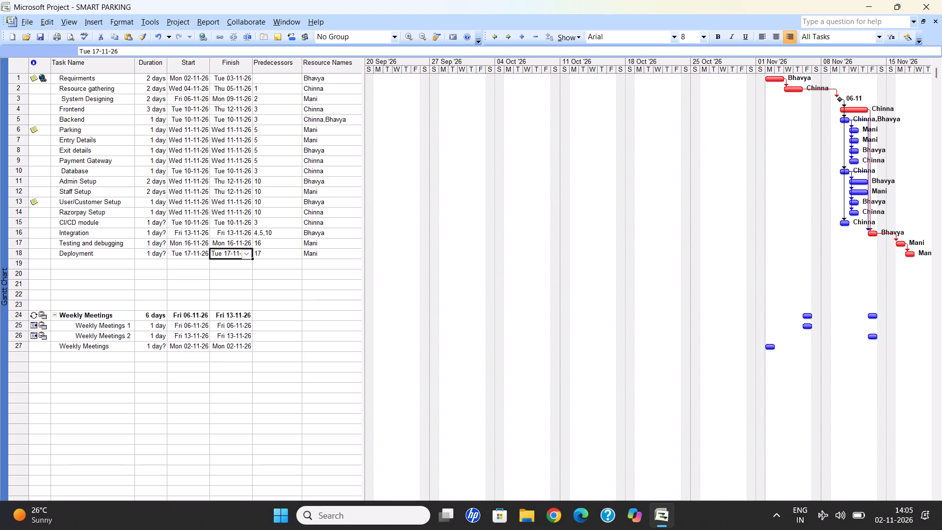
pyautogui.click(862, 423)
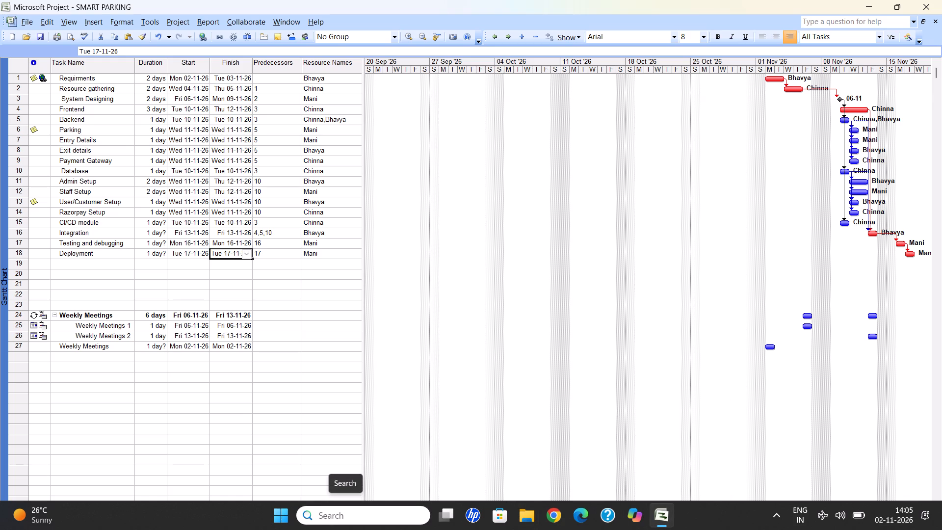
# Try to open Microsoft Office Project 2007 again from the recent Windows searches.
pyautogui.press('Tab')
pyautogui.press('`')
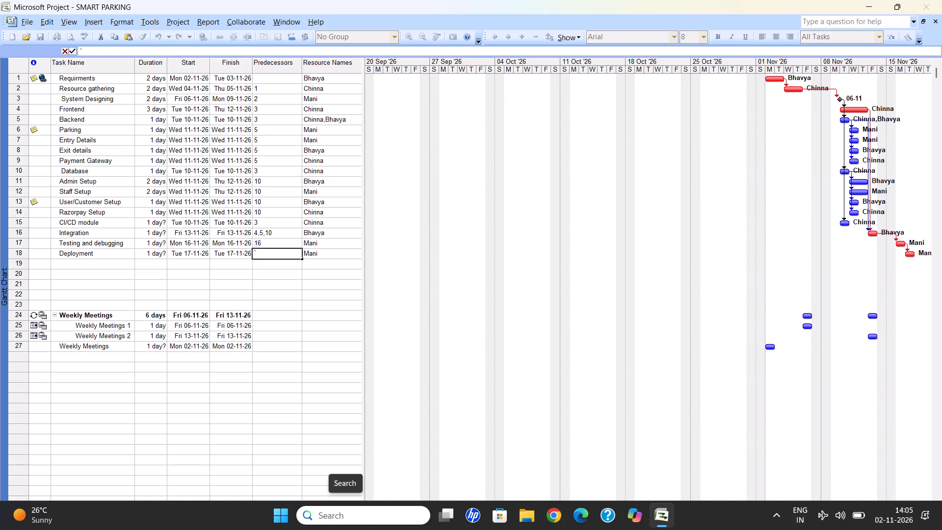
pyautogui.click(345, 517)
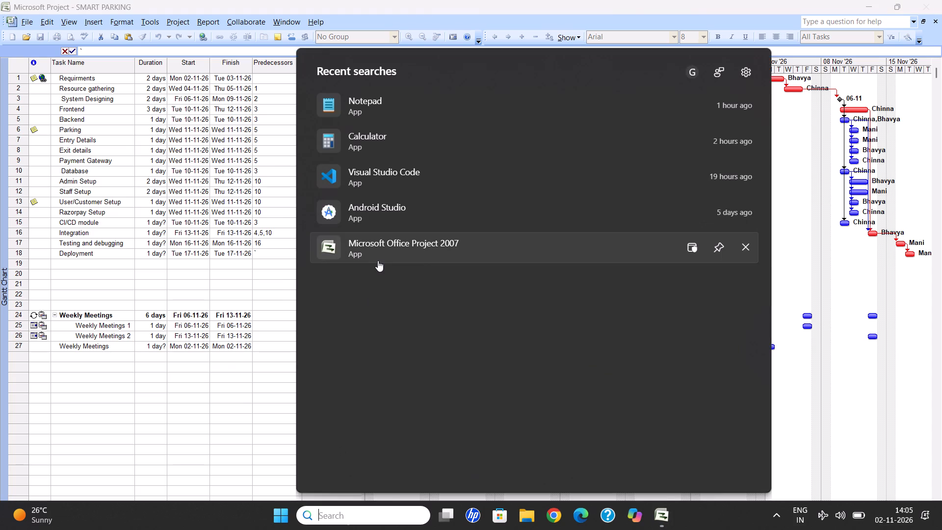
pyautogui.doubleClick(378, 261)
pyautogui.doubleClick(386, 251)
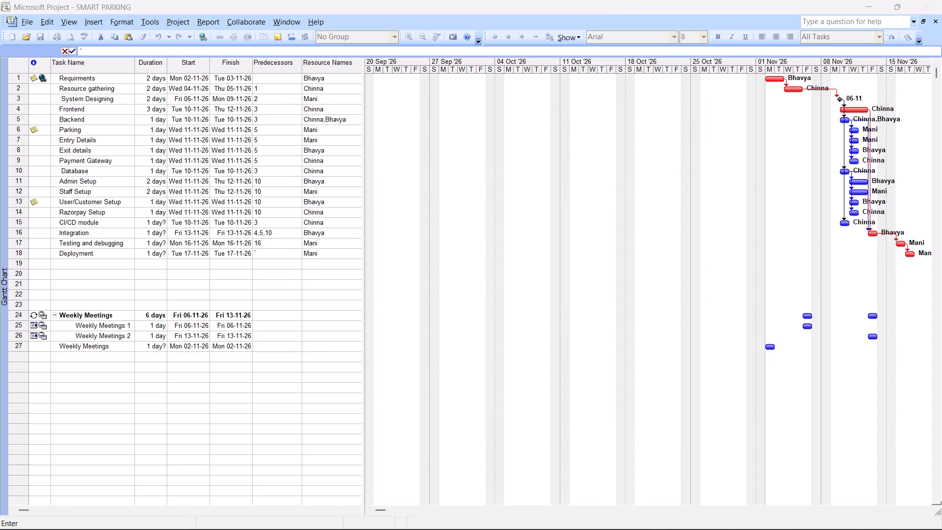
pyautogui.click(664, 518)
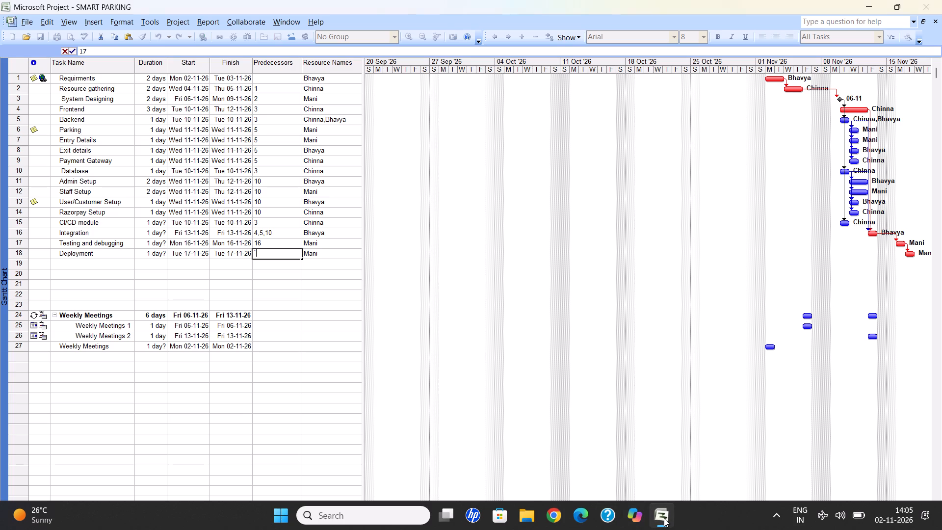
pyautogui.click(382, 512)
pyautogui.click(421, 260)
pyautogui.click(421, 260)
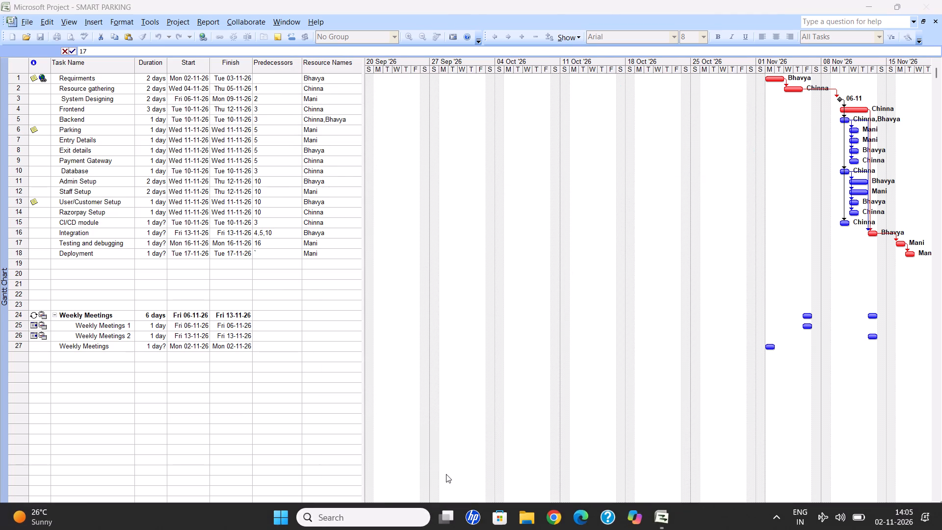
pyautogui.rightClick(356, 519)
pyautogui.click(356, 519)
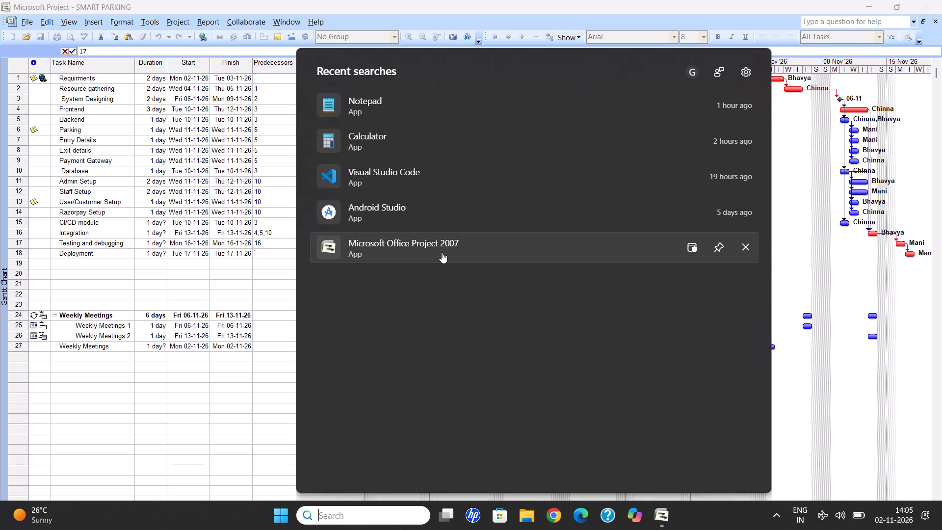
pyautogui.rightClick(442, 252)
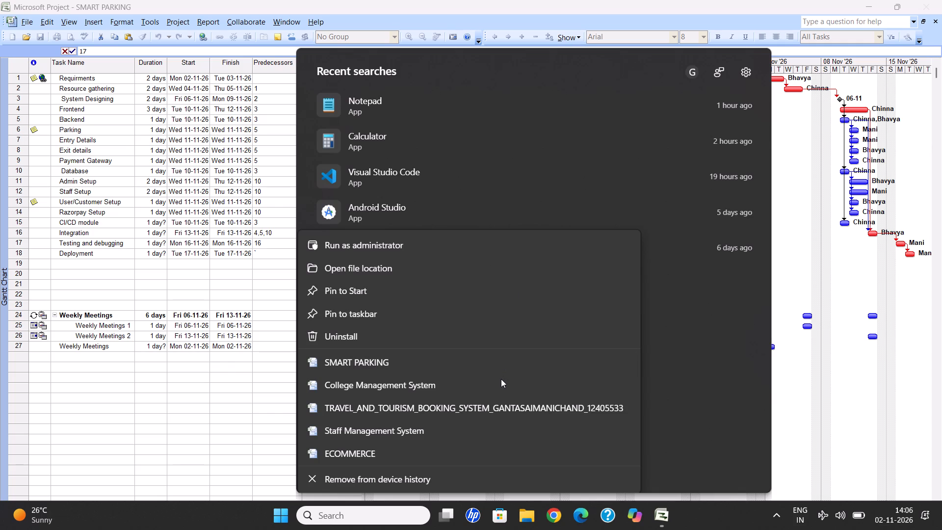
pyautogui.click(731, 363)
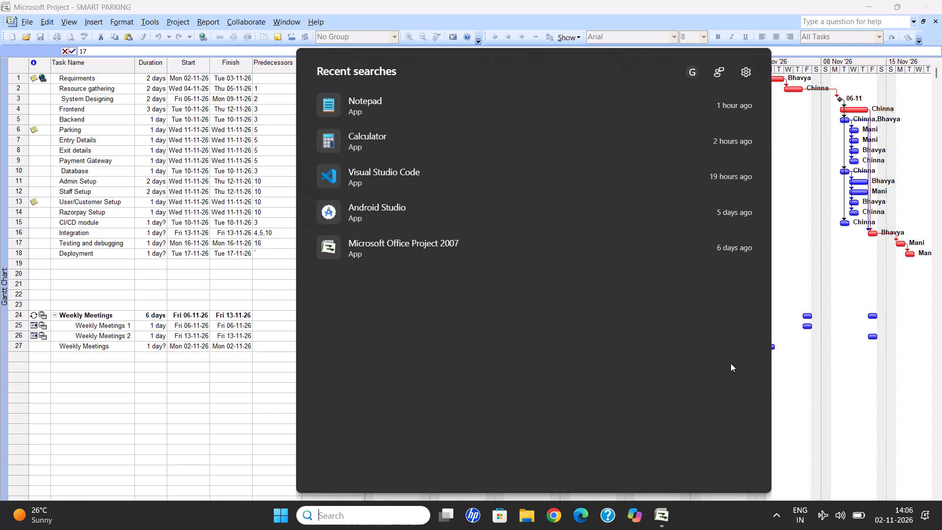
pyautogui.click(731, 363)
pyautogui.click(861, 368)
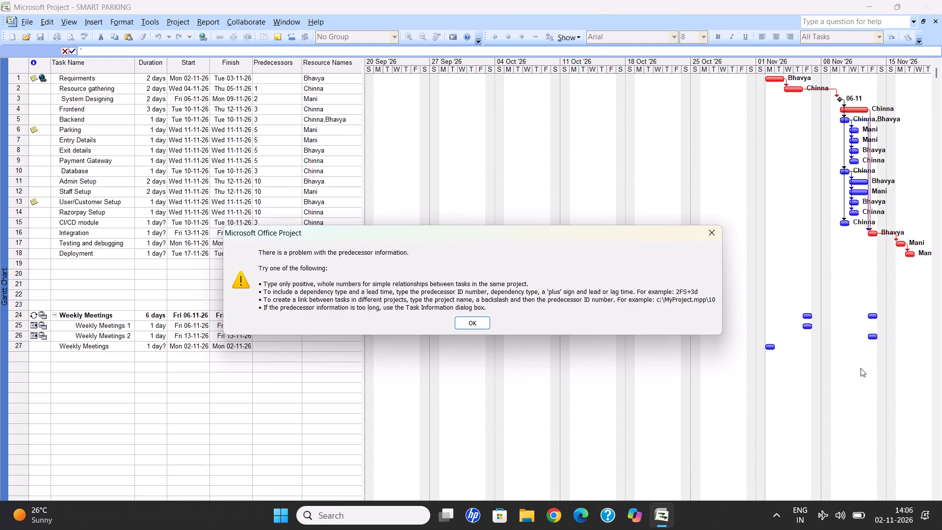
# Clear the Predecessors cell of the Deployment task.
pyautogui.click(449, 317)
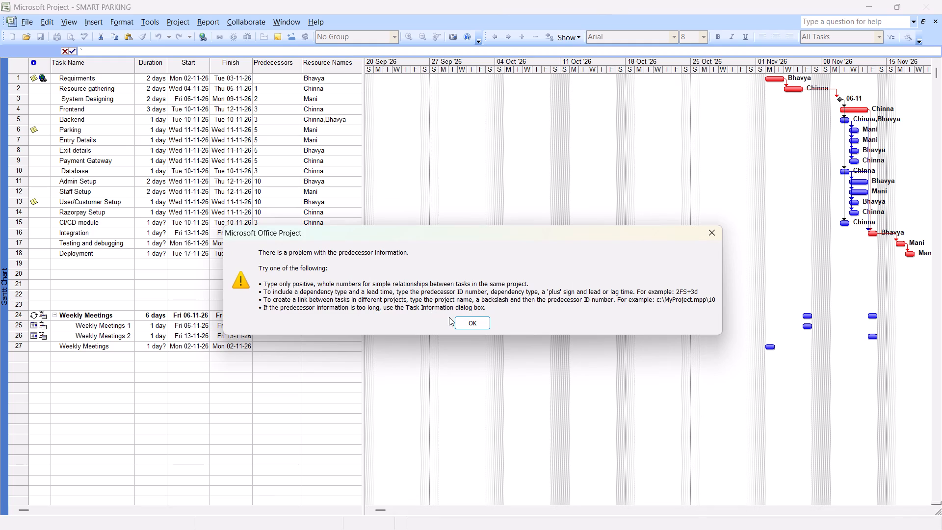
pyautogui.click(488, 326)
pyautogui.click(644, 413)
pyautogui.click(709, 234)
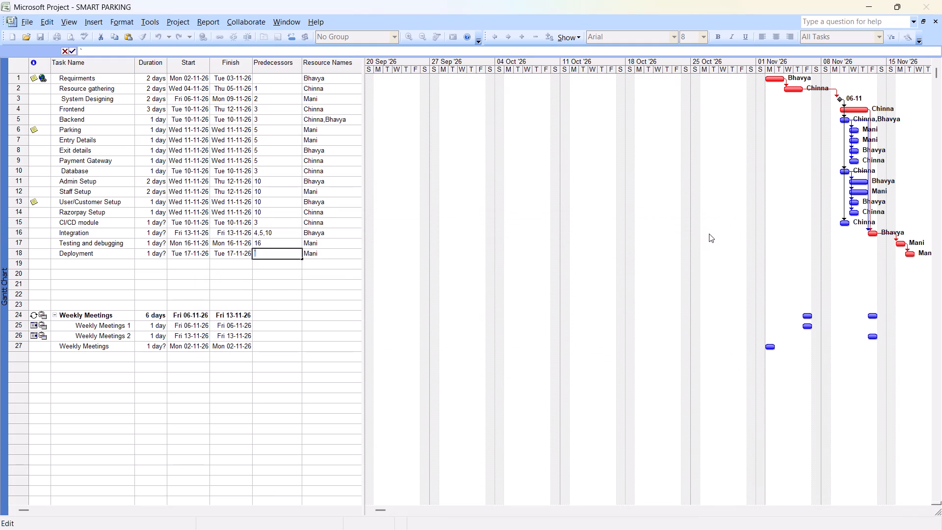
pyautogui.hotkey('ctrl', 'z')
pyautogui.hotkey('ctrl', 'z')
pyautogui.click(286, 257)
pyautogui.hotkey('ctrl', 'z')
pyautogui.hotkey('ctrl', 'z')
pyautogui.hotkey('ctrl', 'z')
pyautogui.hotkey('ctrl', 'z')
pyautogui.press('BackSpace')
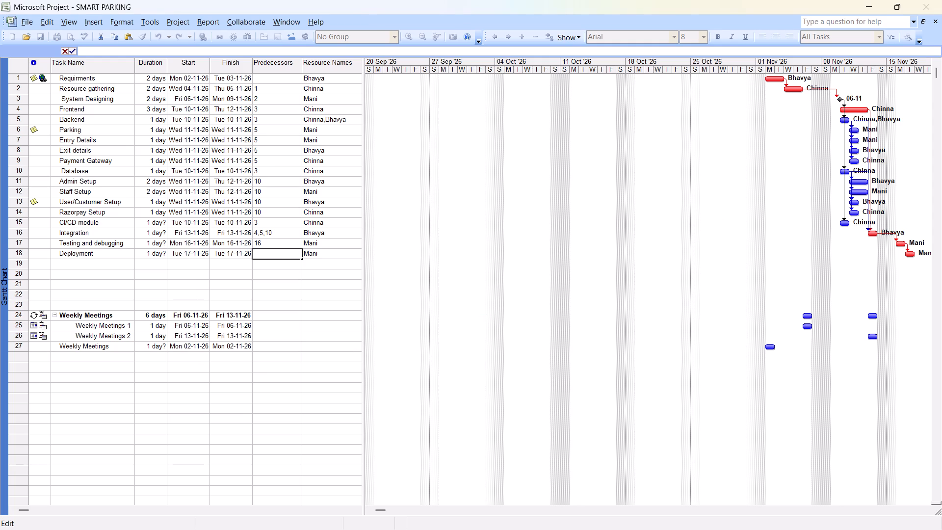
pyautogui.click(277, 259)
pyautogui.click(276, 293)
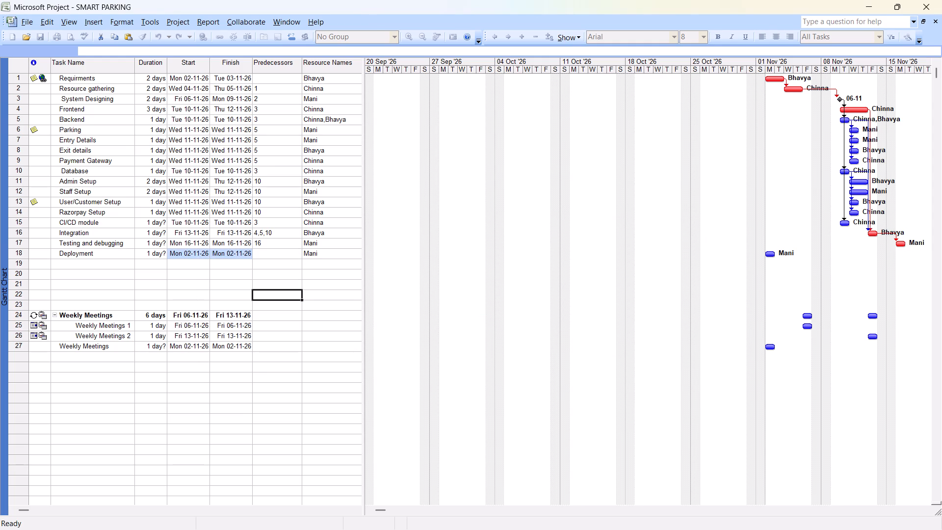
# Switch to the Network Diagram view and link the Testing and debugging task to Deployment as its successor.
pyautogui.click(74, 25)
pyautogui.click(86, 56)
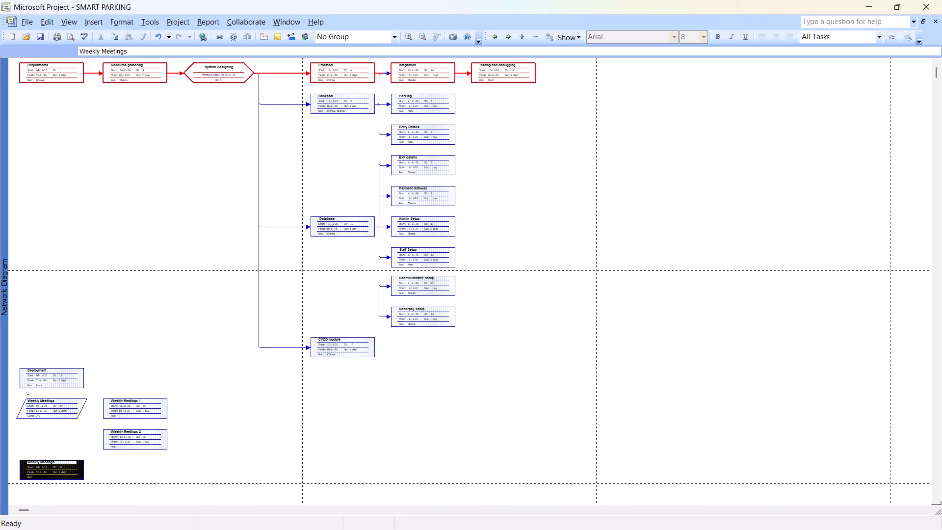
pyautogui.moveTo(525, 79); pyautogui.dragTo(339, 176)
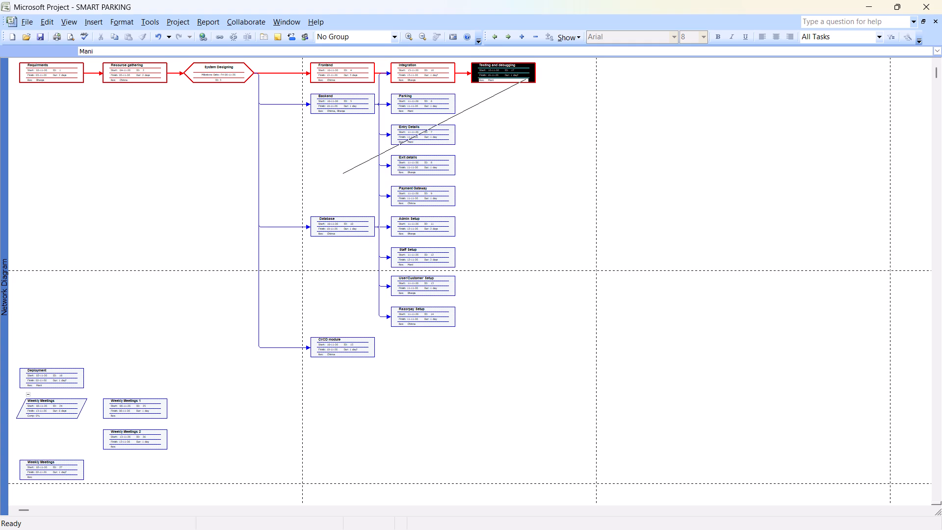
pyautogui.moveTo(339, 176); pyautogui.dragTo(88, 379)
pyautogui.moveTo(88, 379); pyautogui.dragTo(78, 374)
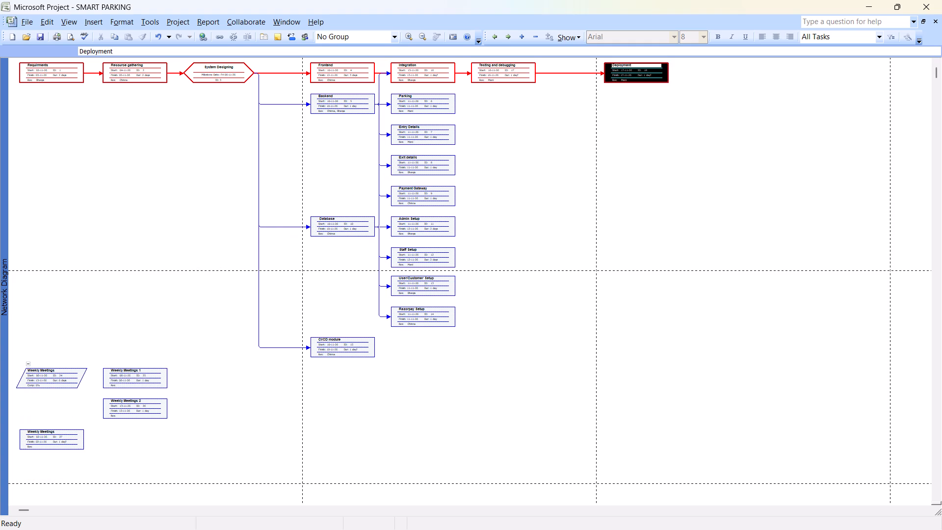
# Review the SMART PARKING network diagram, from the linked task chain to the Weekly Meetings boxes.
pyautogui.scroll(3, 829, 206)
pyautogui.scroll(-2, 829, 206)
pyautogui.scroll(4, 831, 233)
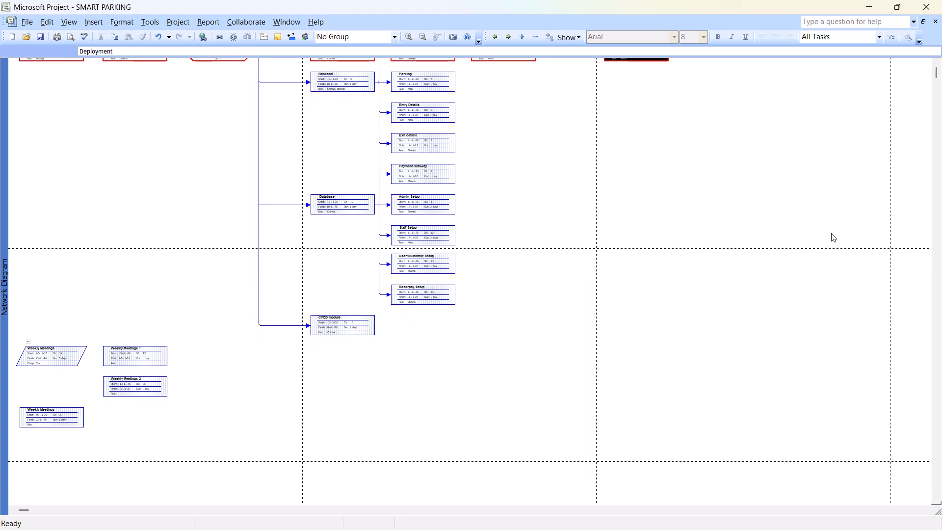
pyautogui.scroll(5, 831, 233)
pyautogui.scroll(-2, 831, 233)
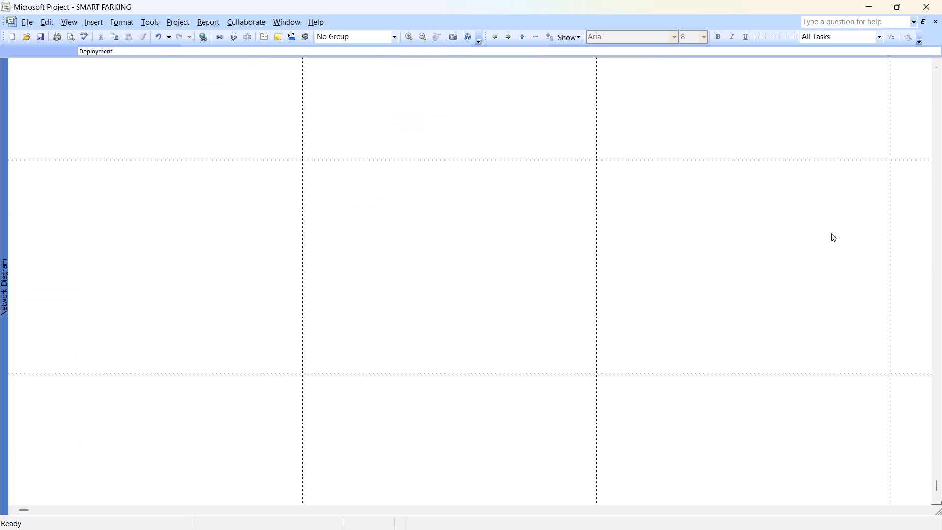
pyautogui.scroll(5, 831, 233)
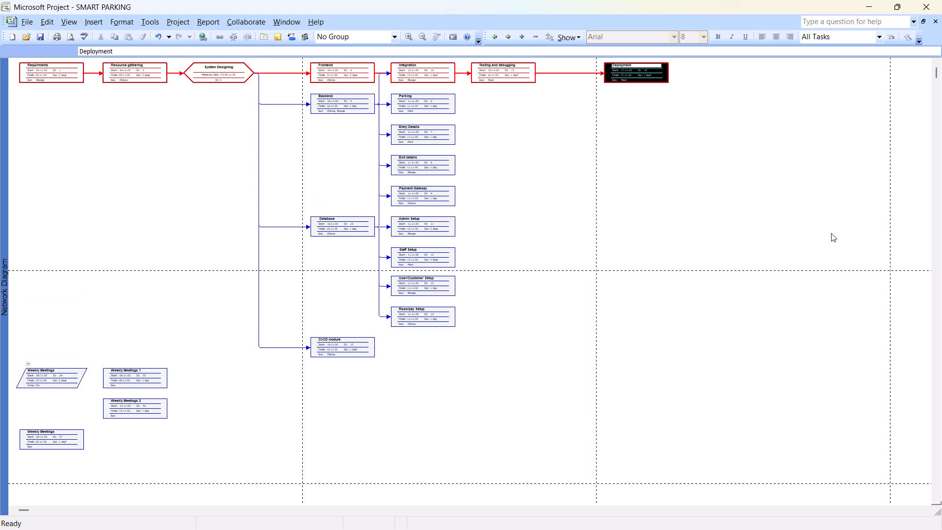
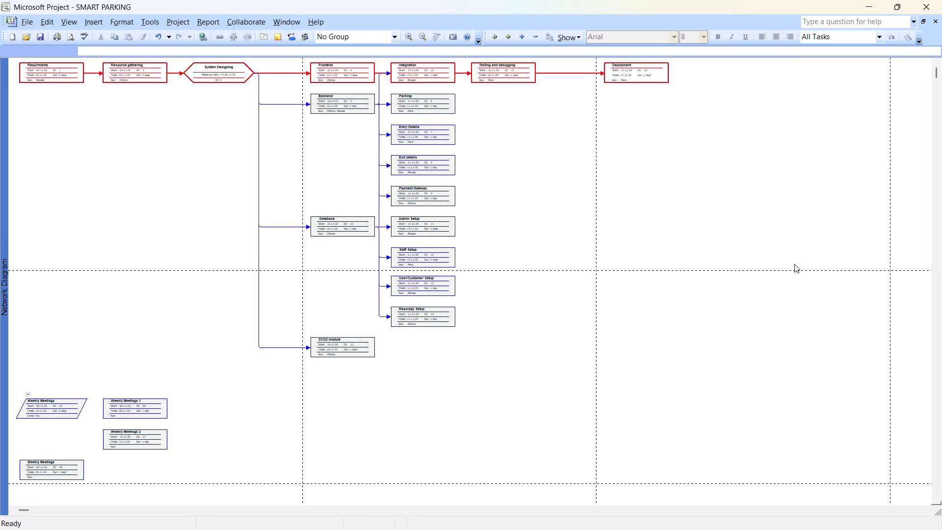
# Undo the last change made in the SMART PARKING network diagram.
pyautogui.hotkey('ctrl', 'z')
pyautogui.click(709, 337)
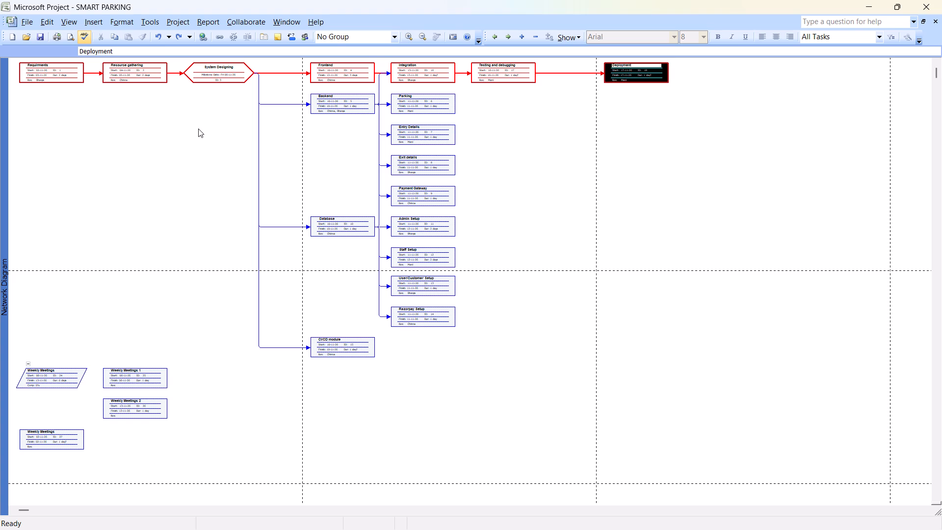
pyautogui.click(159, 130)
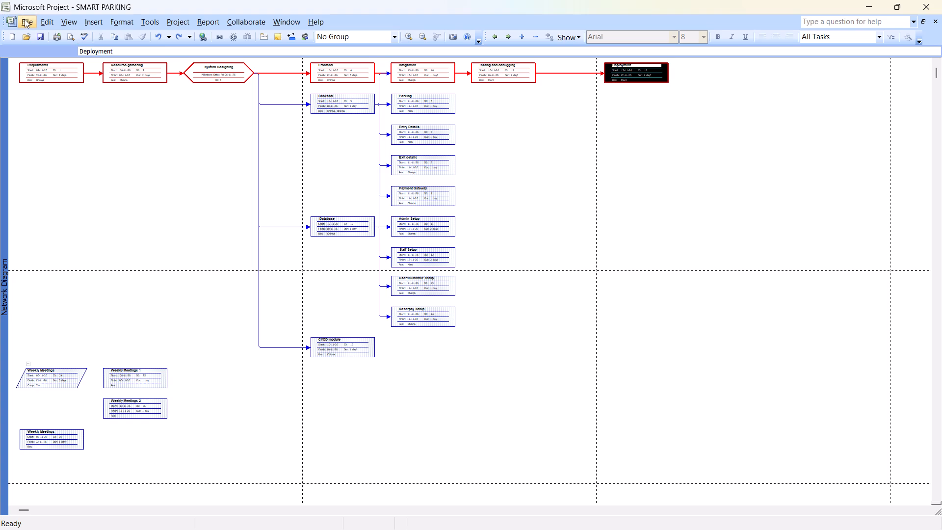
# Switch to the Calendar view and review the project tasks scheduled across November 2026, up to Deployment.
pyautogui.click(25, 19)
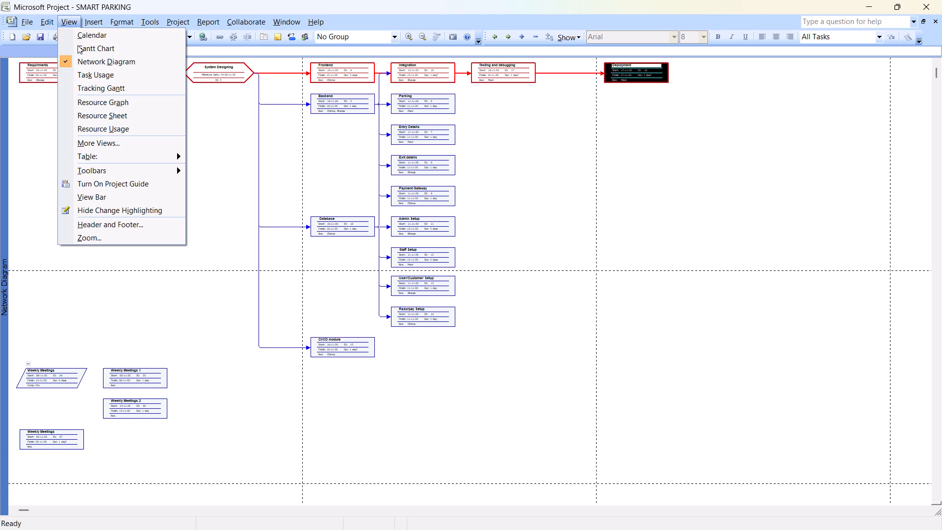
pyautogui.click(92, 34)
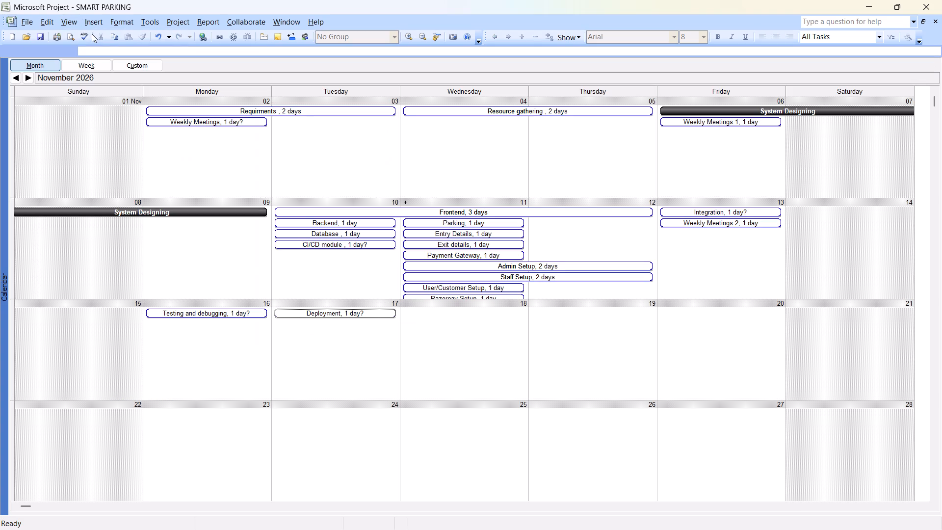
pyautogui.scroll(13, 488, 346)
pyautogui.scroll(-8, 488, 346)
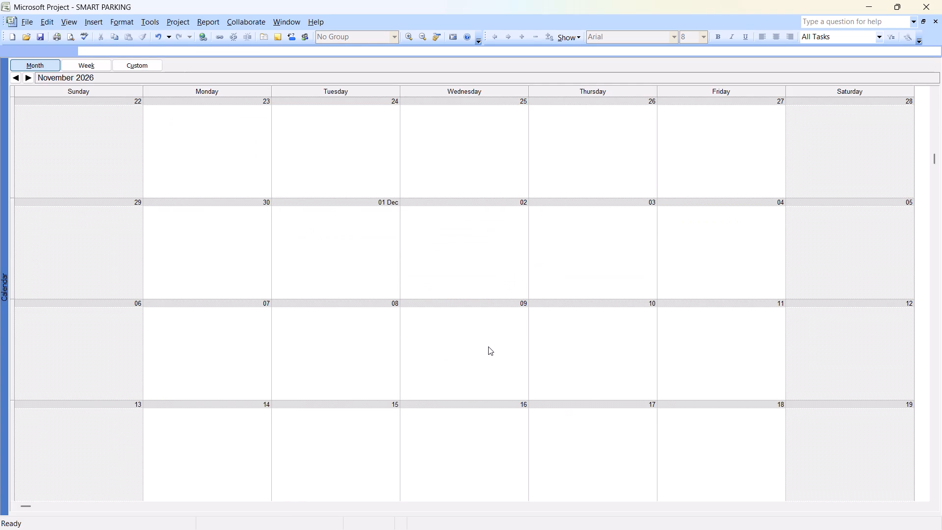
pyautogui.scroll(2, 488, 346)
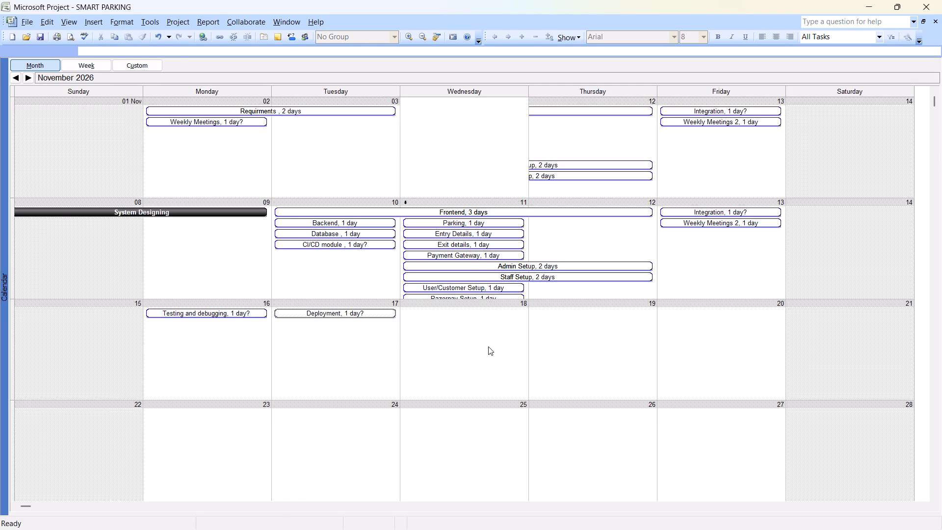
pyautogui.scroll(3, 488, 346)
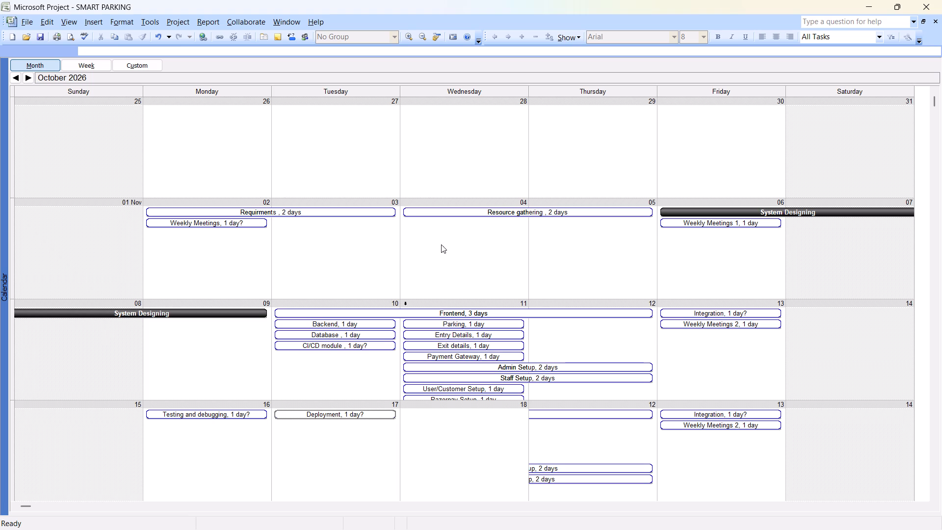
pyautogui.scroll(-1, 439, 251)
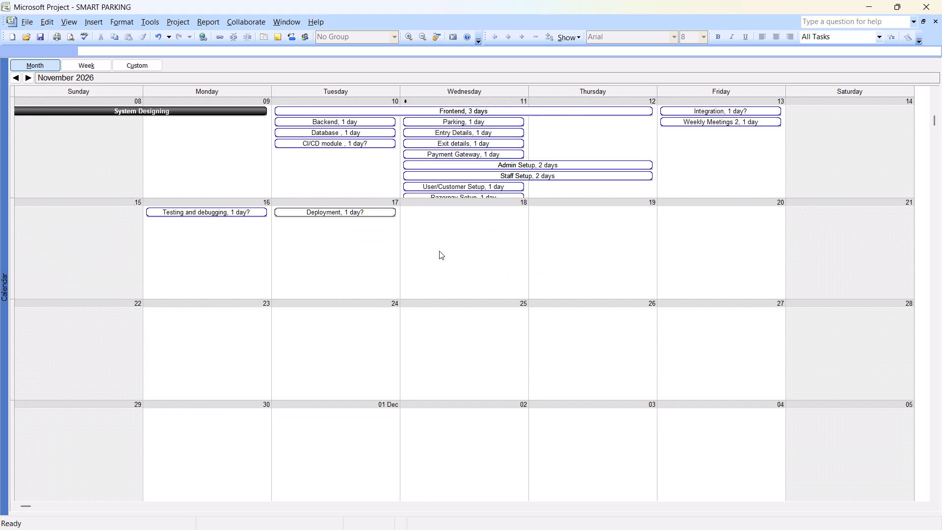
pyautogui.click(355, 214)
pyautogui.click(355, 214)
pyautogui.scroll(2, 344, 221)
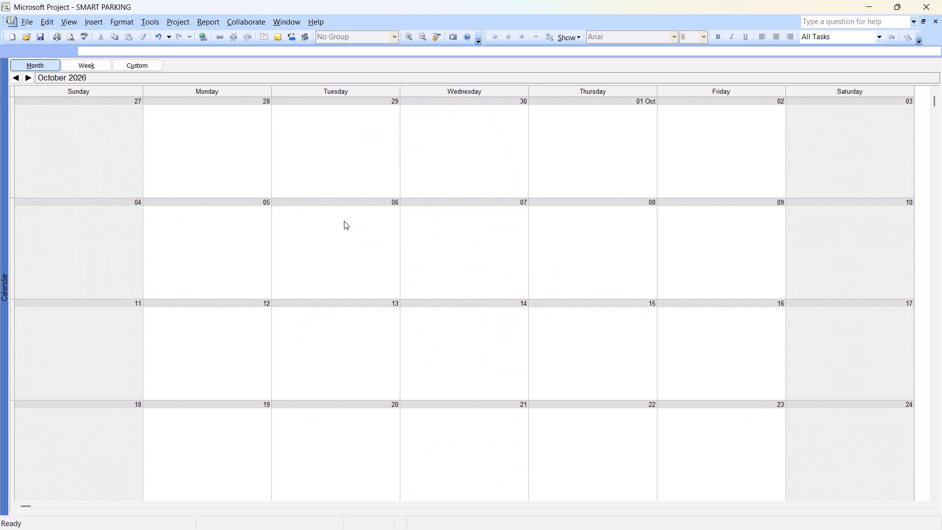
pyautogui.scroll(-1, 344, 221)
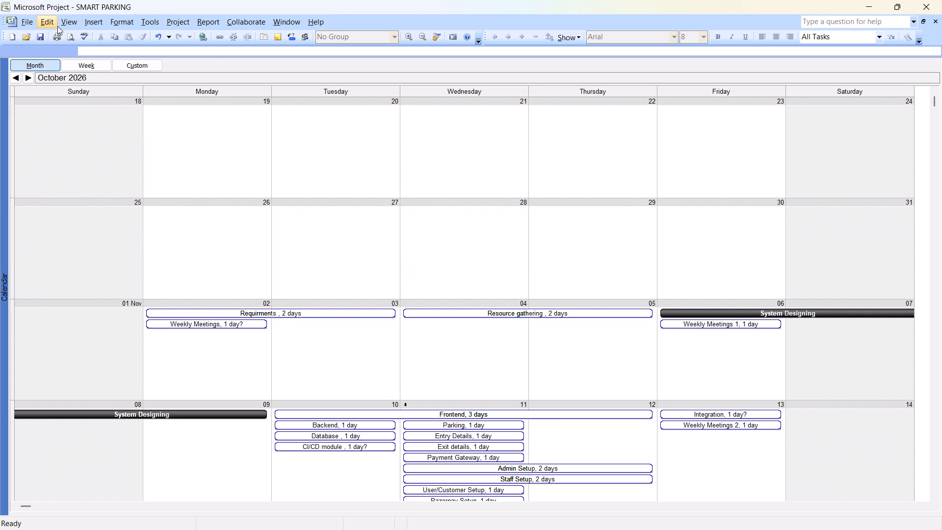
# Switch to the Gantt Chart view of the SMART PARKING project.
pyautogui.click(67, 23)
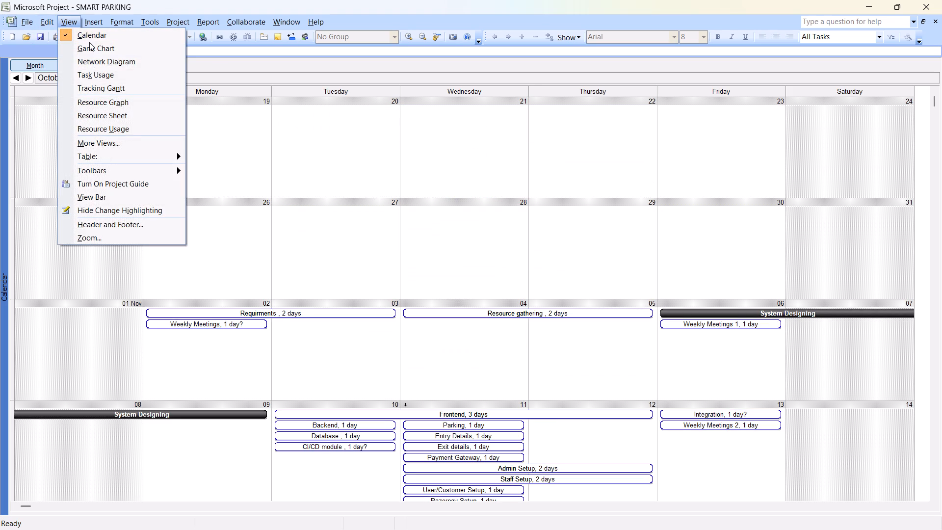
pyautogui.click(90, 49)
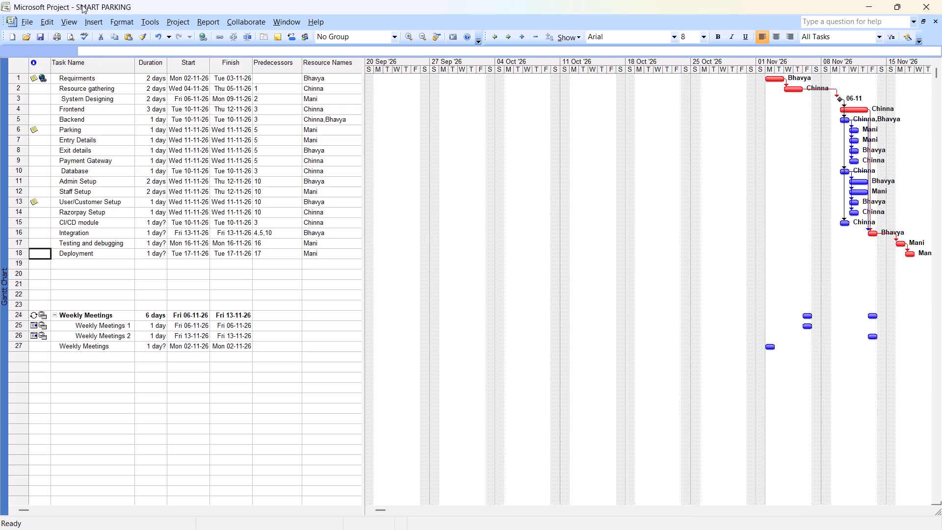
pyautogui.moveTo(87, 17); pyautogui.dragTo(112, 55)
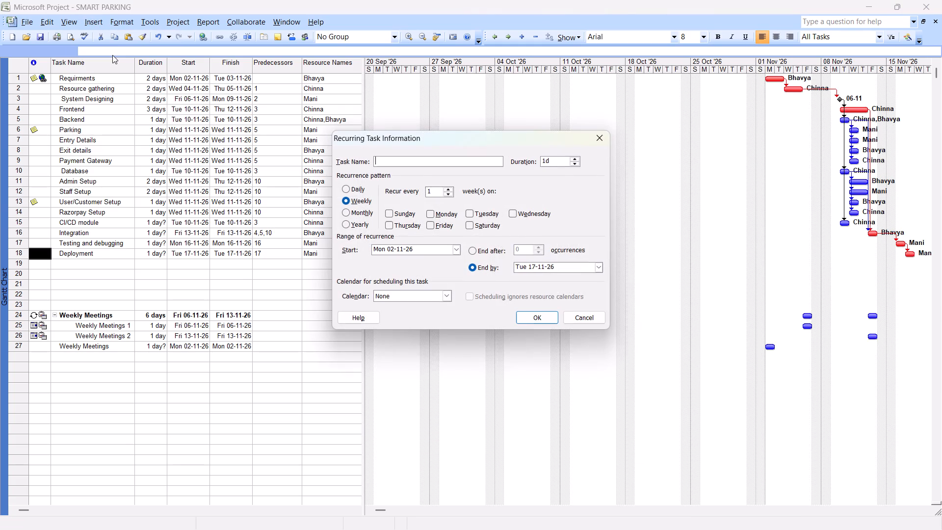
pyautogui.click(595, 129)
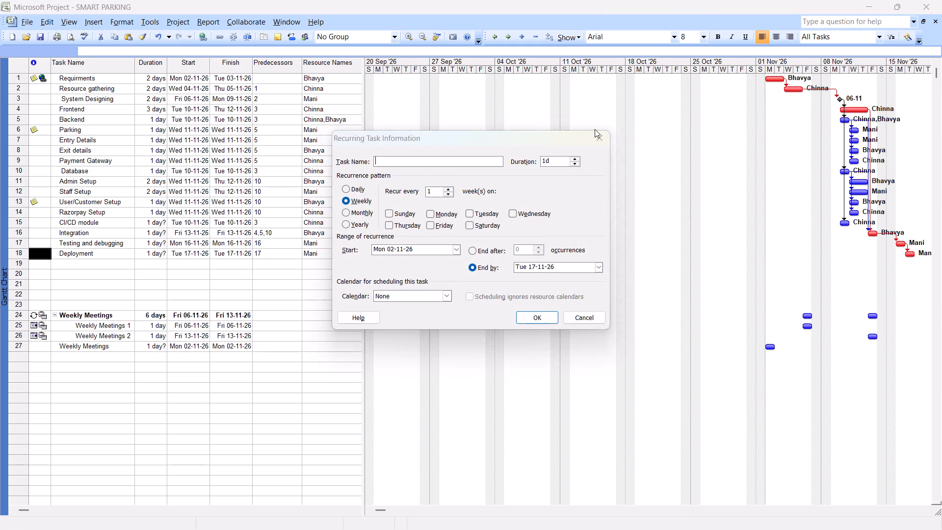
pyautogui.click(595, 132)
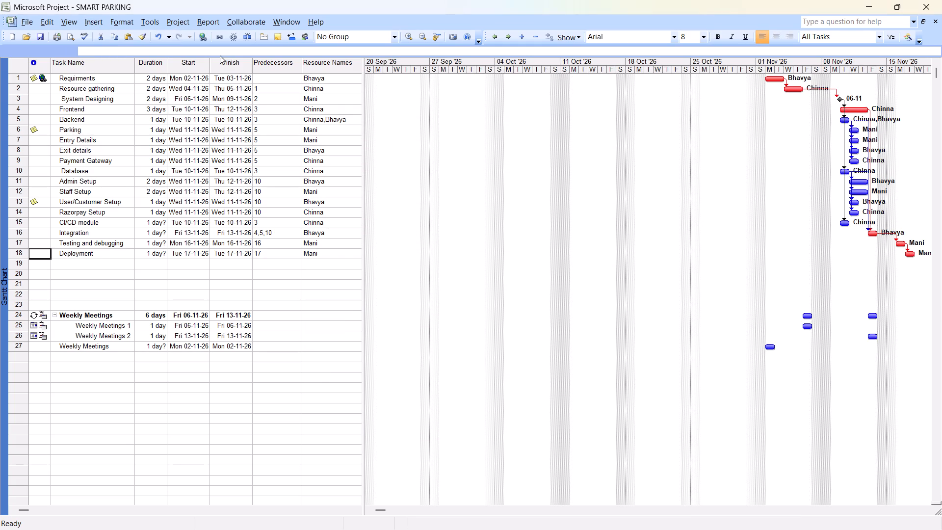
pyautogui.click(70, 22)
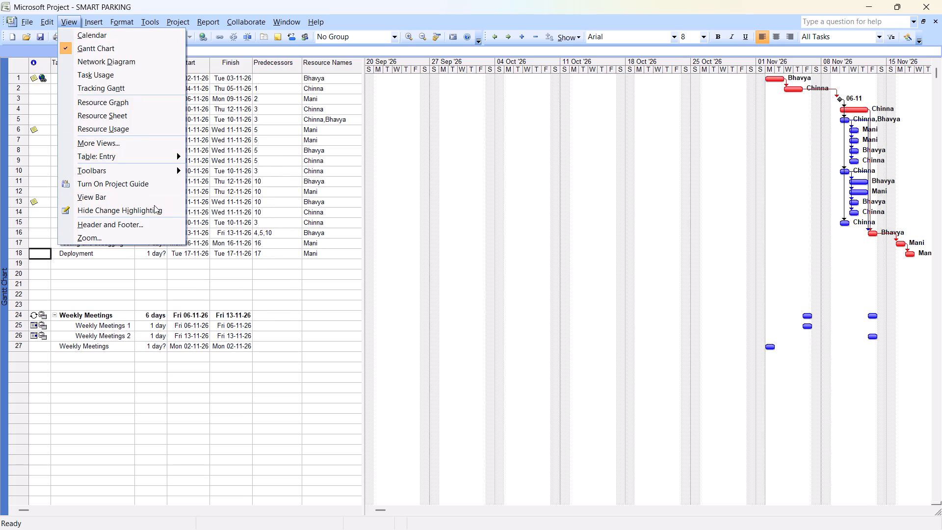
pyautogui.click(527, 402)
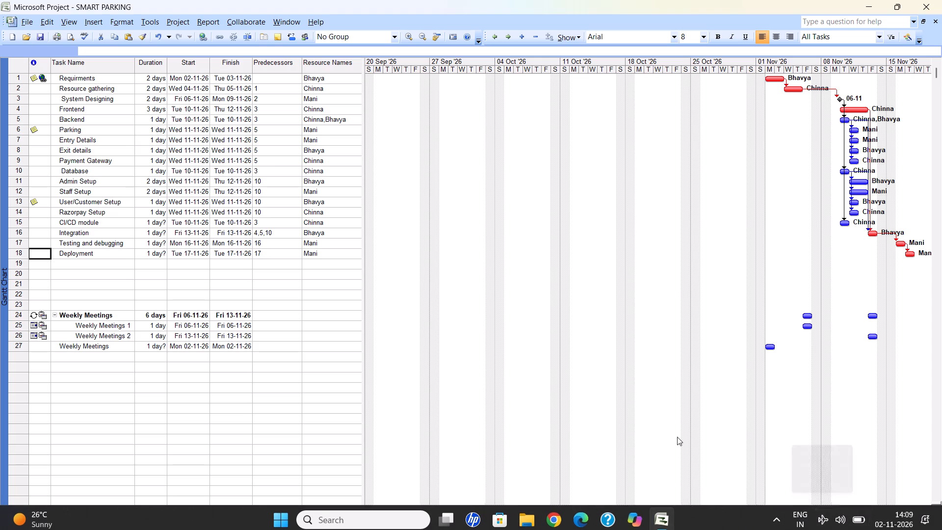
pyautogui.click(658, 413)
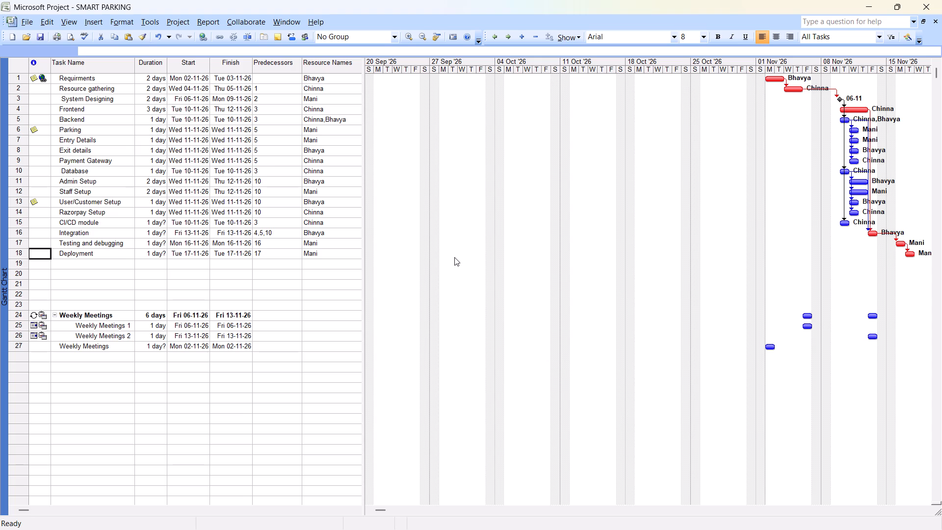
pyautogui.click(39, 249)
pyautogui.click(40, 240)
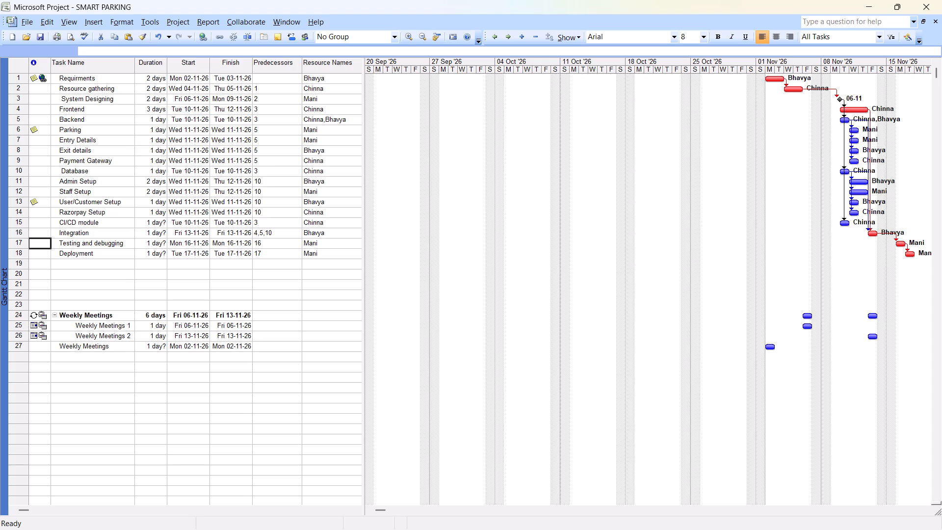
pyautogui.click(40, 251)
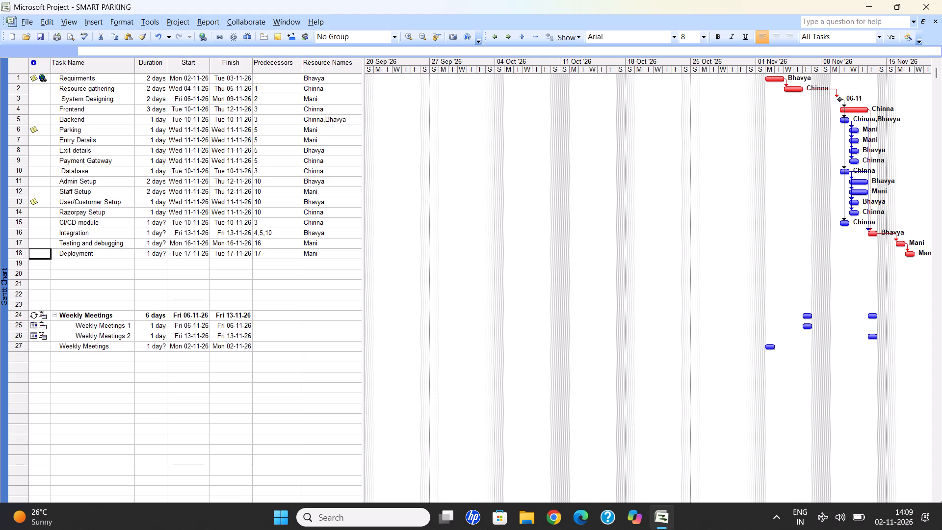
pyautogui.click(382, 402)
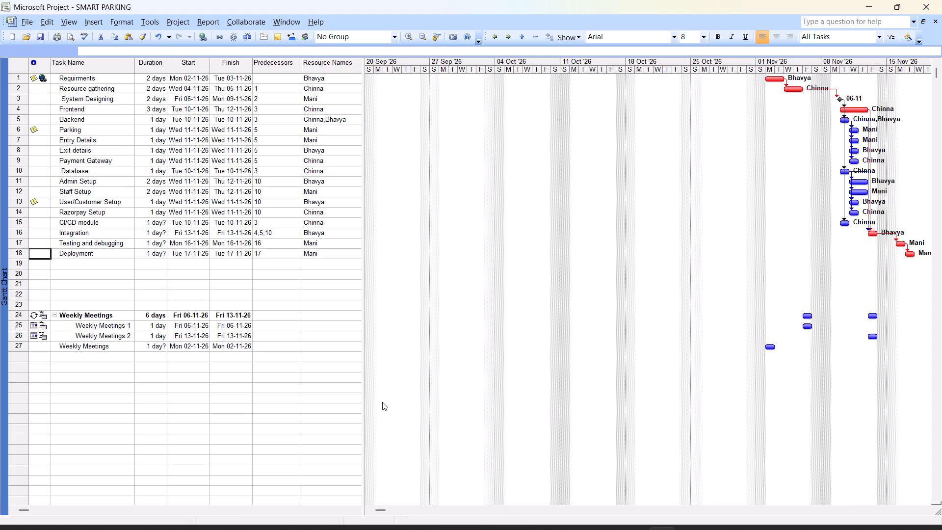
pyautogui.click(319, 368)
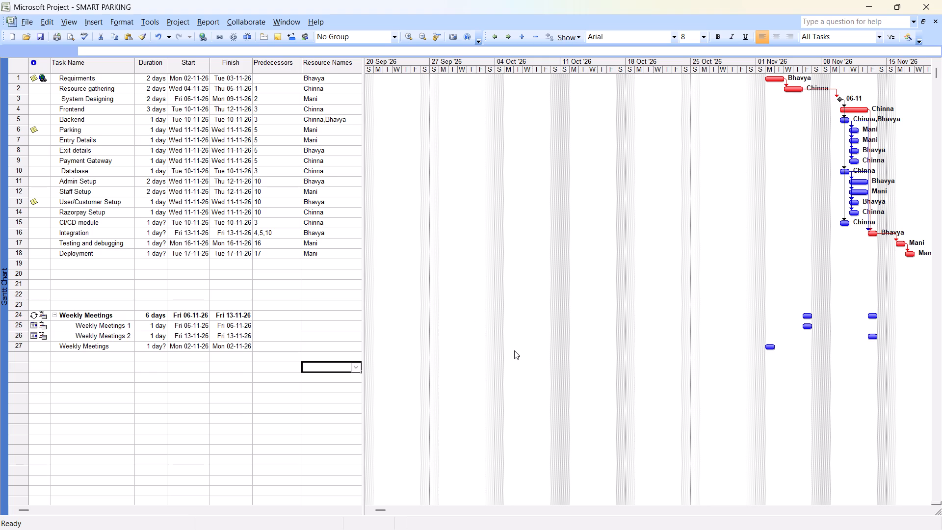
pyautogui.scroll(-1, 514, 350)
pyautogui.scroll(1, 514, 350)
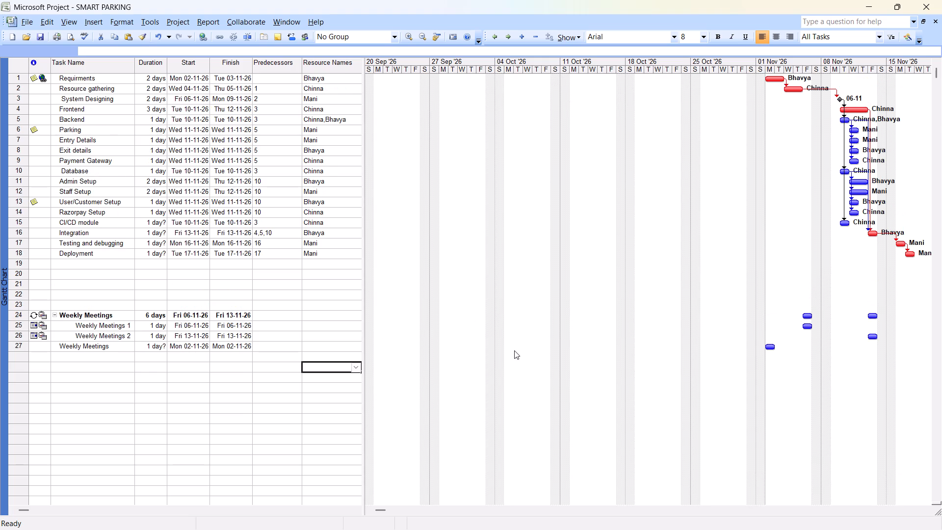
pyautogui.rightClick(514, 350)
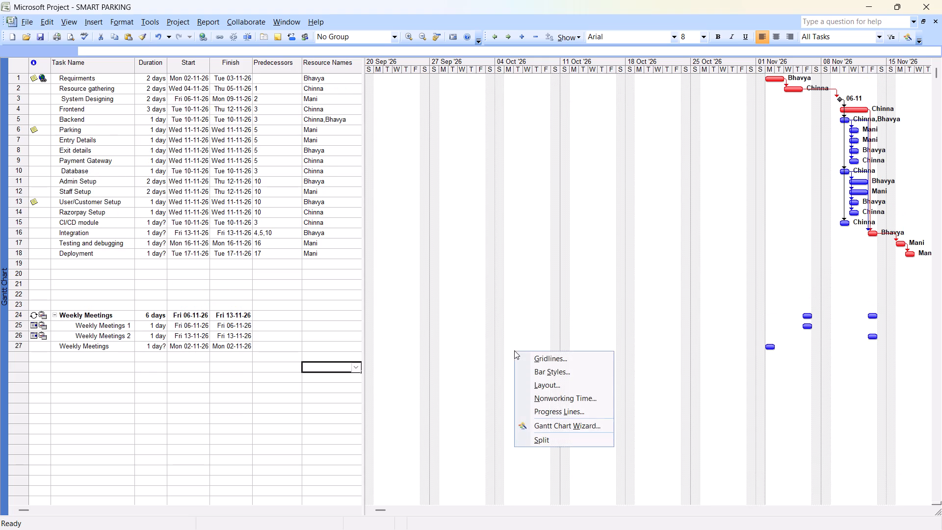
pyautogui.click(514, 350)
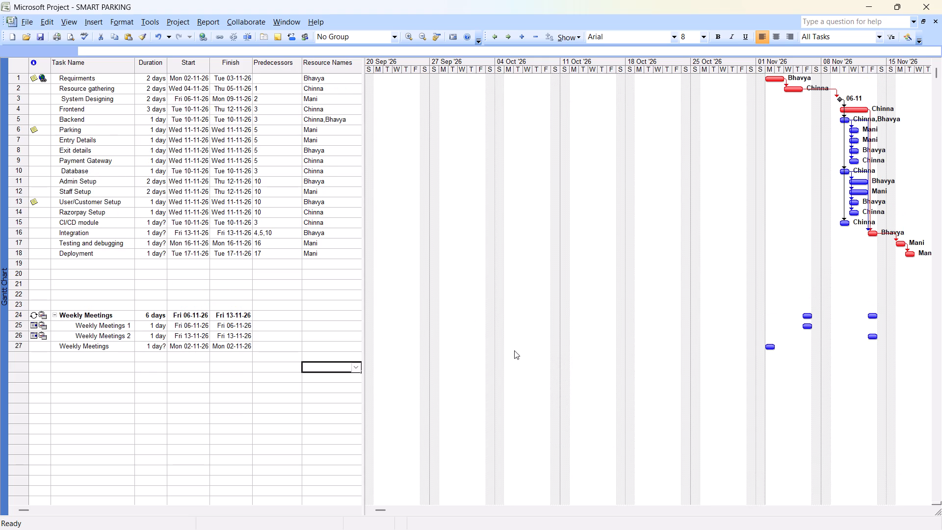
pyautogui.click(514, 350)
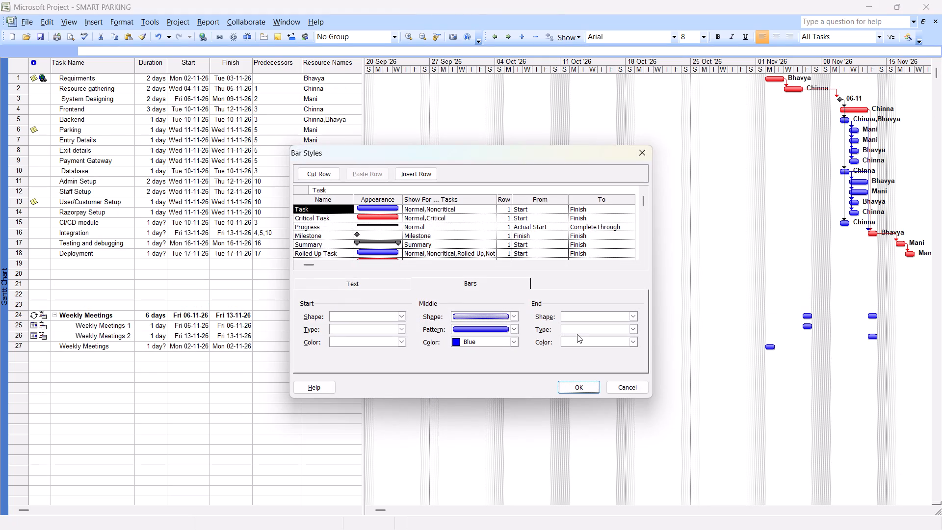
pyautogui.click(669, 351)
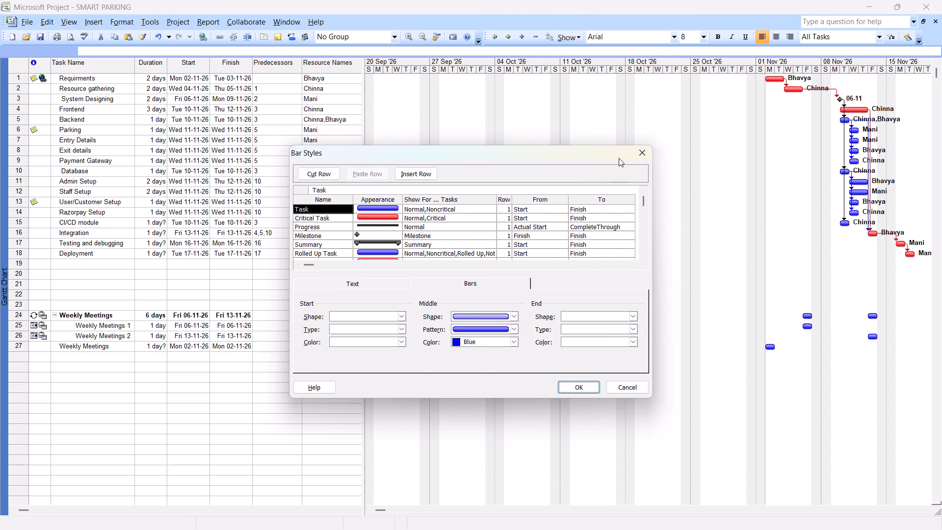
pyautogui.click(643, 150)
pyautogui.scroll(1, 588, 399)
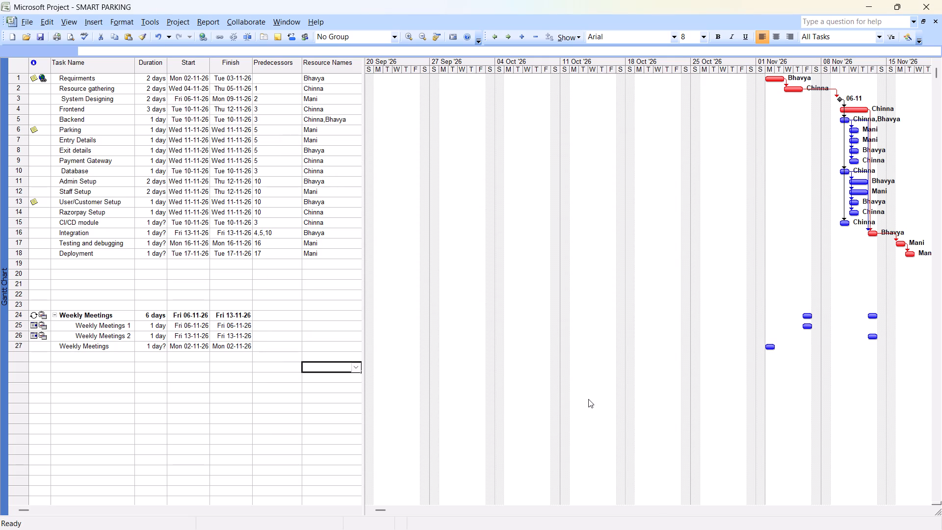
# Check the resource name cells of the Weekly Meetings tasks and the recurring task information of the Weekly Meetings summary task.
pyautogui.click(344, 350)
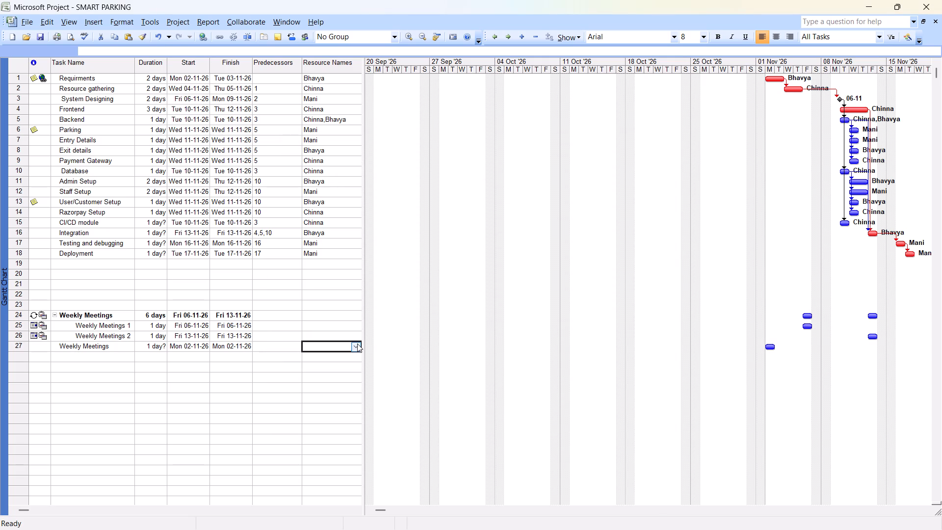
pyautogui.click(357, 344)
pyautogui.click(346, 324)
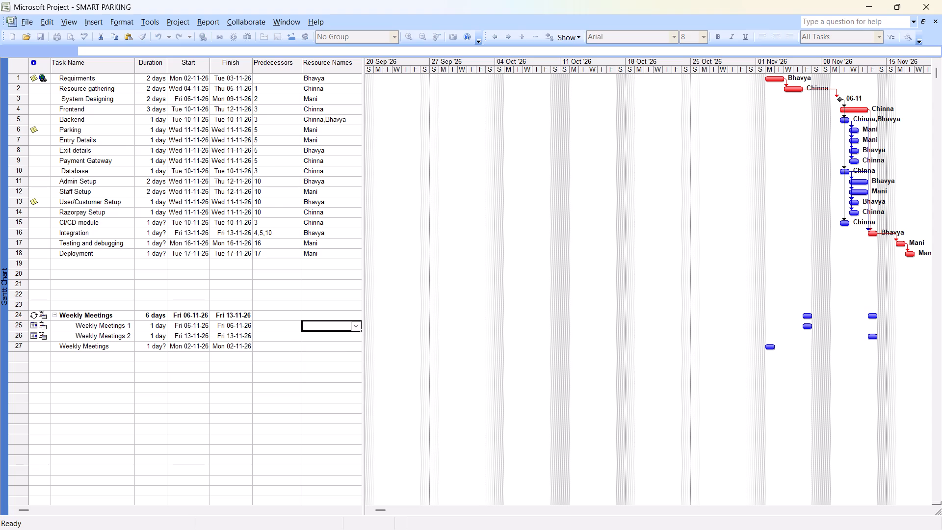
pyautogui.click(338, 311)
pyautogui.doubleClick(339, 313)
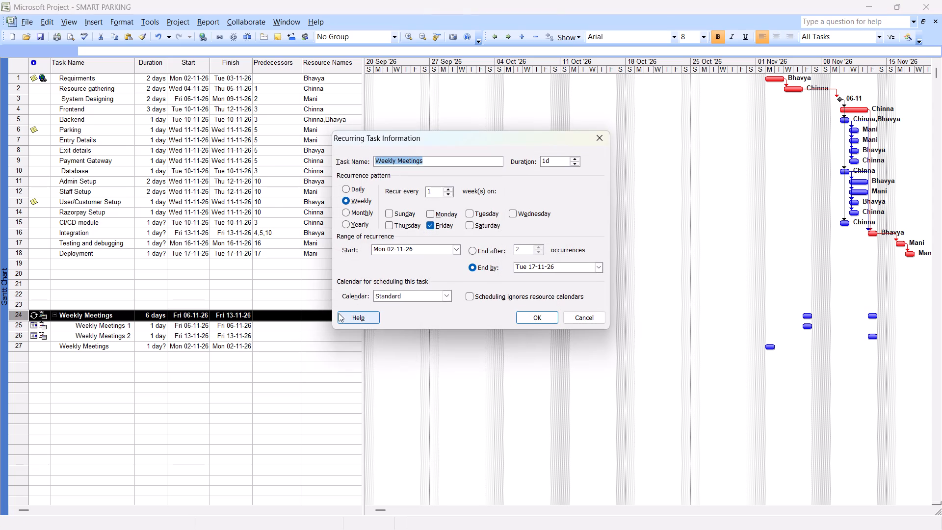
pyautogui.click(540, 481)
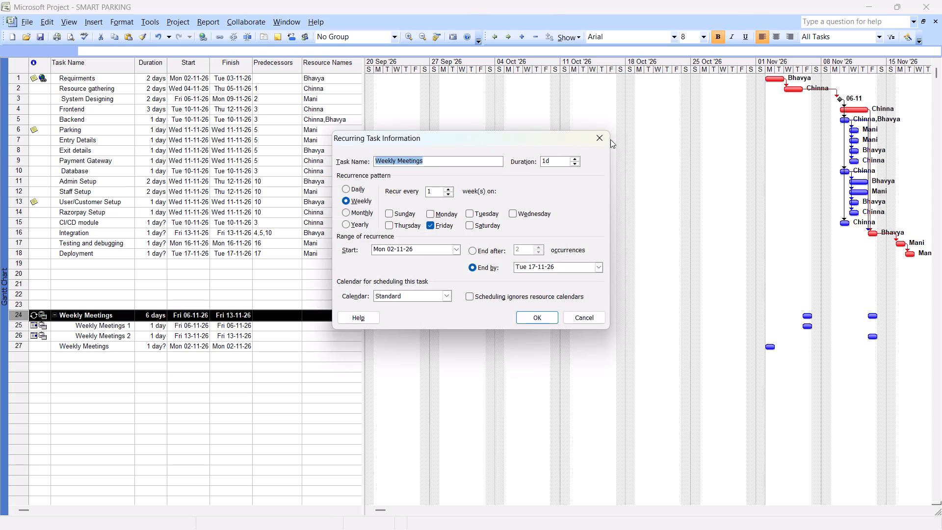
pyautogui.click(603, 135)
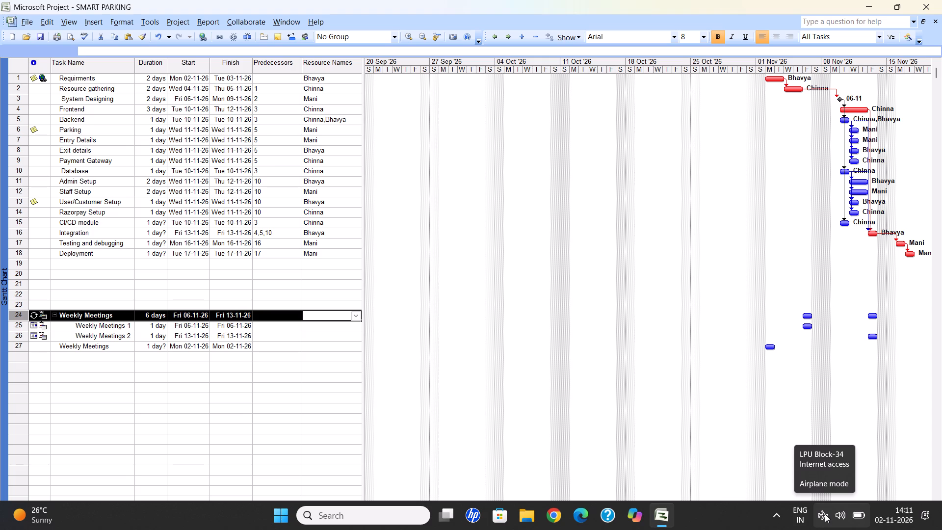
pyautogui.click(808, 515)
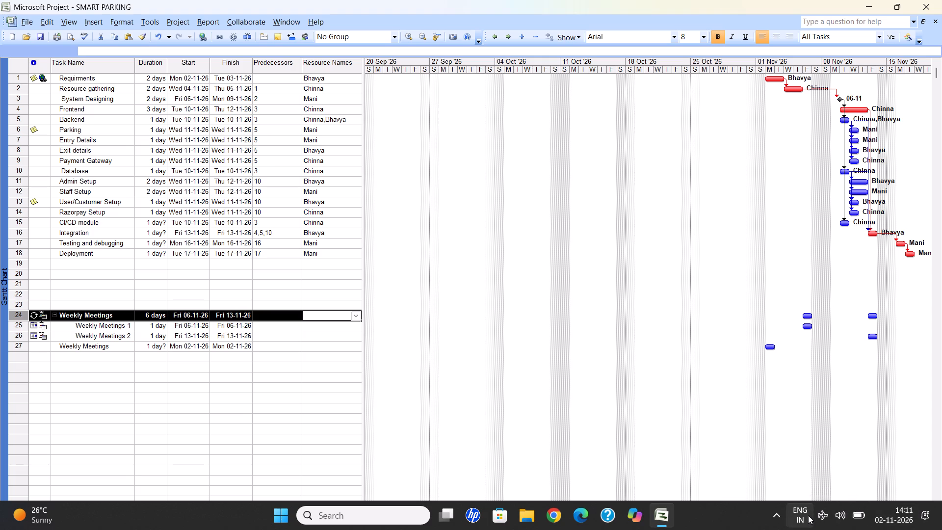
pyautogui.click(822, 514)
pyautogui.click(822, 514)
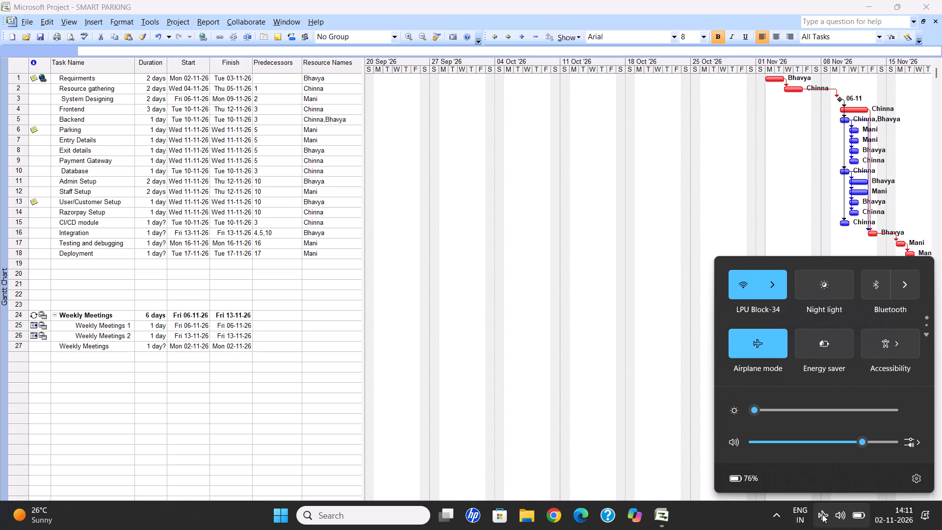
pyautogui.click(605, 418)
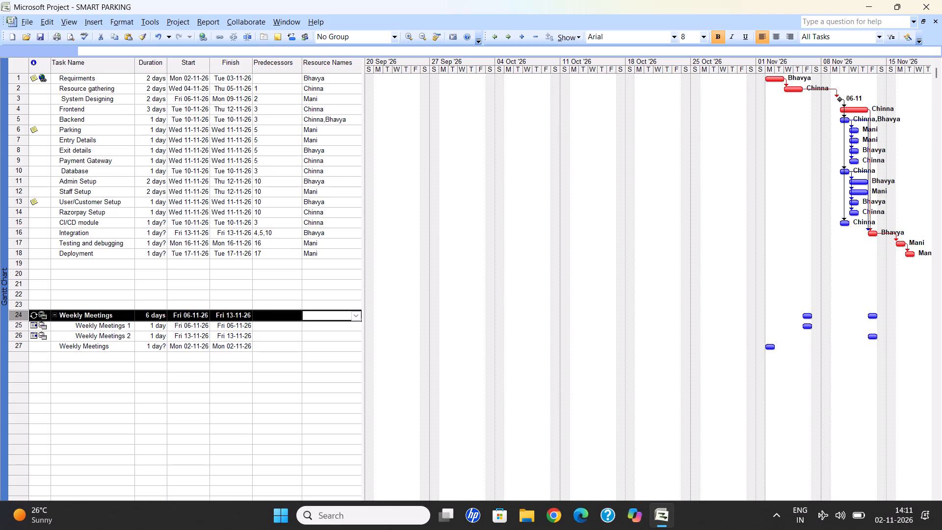
# Search the computer for "word" and launch Microsoft Word.
pyautogui.click(334, 522)
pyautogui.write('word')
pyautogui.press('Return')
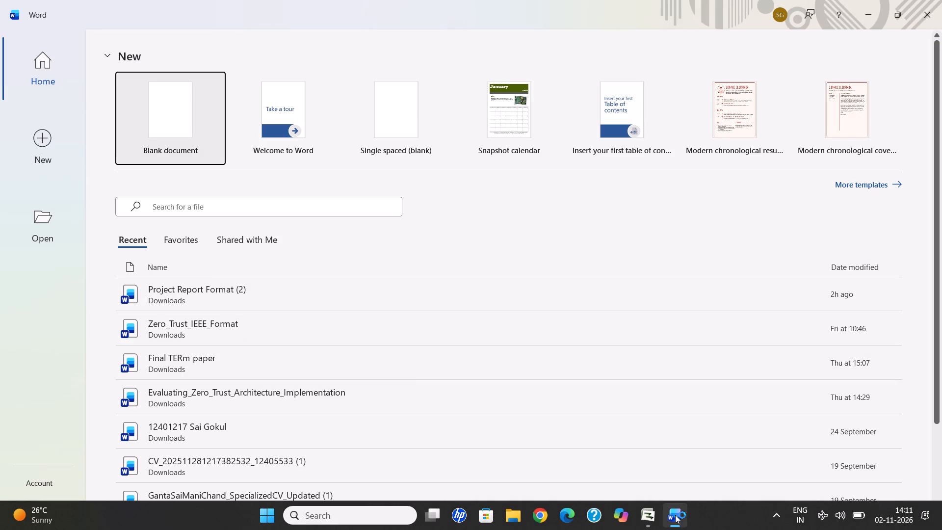
# Turn off the computer's airplane mode in the system quick settings.
pyautogui.click(829, 509)
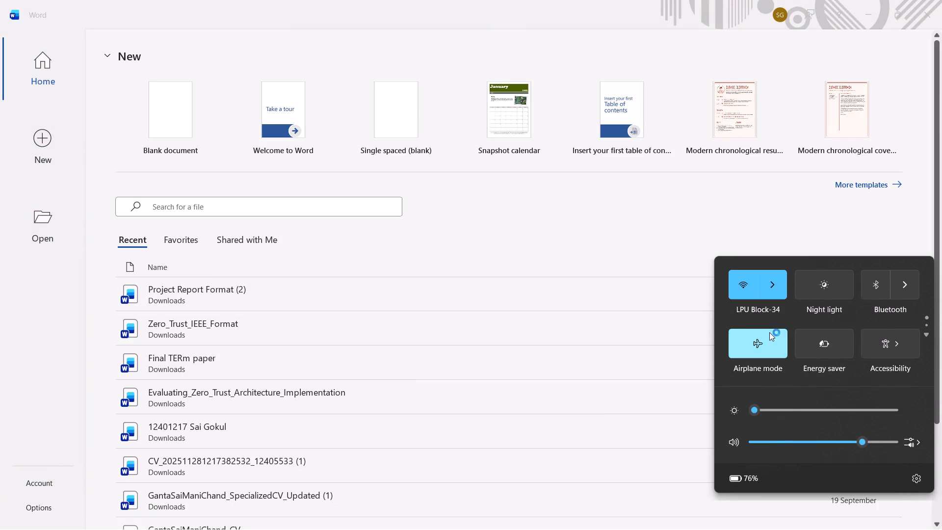